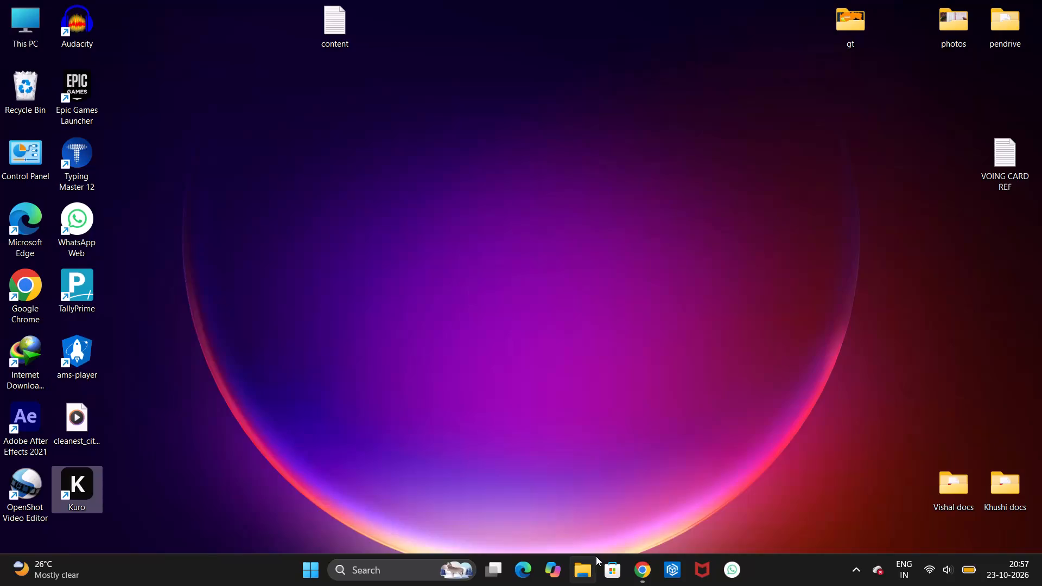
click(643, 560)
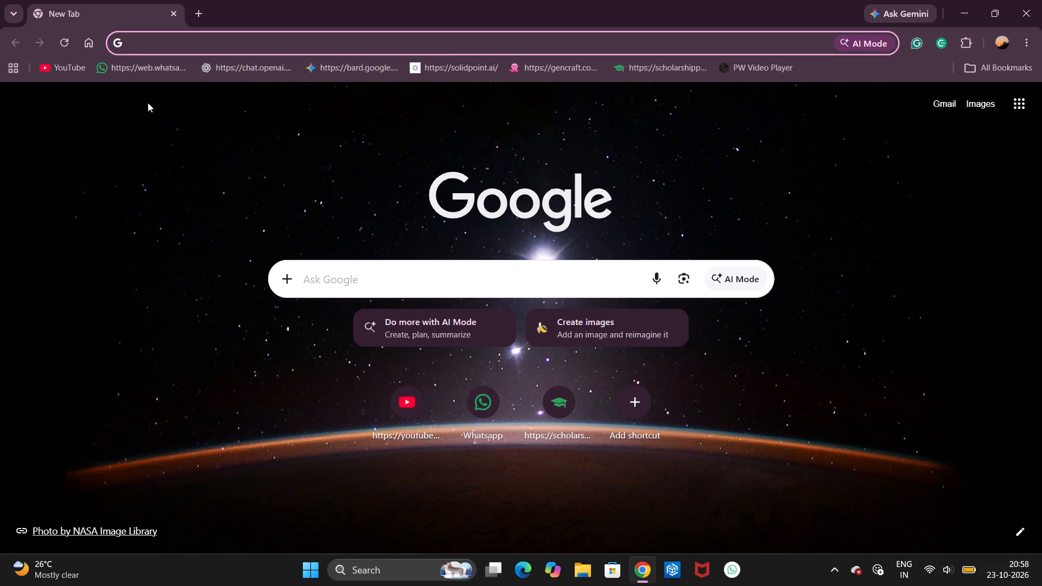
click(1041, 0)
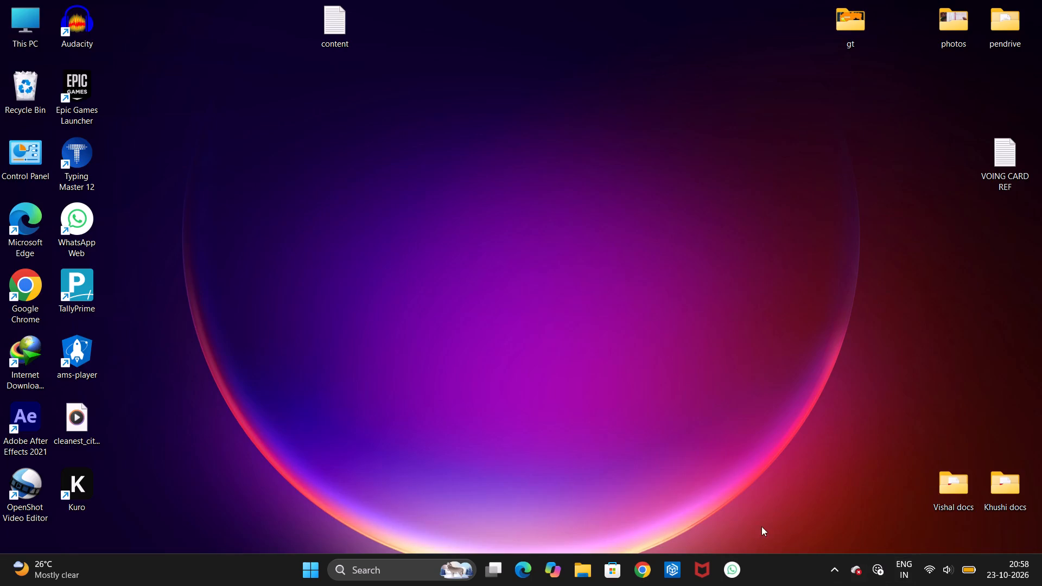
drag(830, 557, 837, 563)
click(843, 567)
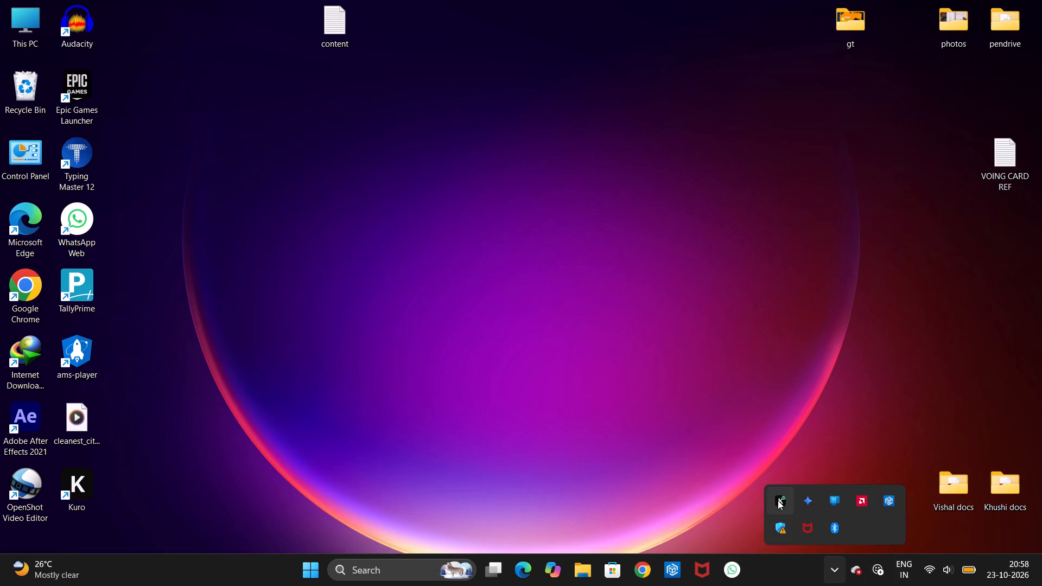
Launch Adobe After Effects 2021 from the desktop.
double_click(37, 412)
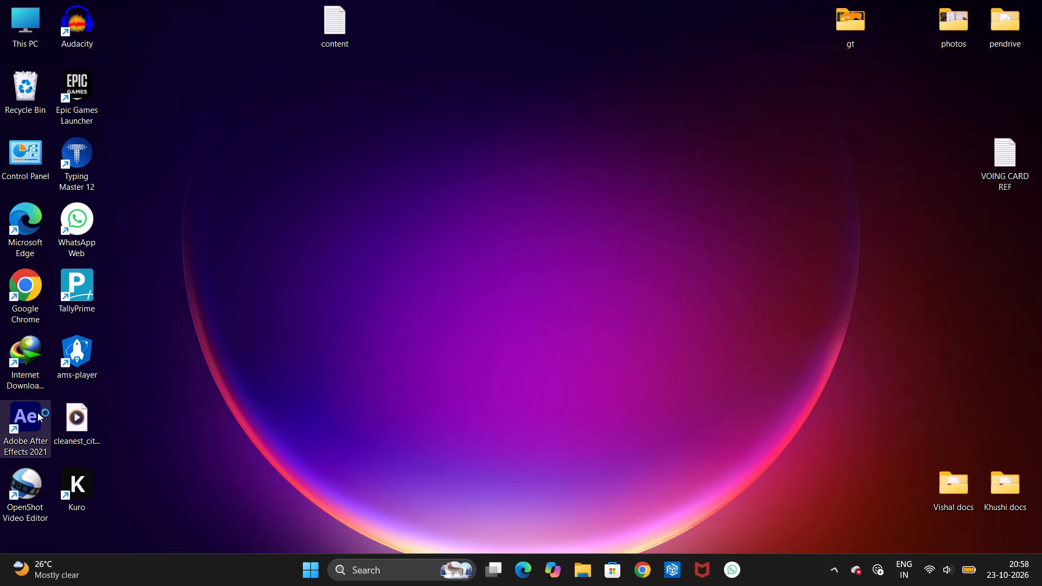
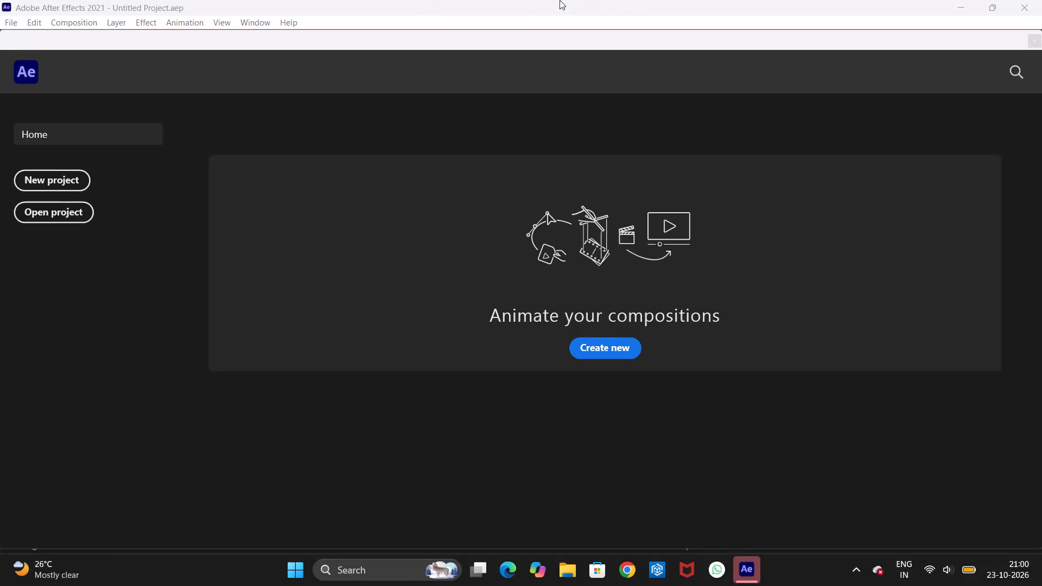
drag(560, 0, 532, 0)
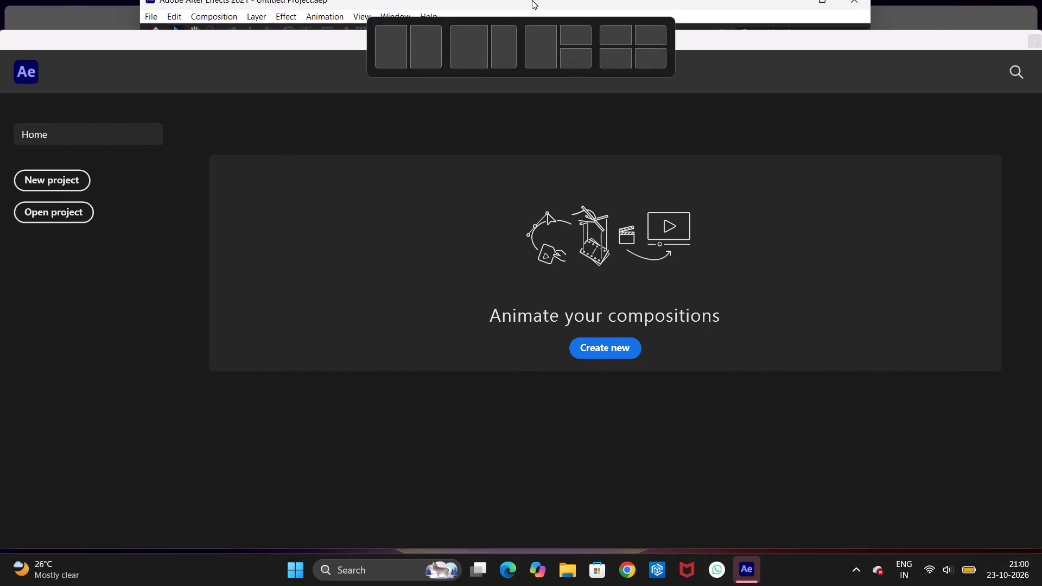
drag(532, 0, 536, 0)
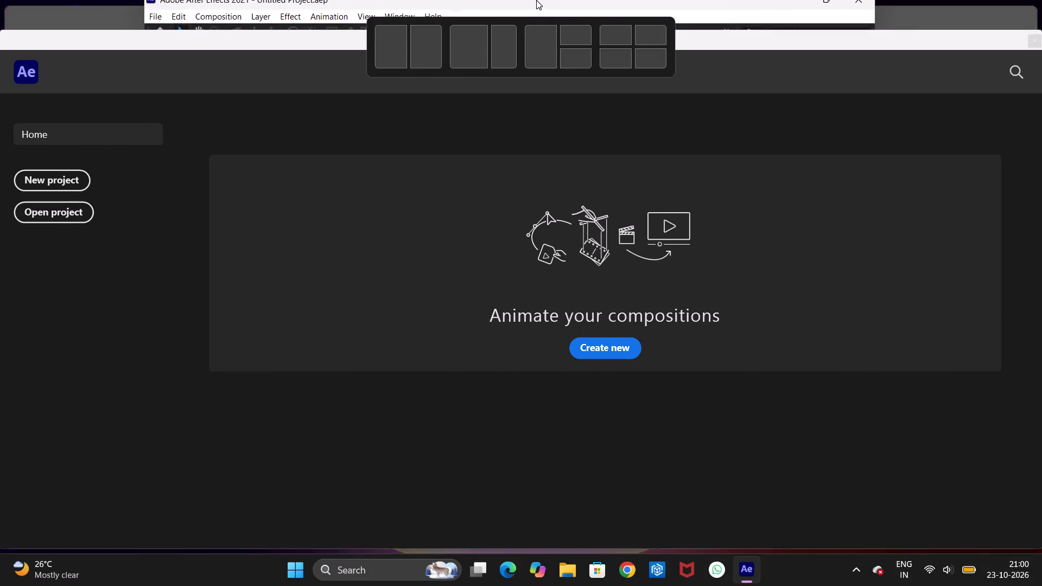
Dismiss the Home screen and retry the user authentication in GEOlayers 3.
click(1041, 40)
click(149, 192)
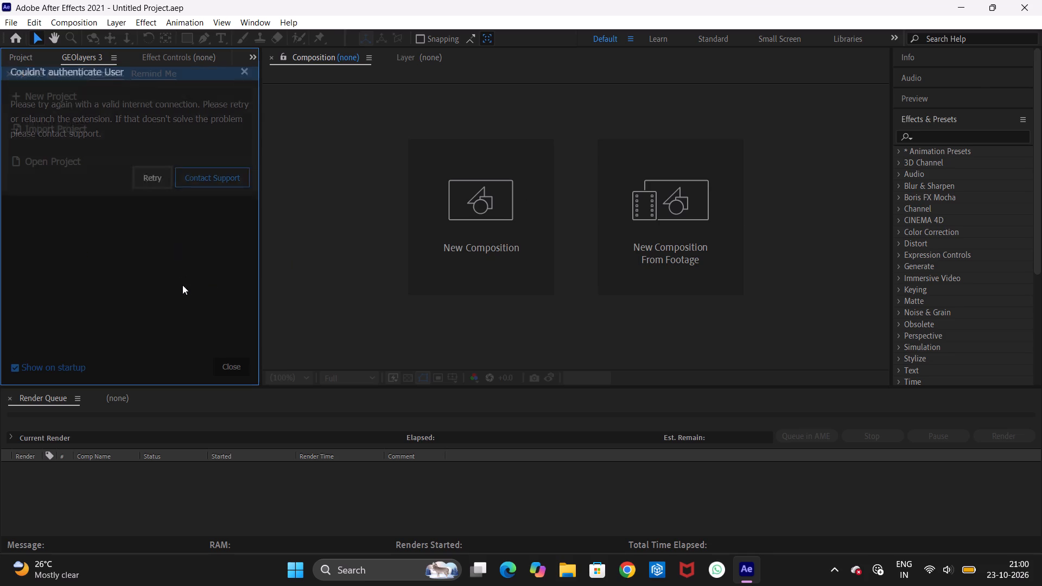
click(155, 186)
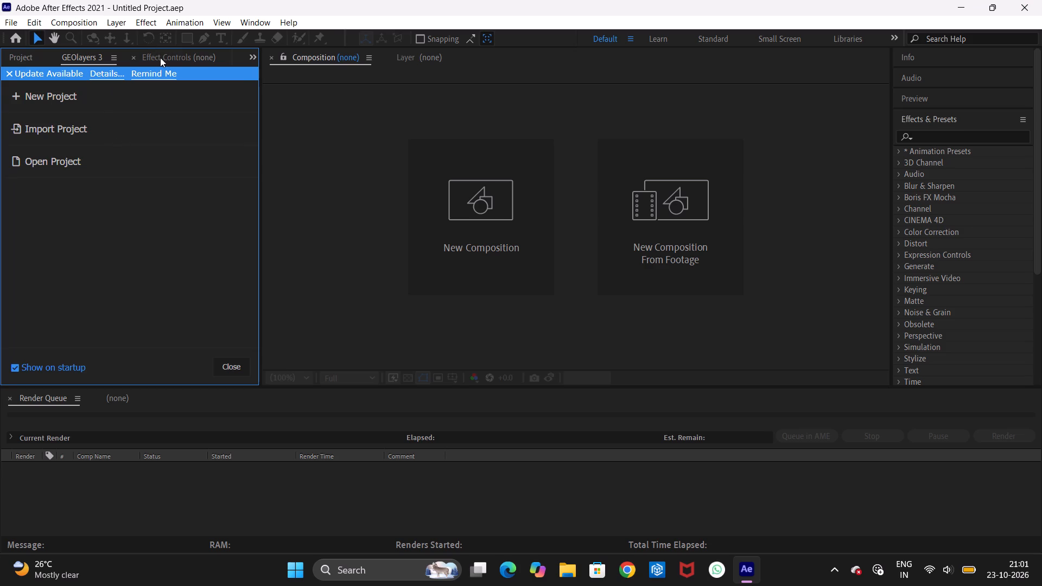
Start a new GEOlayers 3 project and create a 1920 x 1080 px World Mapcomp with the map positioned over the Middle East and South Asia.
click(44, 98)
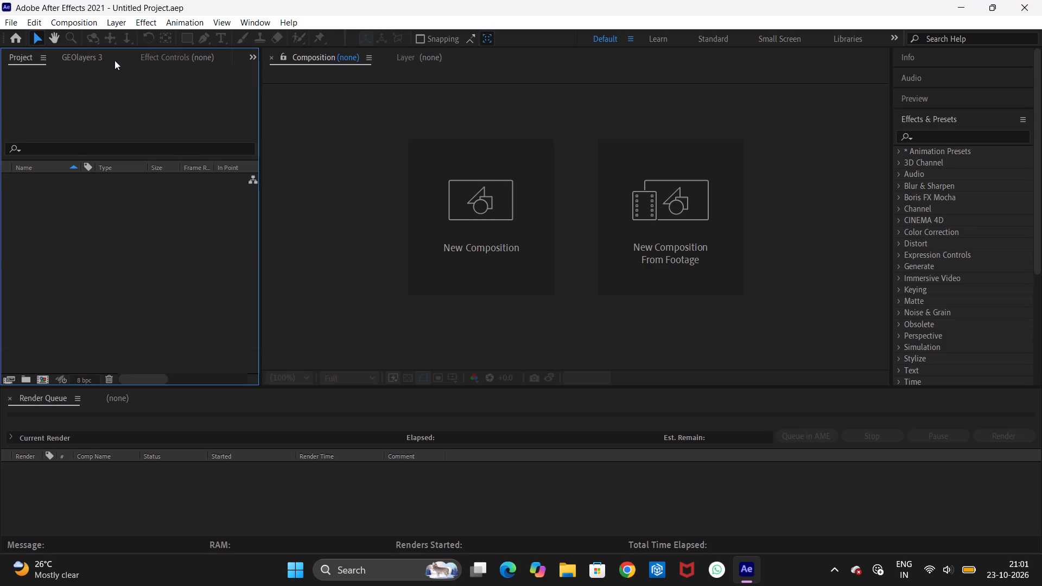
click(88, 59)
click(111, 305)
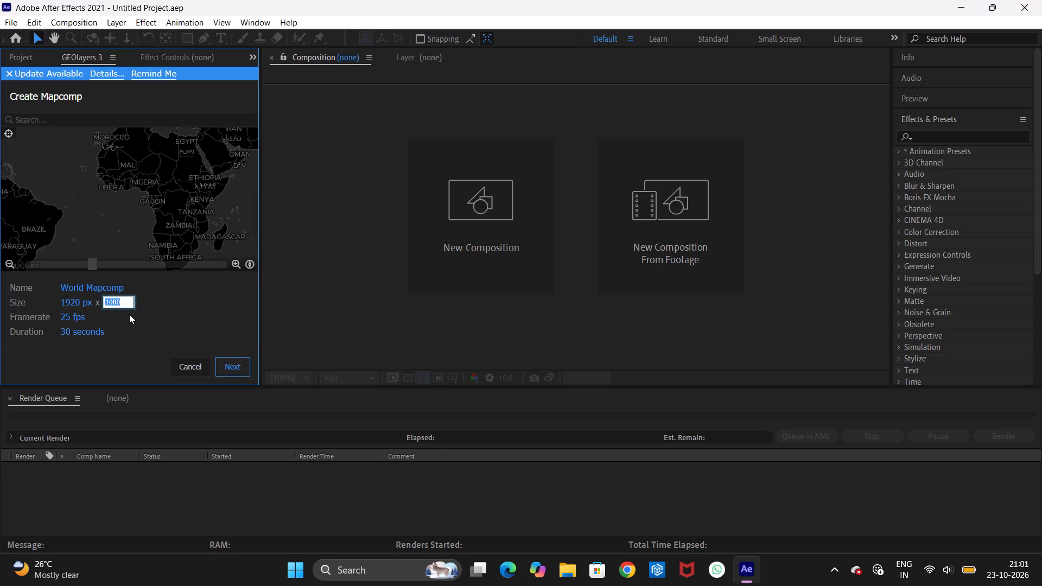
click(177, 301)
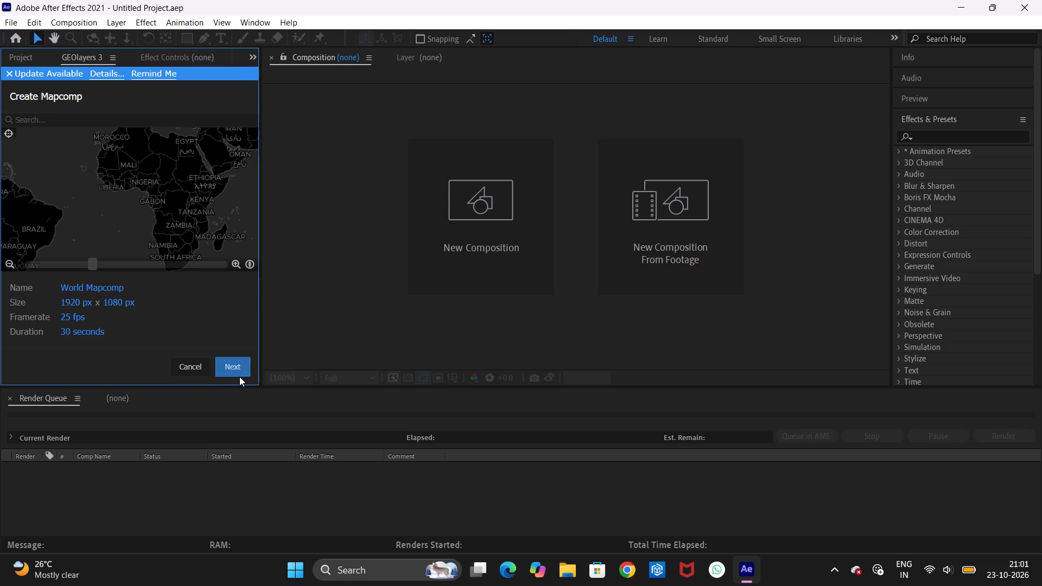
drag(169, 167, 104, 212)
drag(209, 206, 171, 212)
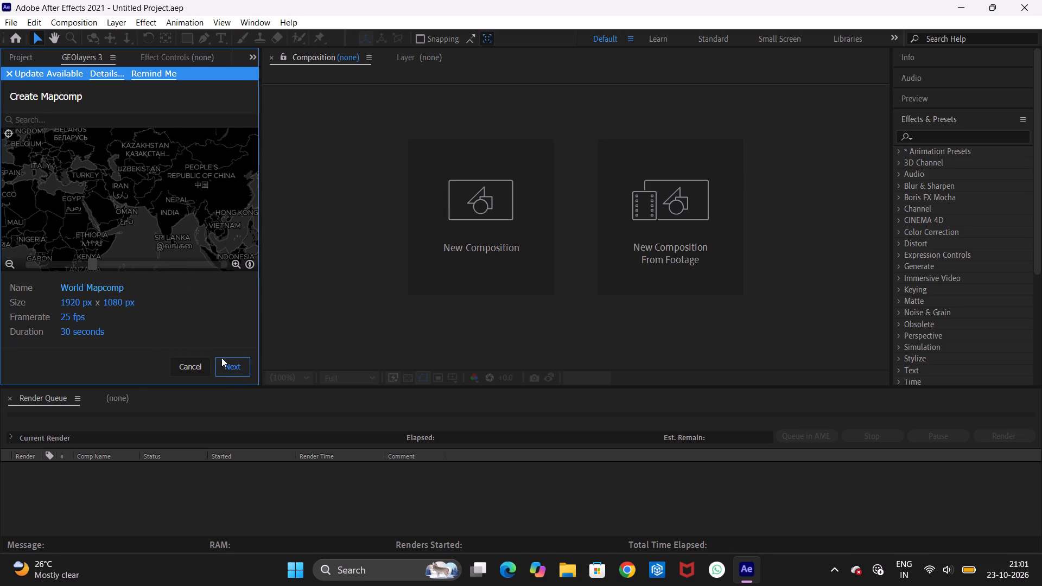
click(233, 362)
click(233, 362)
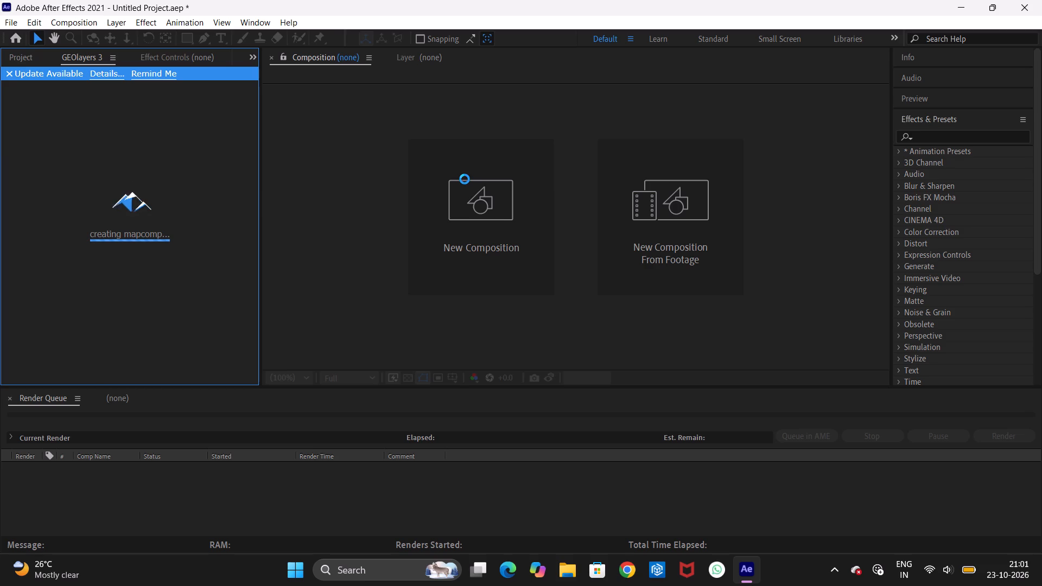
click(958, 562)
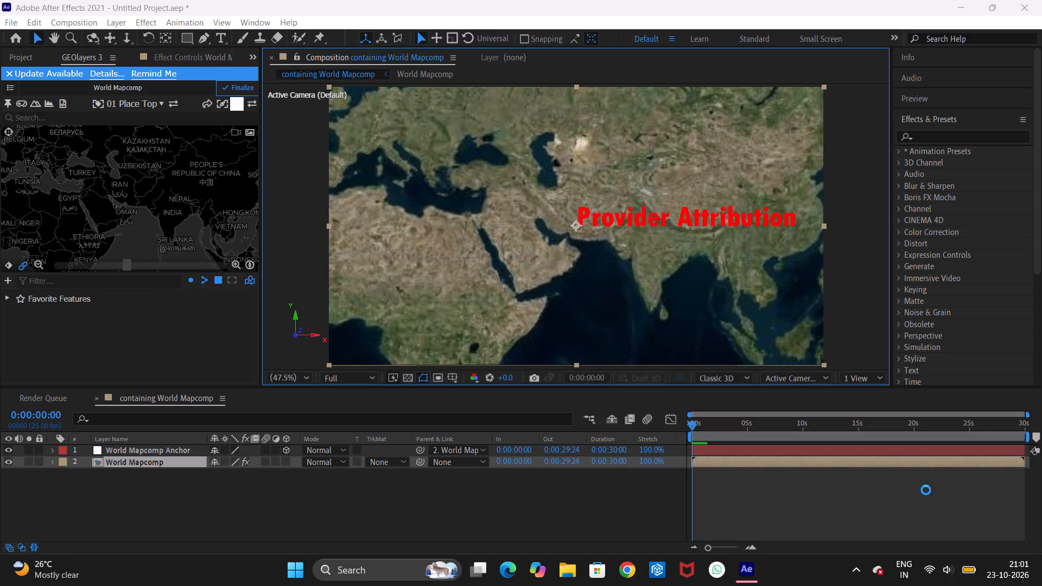
Turn off Energy saver in the Windows quick settings and return to the After Effects project.
click(946, 562)
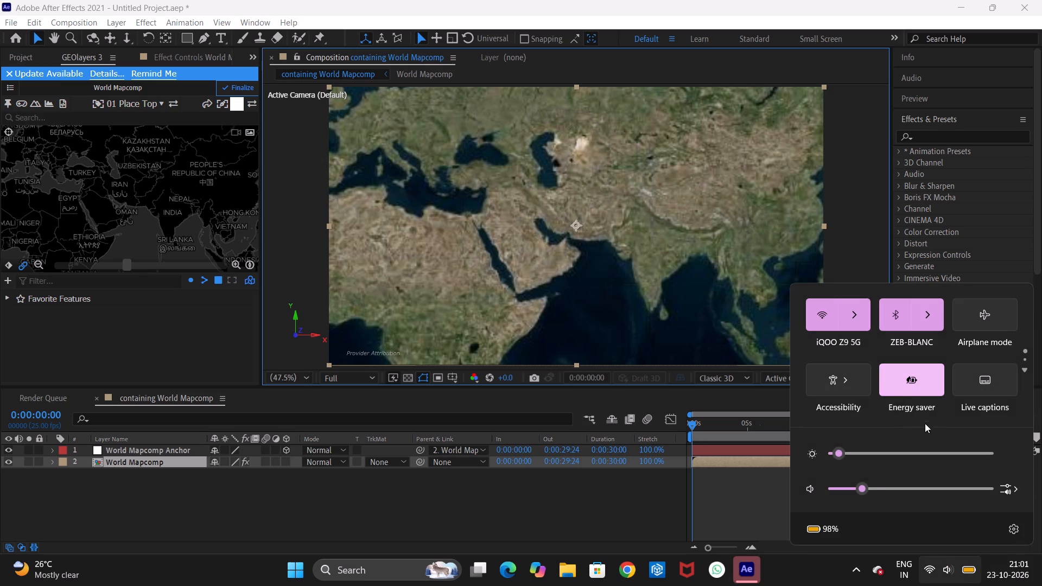
click(911, 387)
click(667, 0)
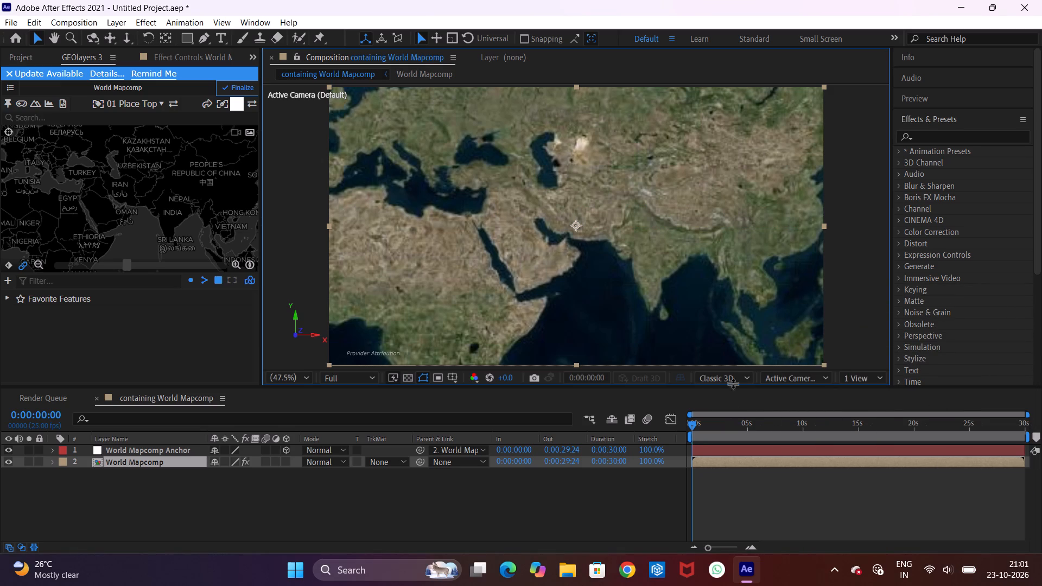
Close After Effects without saving the untitled project.
click(1041, 0)
click(545, 302)
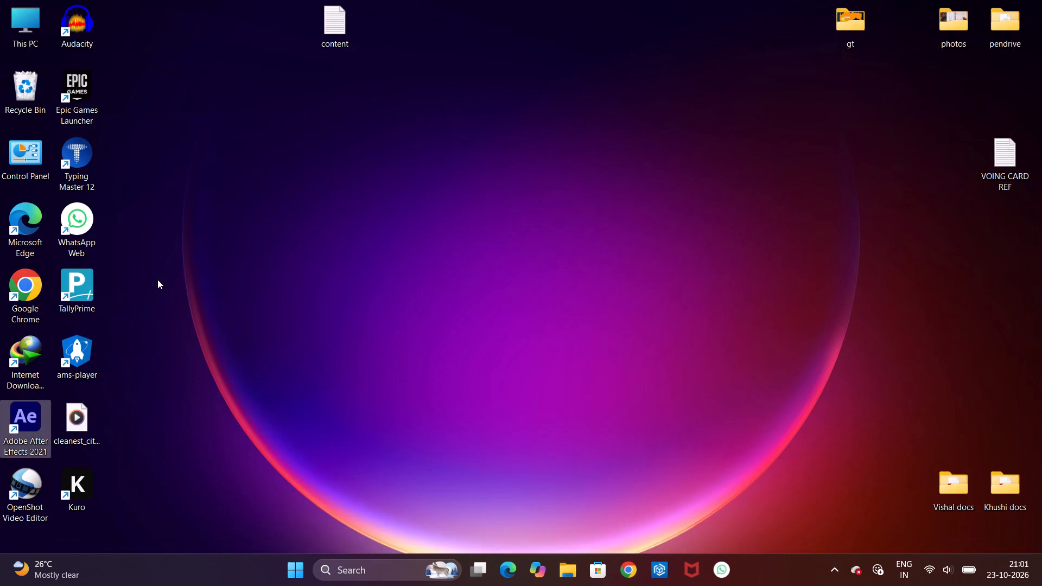
Relaunch Adobe After Effects 2021 from the desktop and dismiss its Home screen.
double_click(15, 428)
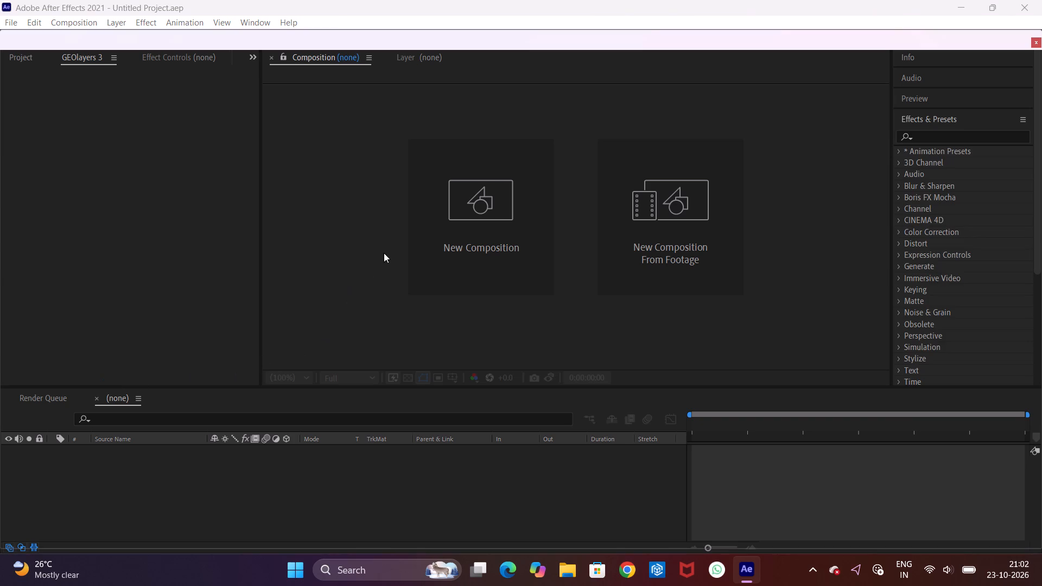
click(1034, 38)
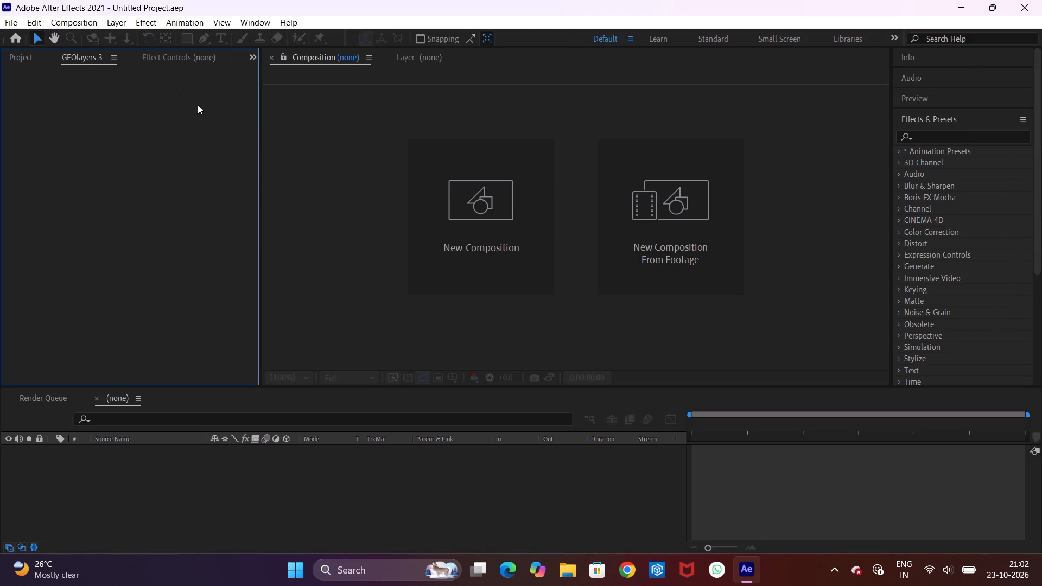
Retry the user authentication in GEOlayers 3.
click(154, 157)
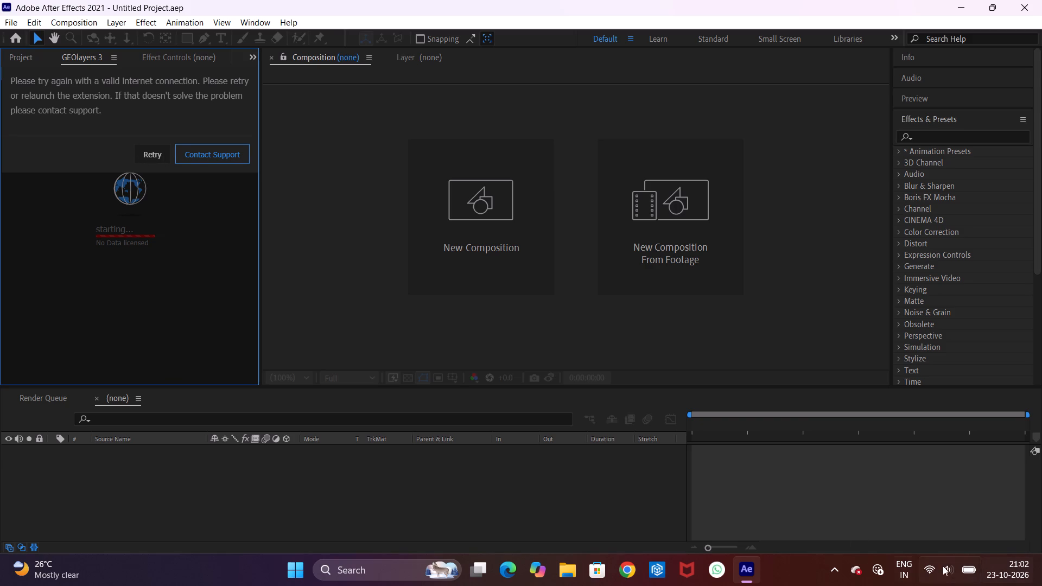
Show the hidden system tray icons.
click(830, 559)
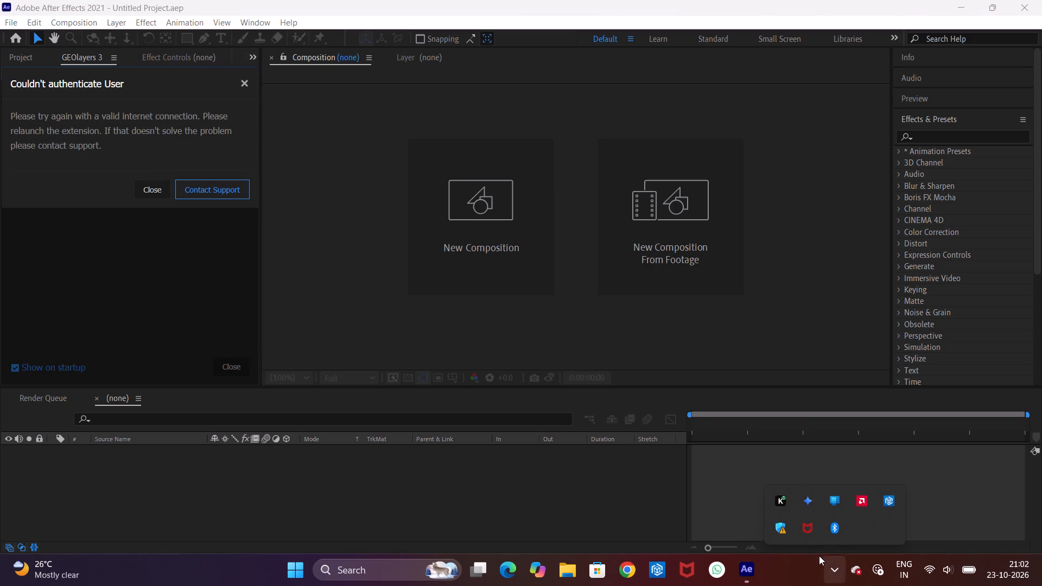
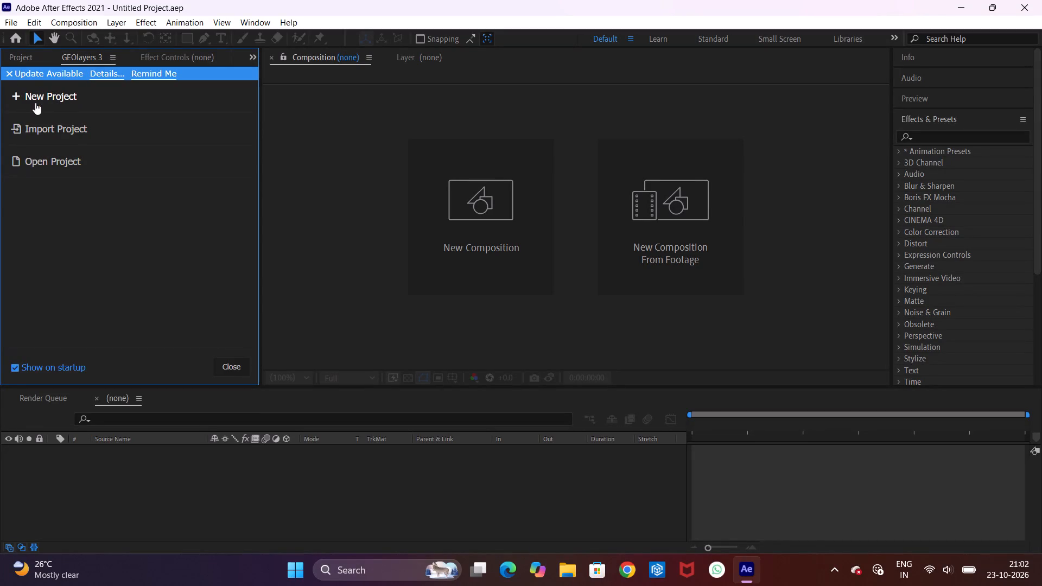
Start a new GEOlayers 3 project and set the World Mapcomp size to 1080 x 1920 px.
click(37, 98)
click(81, 59)
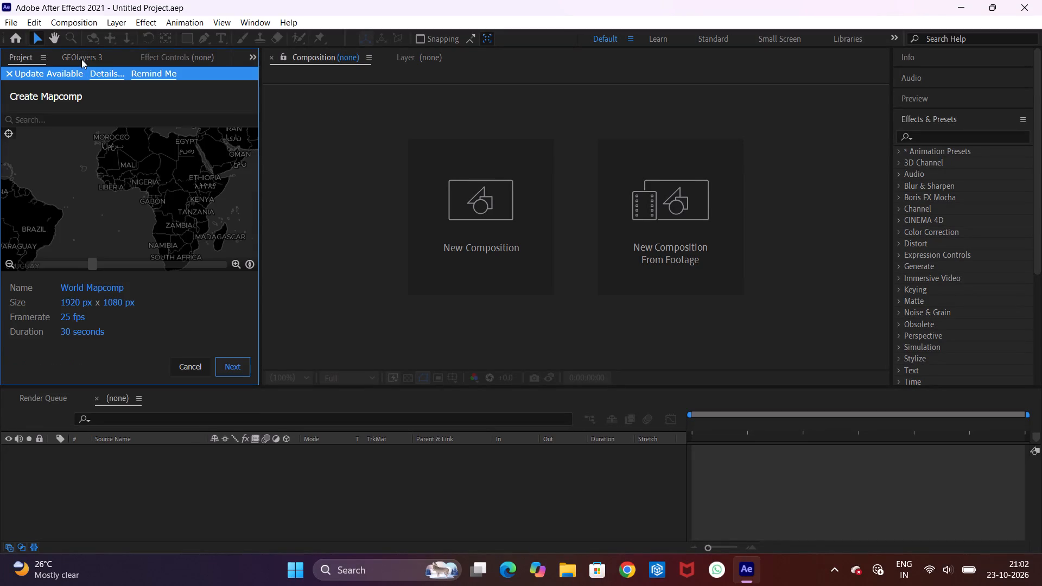
click(111, 309)
click(117, 302)
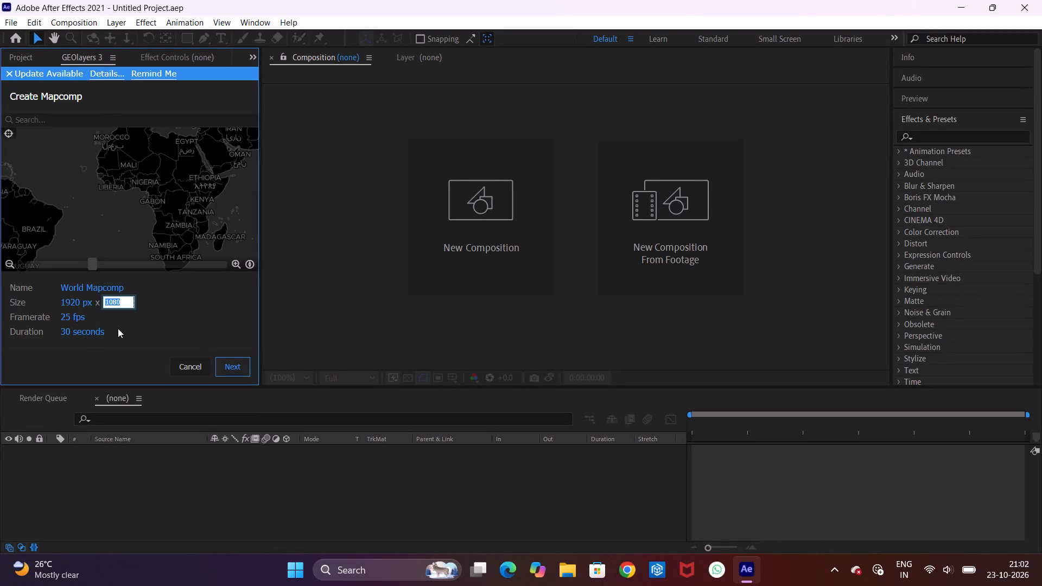
key(1)
key(9)
key(2)
key(0)
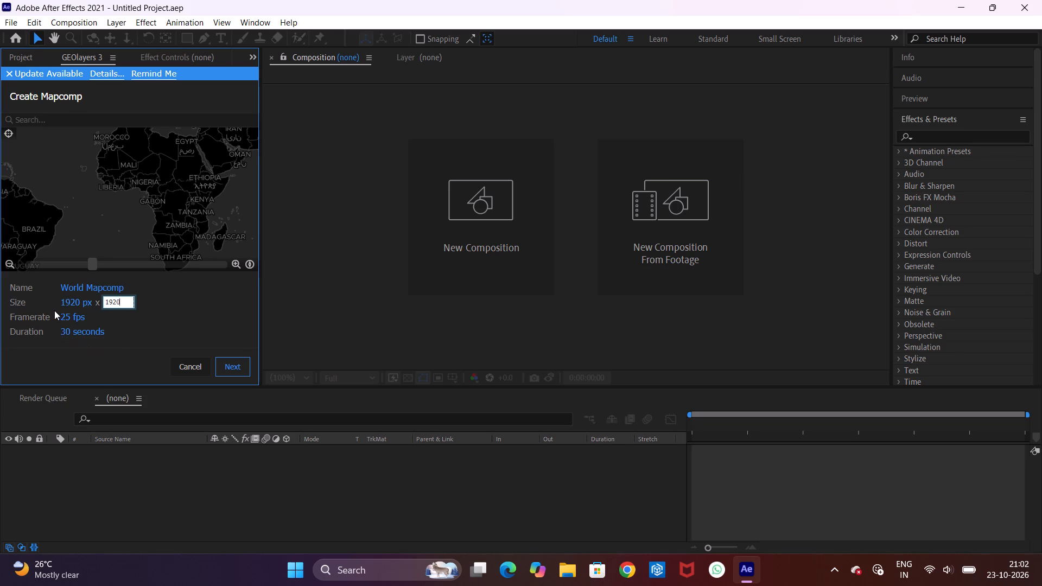
click(59, 303)
click(66, 303)
key(1)
text(08)
key(0)
click(175, 303)
Set the mapcomp framerate to 50 fps.
click(70, 315)
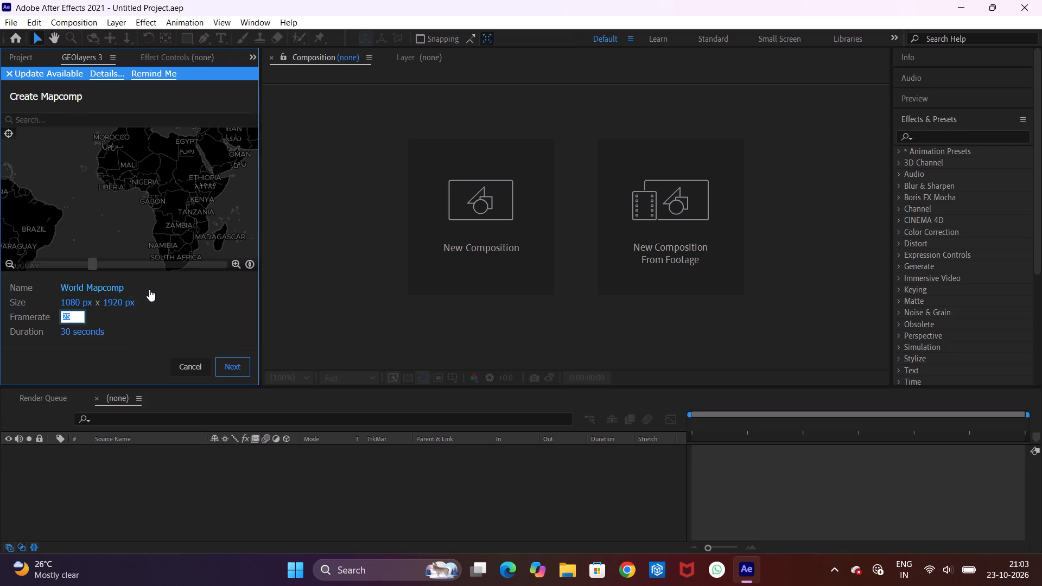
click(160, 313)
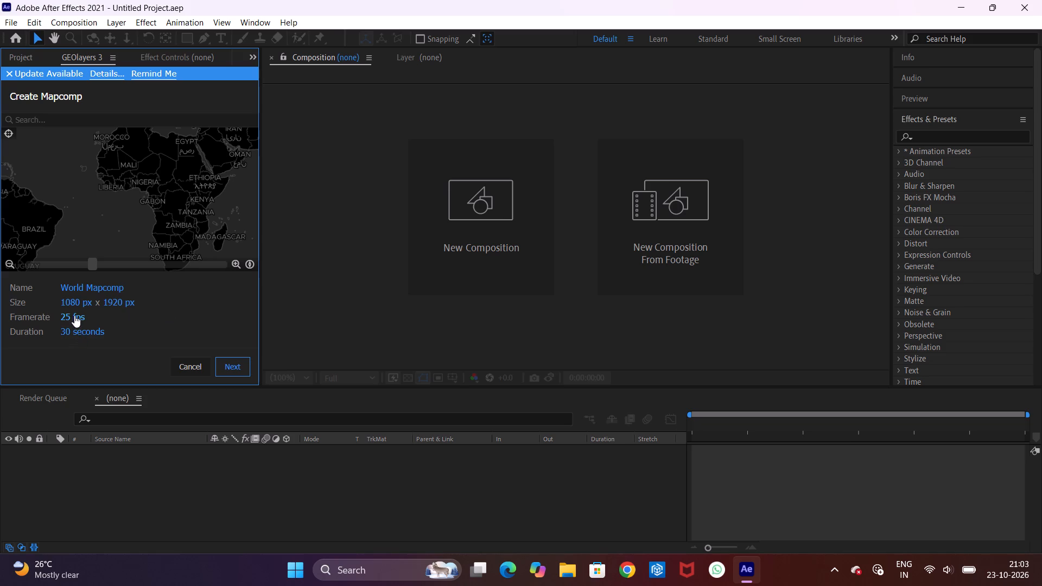
click(75, 318)
key(5)
key(0)
key(BackSpace)
key(BackSpace)
key(BackSpace)
key(BackSpace)
key(BackSpace)
key(BackSpace)
key(BackSpace)
key(BackSpace)
key(BackSpace)
key(BackSpace)
text(50)
click(139, 324)
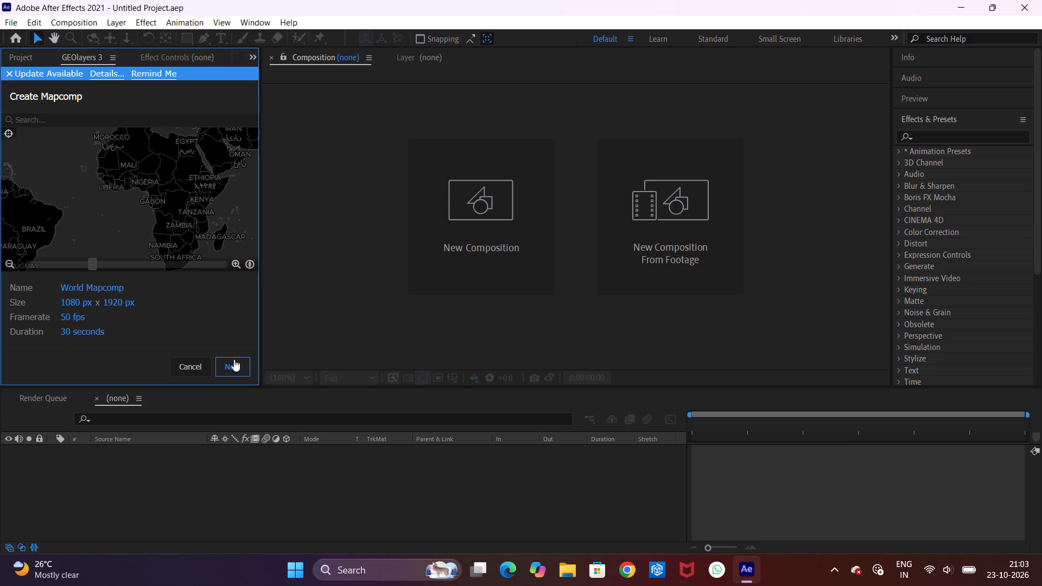
Centre the map over South and Central Asia and create the mapcomp with the satellite imagery style.
drag(197, 216, 76, 272)
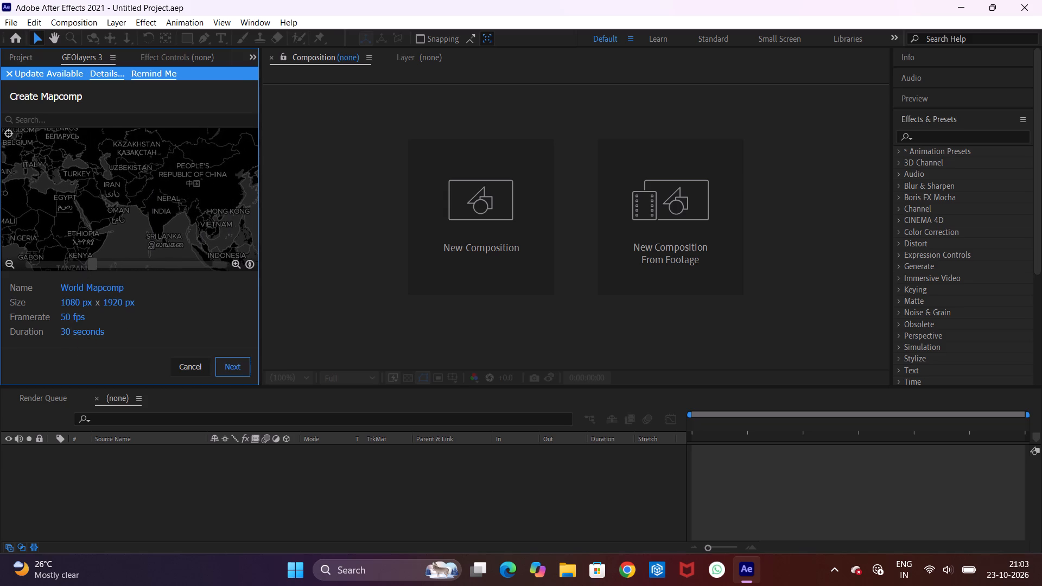
click(239, 367)
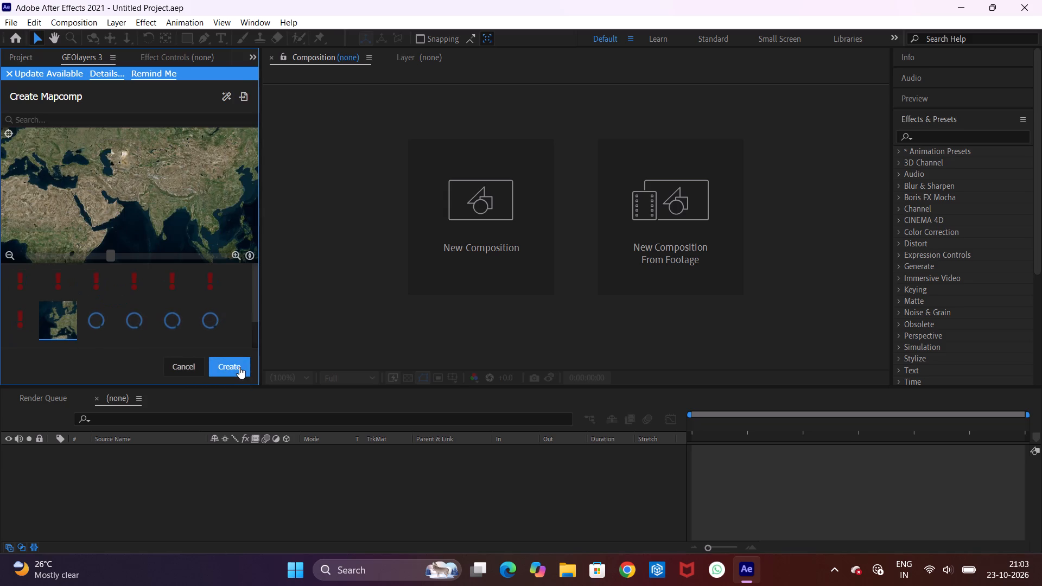
click(239, 367)
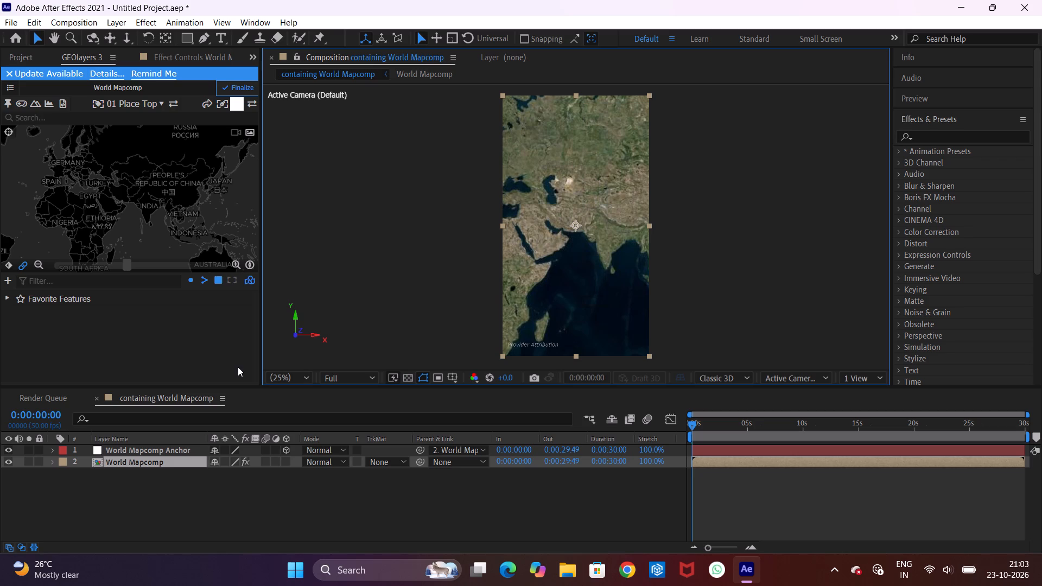
Adjust the display brightness slightly in the system quick settings.
click(945, 579)
drag(840, 450, 846, 451)
click(549, 0)
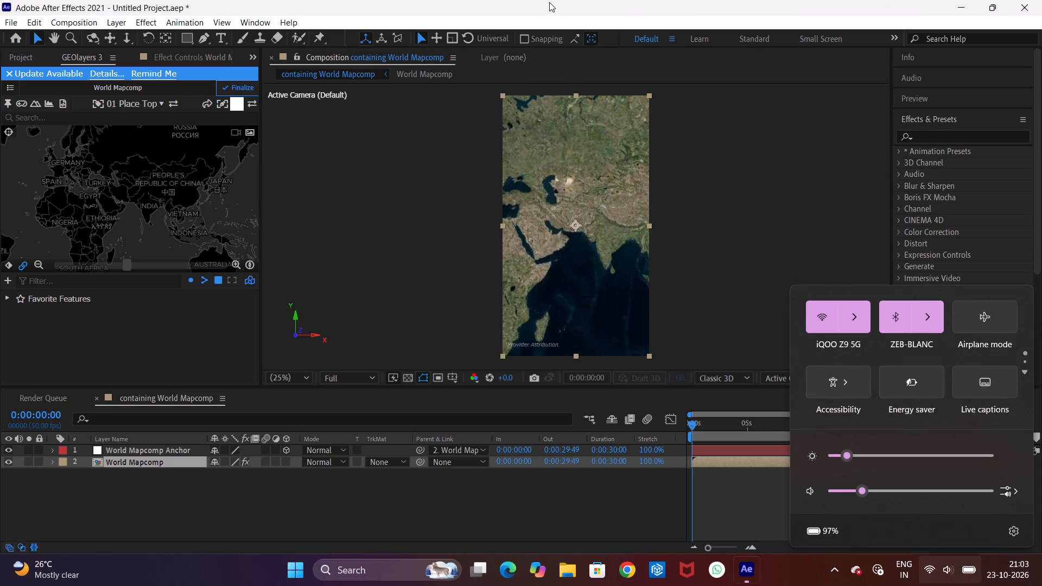
Bring the cleanest_city-v2 audio file from the desktop into the composition and place it below all other layers.
click(1041, 585)
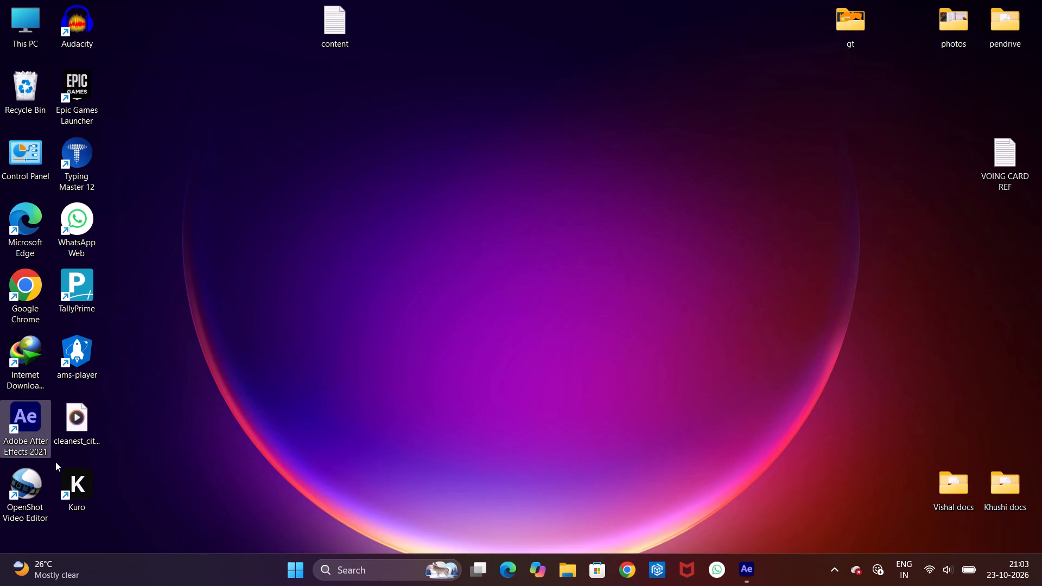
click(84, 413)
drag(75, 421, 752, 576)
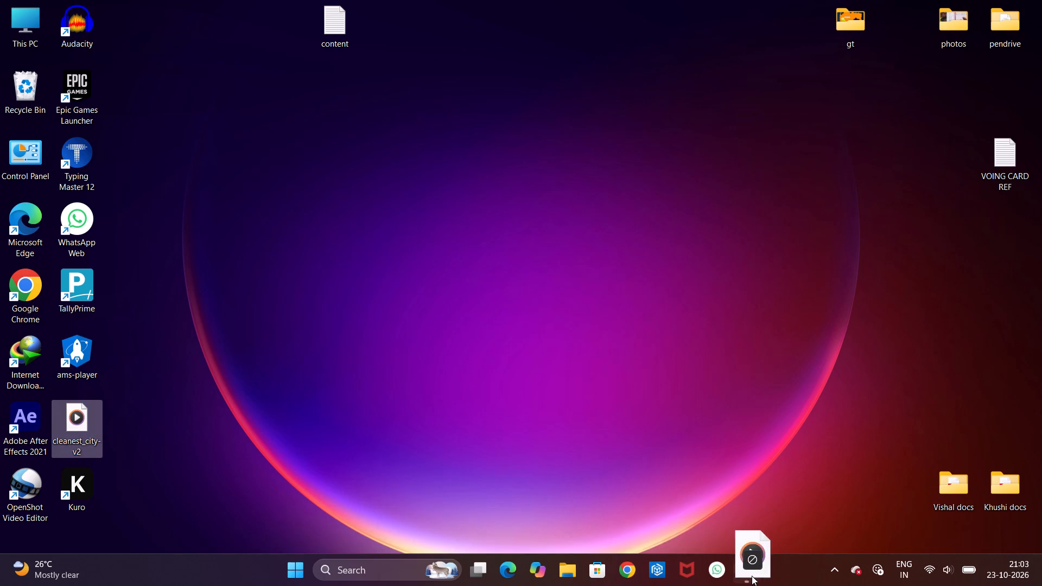
drag(752, 576, 342, 507)
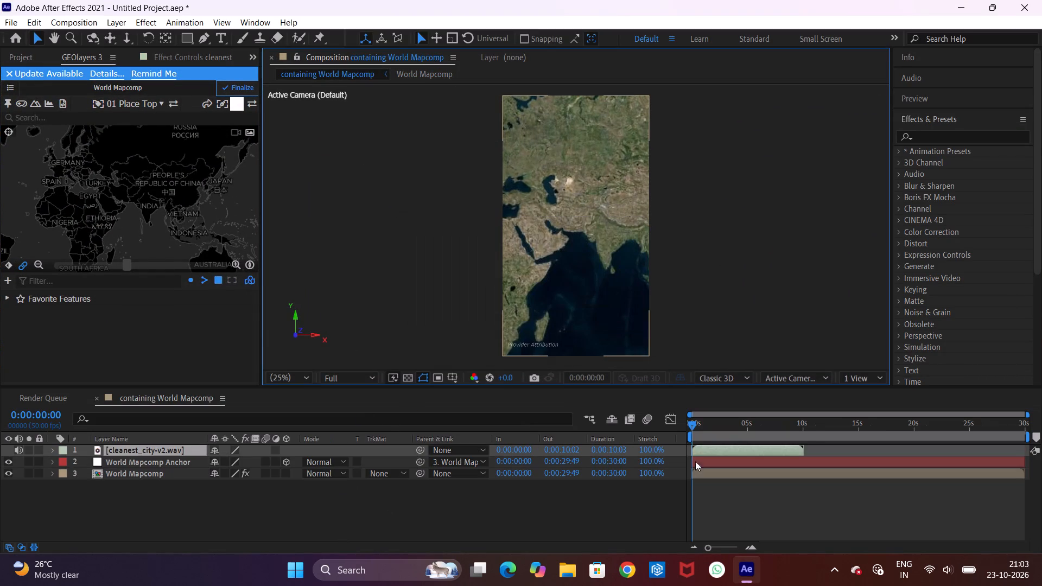
drag(115, 454, 115, 483)
Preview the composition with its audio twice from the beginning and return the playhead to 0:00:00:00.
key(space)
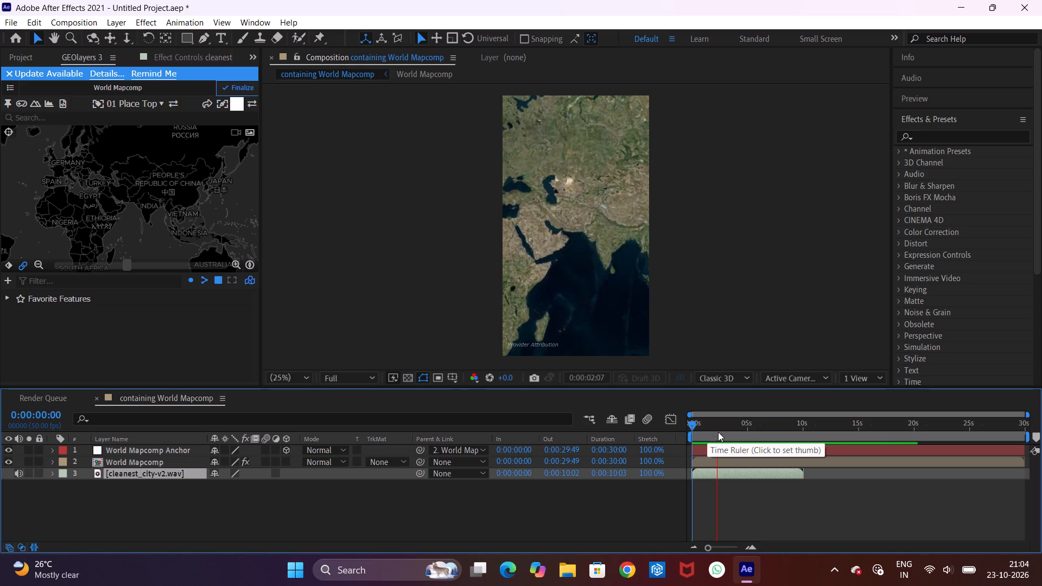
key(space)
drag(720, 425, 658, 426)
key(space)
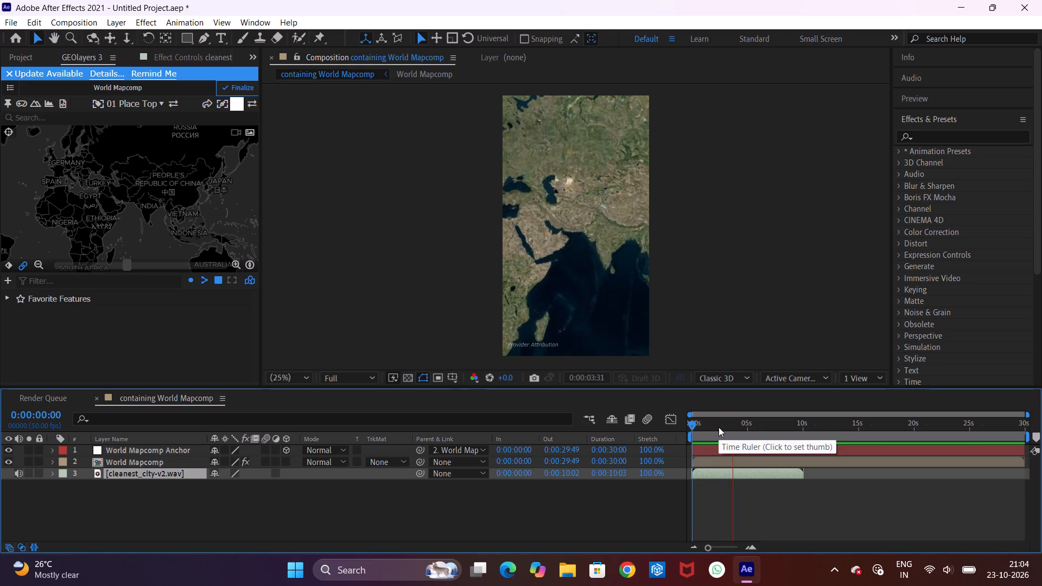
key(space)
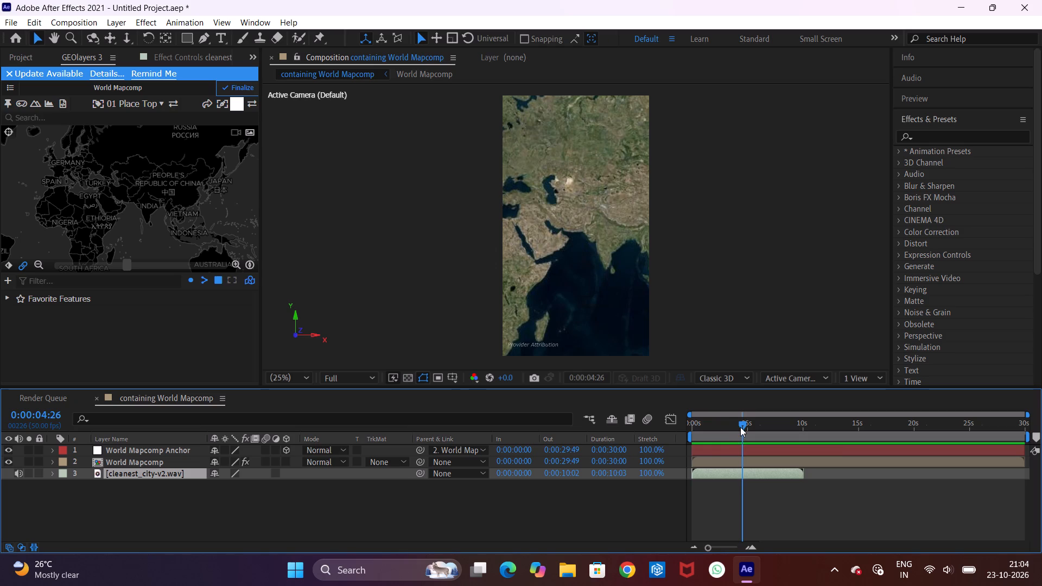
drag(740, 427, 674, 428)
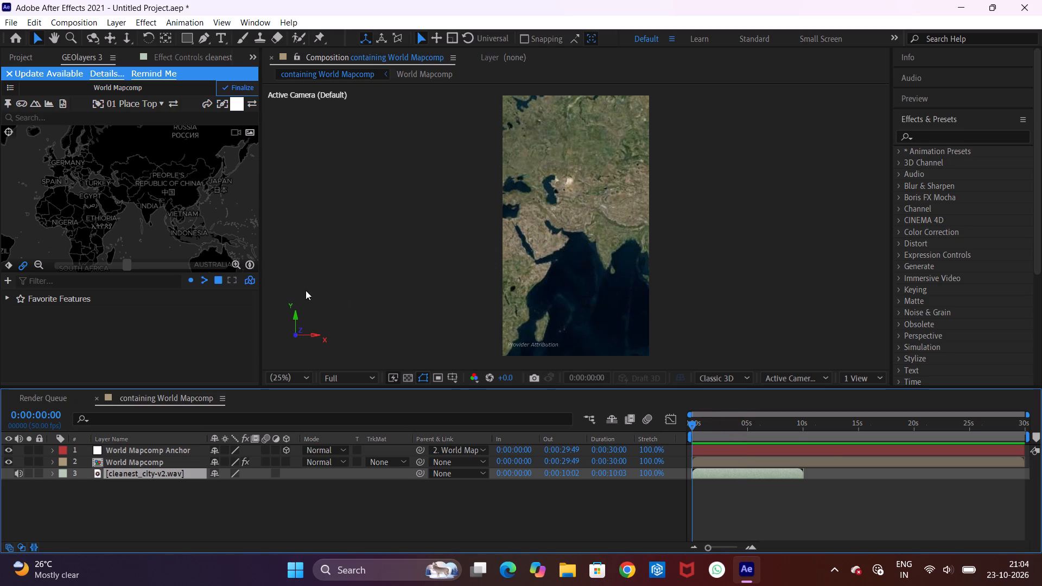
Shift the GEOlayers map eastward so the composition frames India and Southeast Asia.
drag(192, 225, 166, 220)
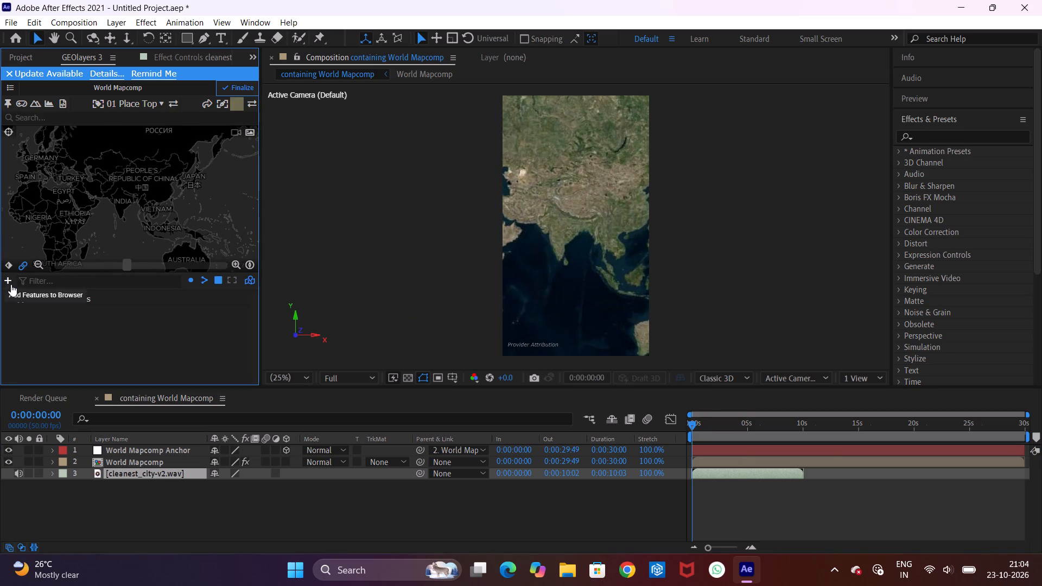
Import india.geojson from Downloads into the feature browser and draw its features as one merged India shape layer.
click(10, 284)
click(37, 305)
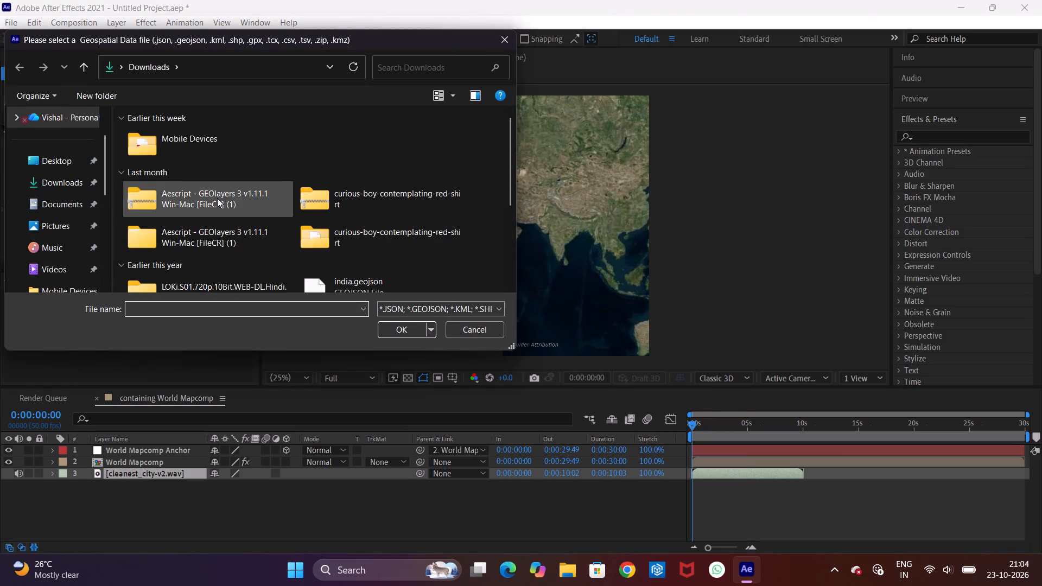
drag(511, 173, 509, 213)
double_click(377, 228)
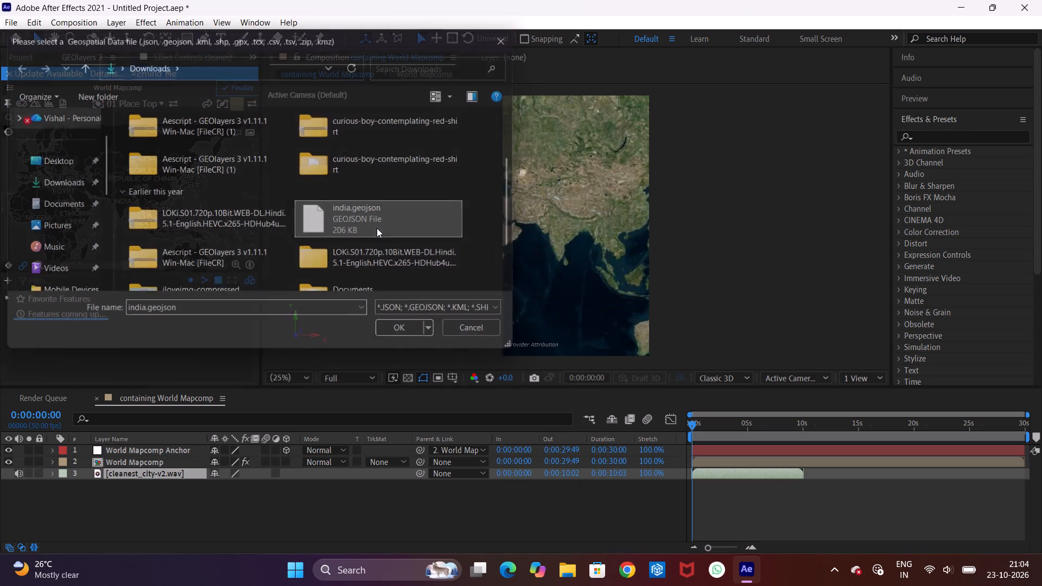
click(54, 376)
click(127, 341)
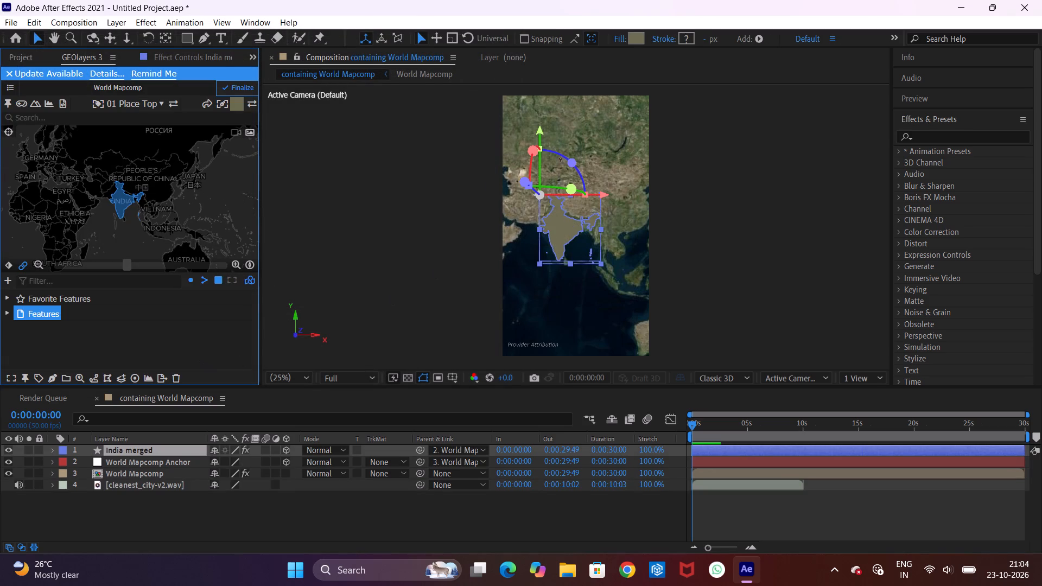
Change the fill colour of the merged India shape to bright yellow.
click(634, 40)
drag(549, 182, 596, 152)
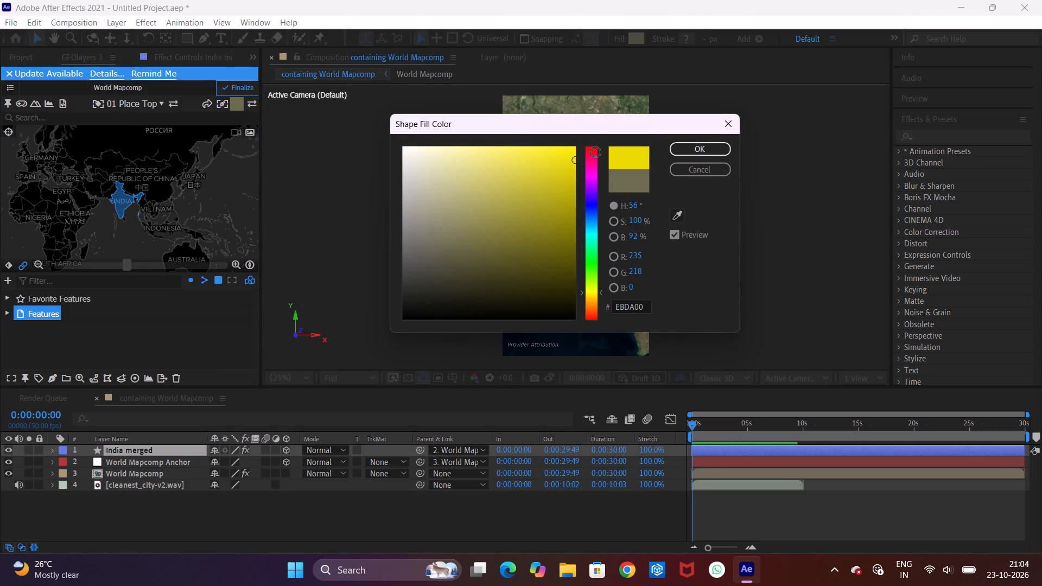
drag(596, 152, 606, 150)
click(688, 145)
Apply the Glow effect to the India merged layer with Glow Radius 49 and Glow Intensity 1.9.
click(929, 139)
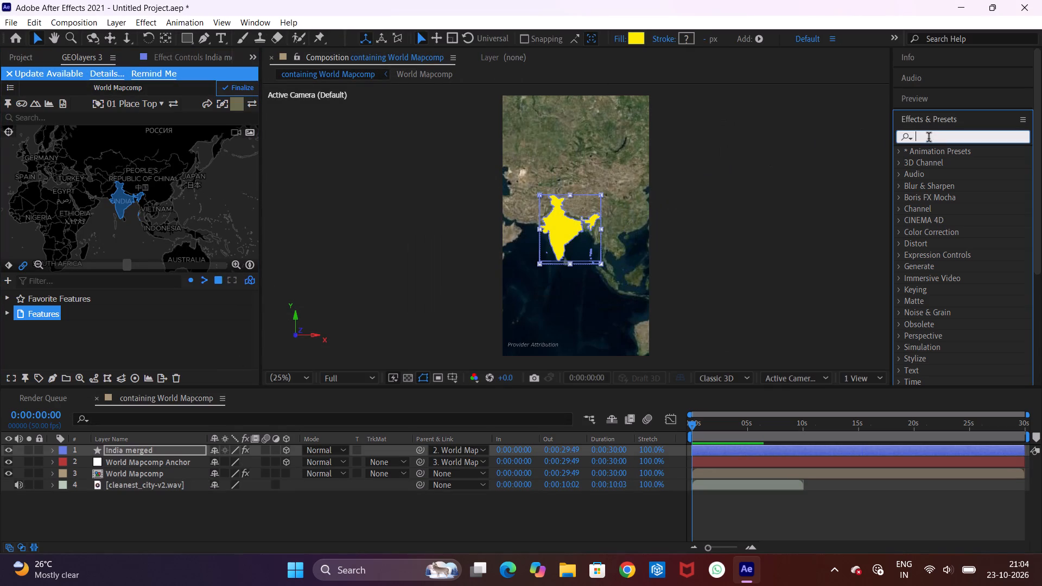
text(glow)
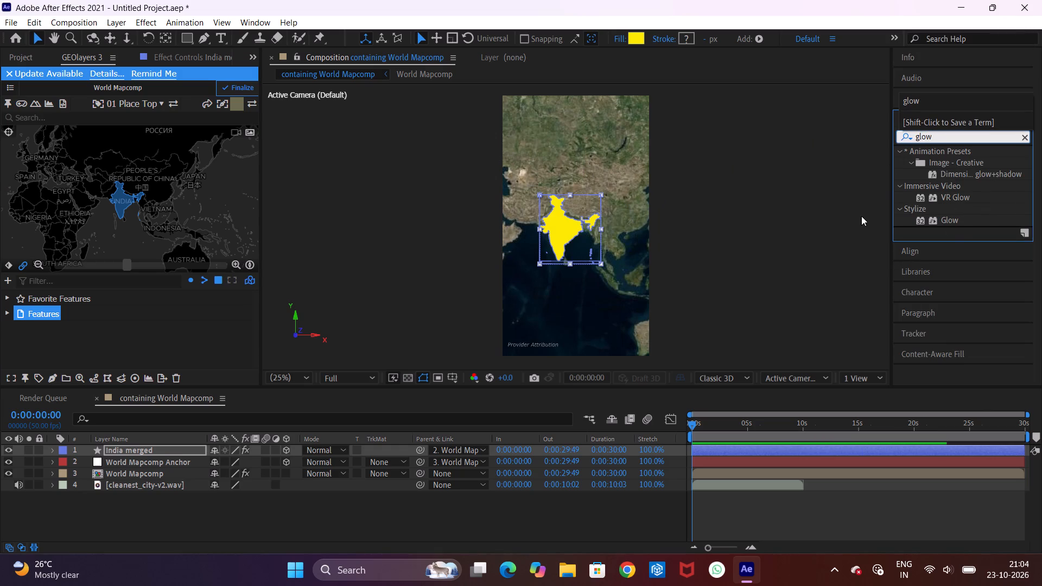
drag(952, 218, 206, 449)
drag(154, 140, 192, 151)
drag(149, 156, 210, 157)
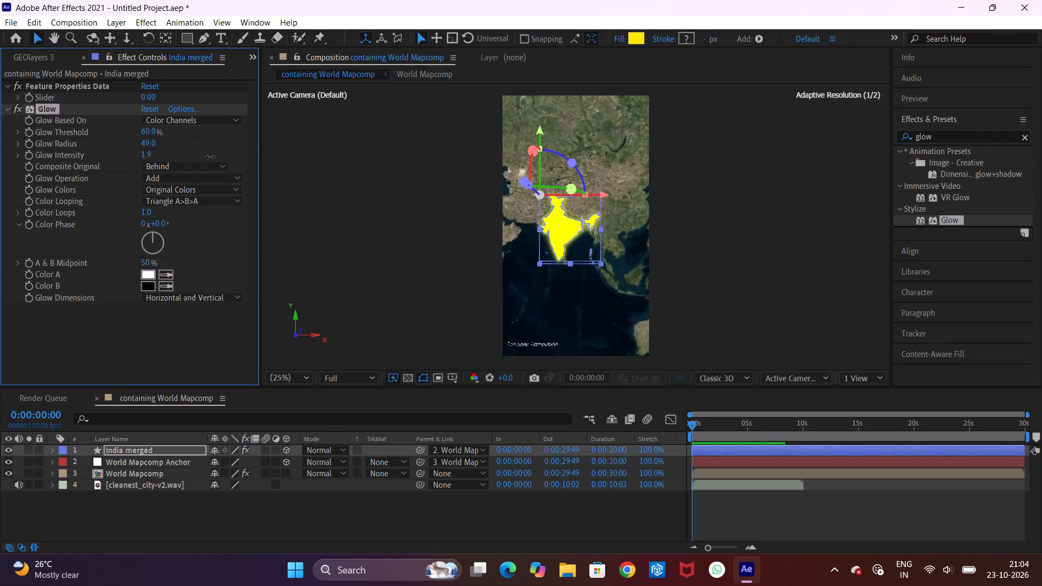
drag(210, 157, 212, 158)
click(379, 253)
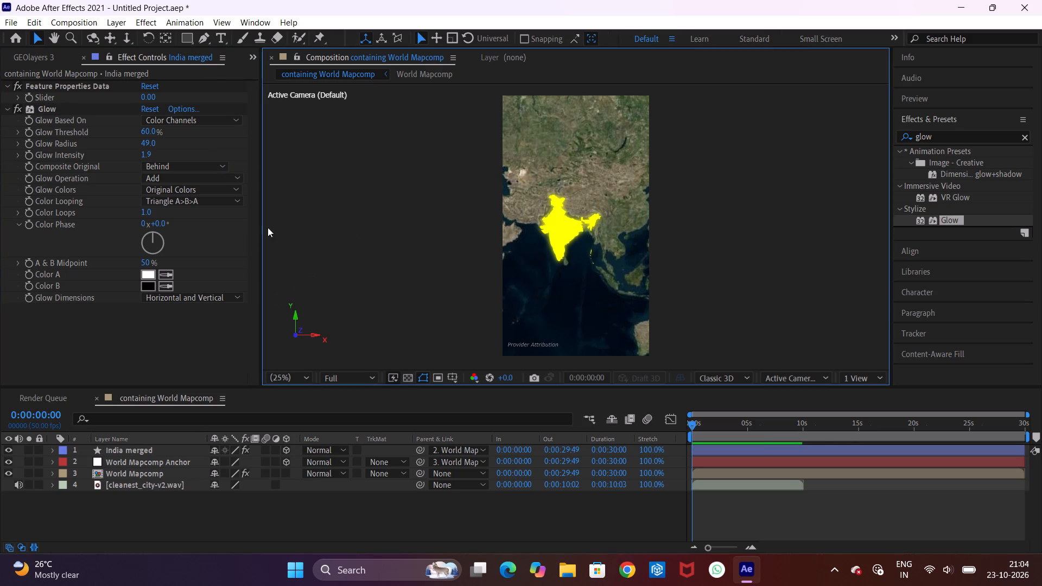
Draw the imported India features again in GEOlayers 3 as a second merged shape layer.
click(250, 56)
click(274, 87)
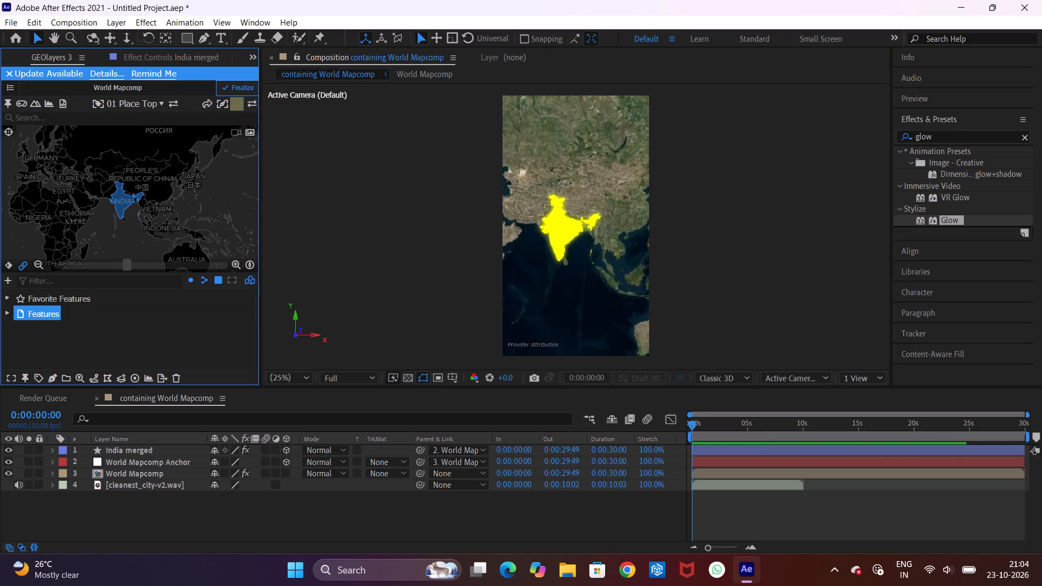
click(47, 378)
click(85, 345)
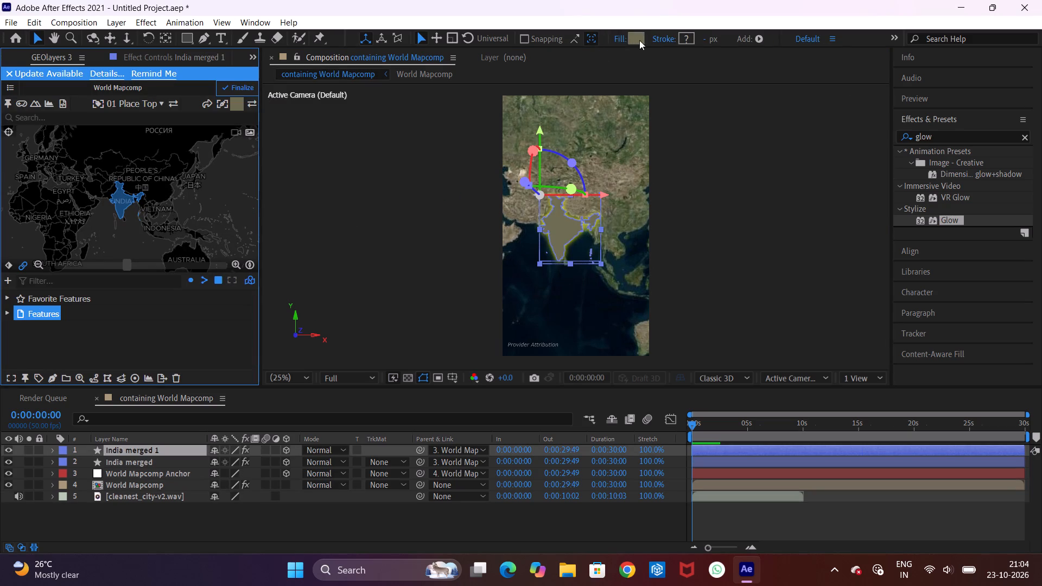
Set the fill of the second India shape layer to None.
click(612, 35)
click(619, 39)
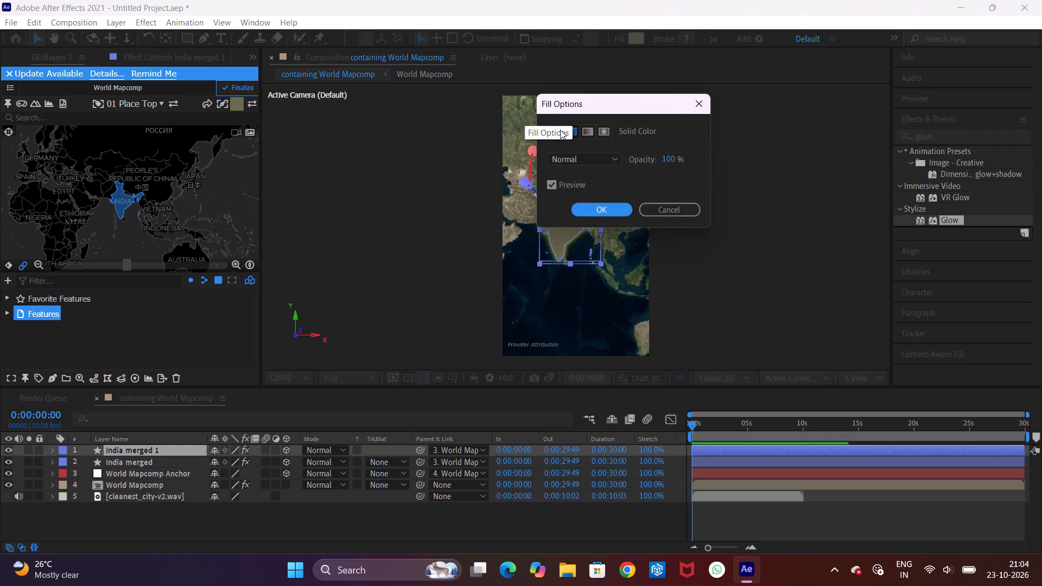
click(553, 131)
click(600, 212)
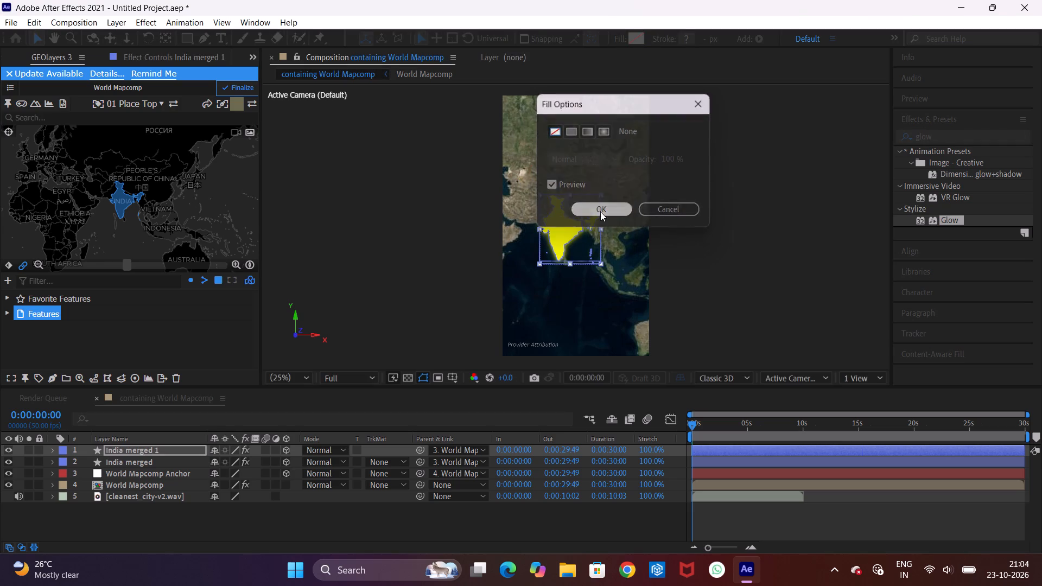
Add a white stroke to the India merged 1 shape layer and set its width to 12 px.
click(758, 44)
click(755, 34)
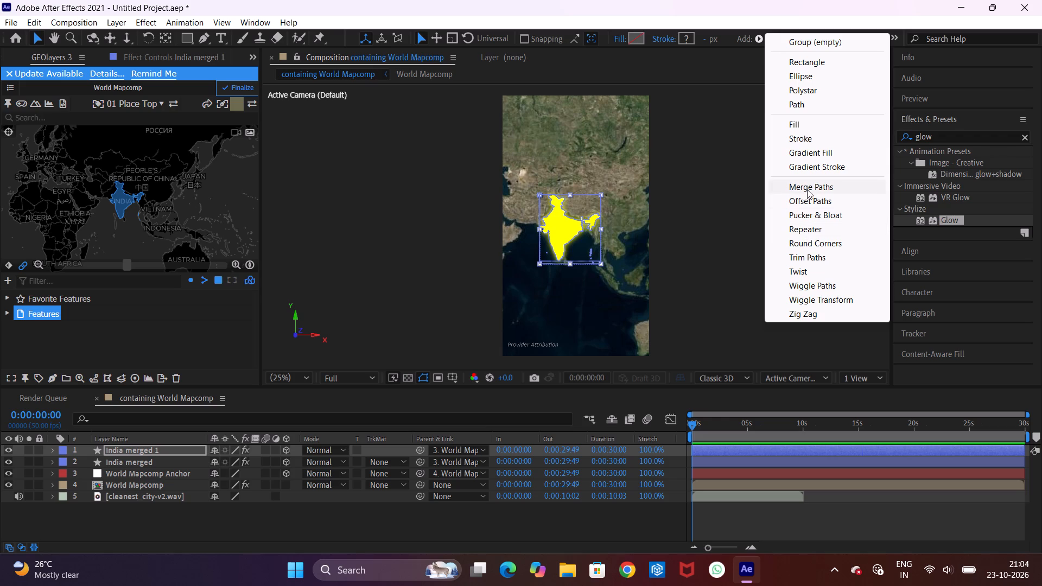
click(805, 137)
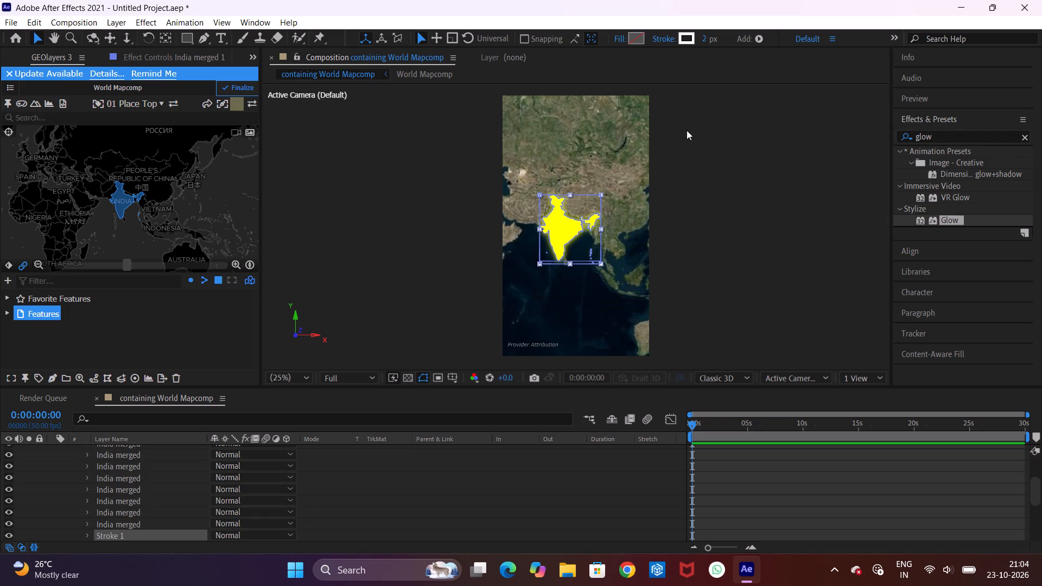
drag(704, 36, 714, 37)
drag(714, 37, 716, 38)
click(704, 154)
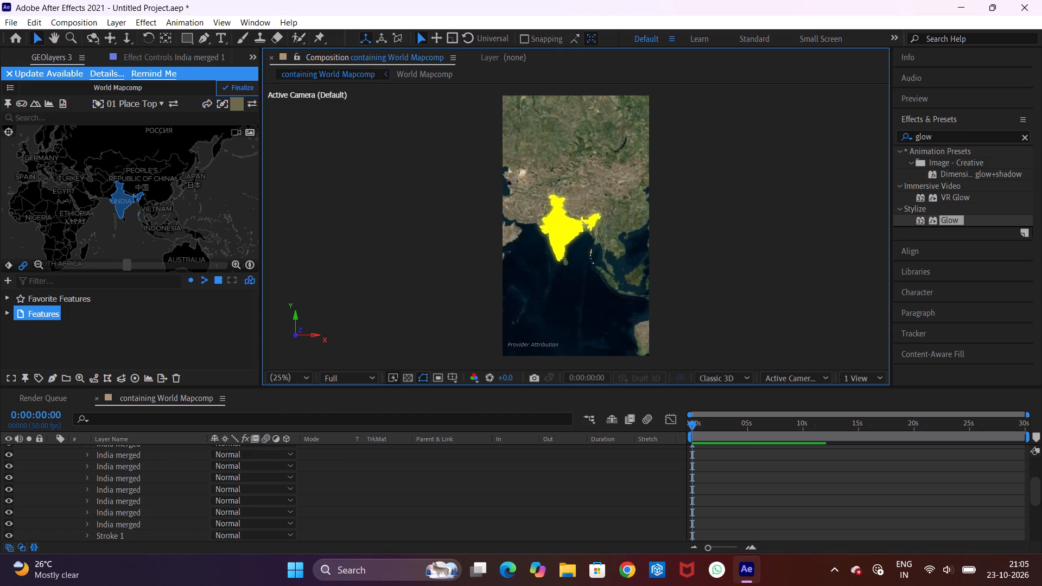
drag(1033, 488, 1036, 447)
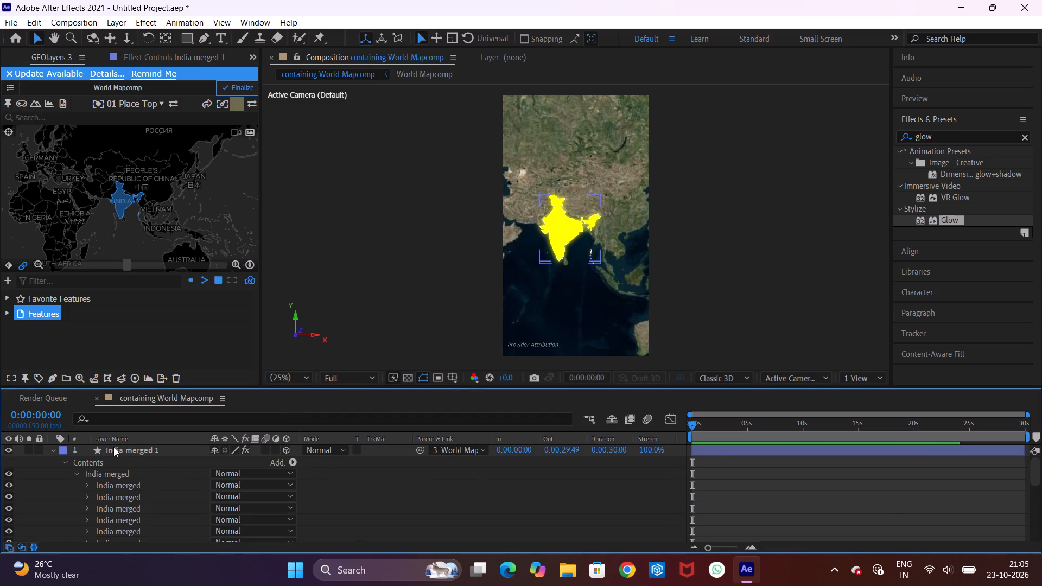
click(114, 447)
drag(708, 40, 712, 40)
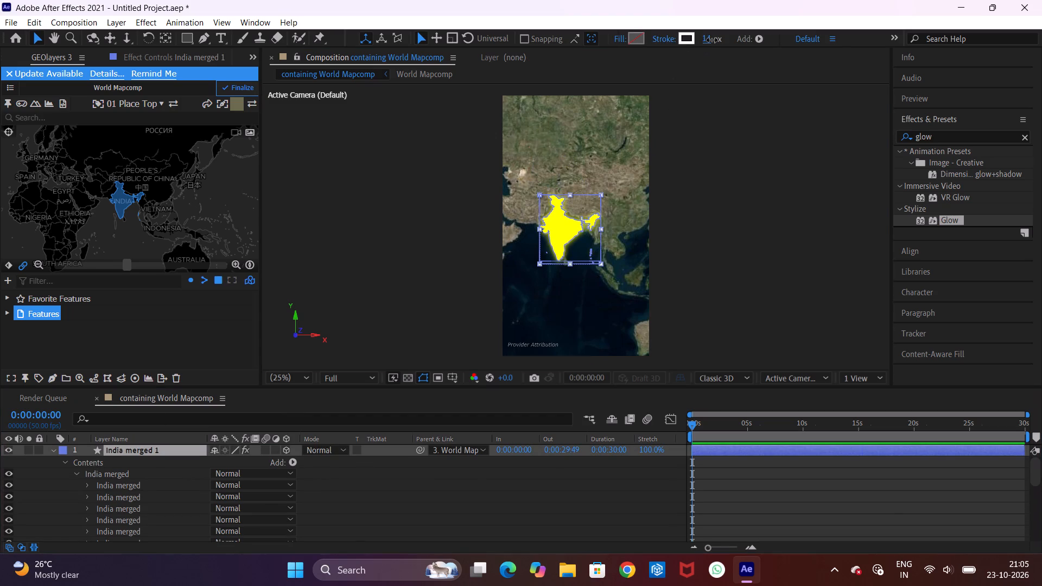
drag(712, 40, 852, 39)
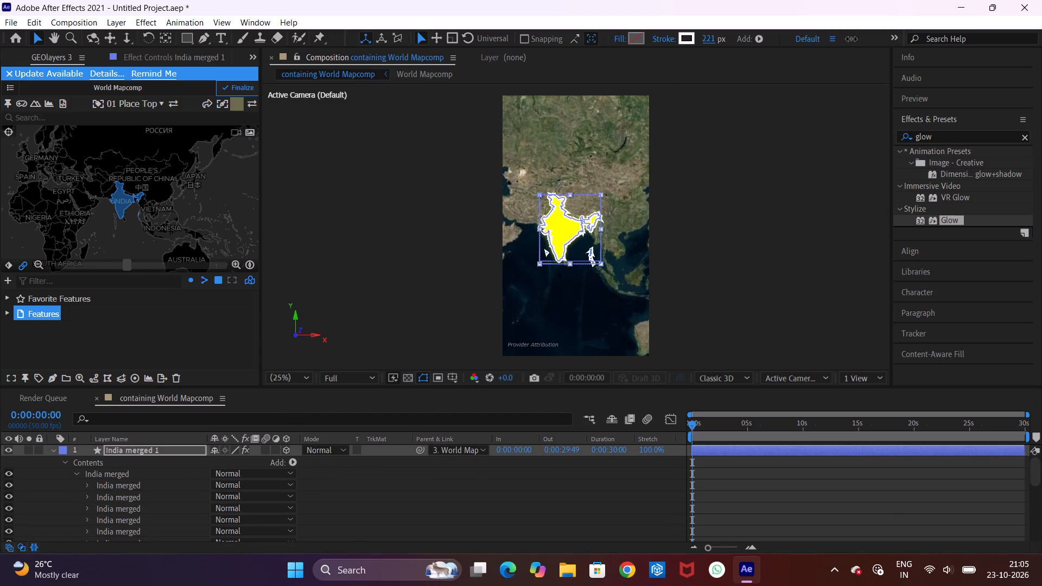
drag(852, 39, 719, 49)
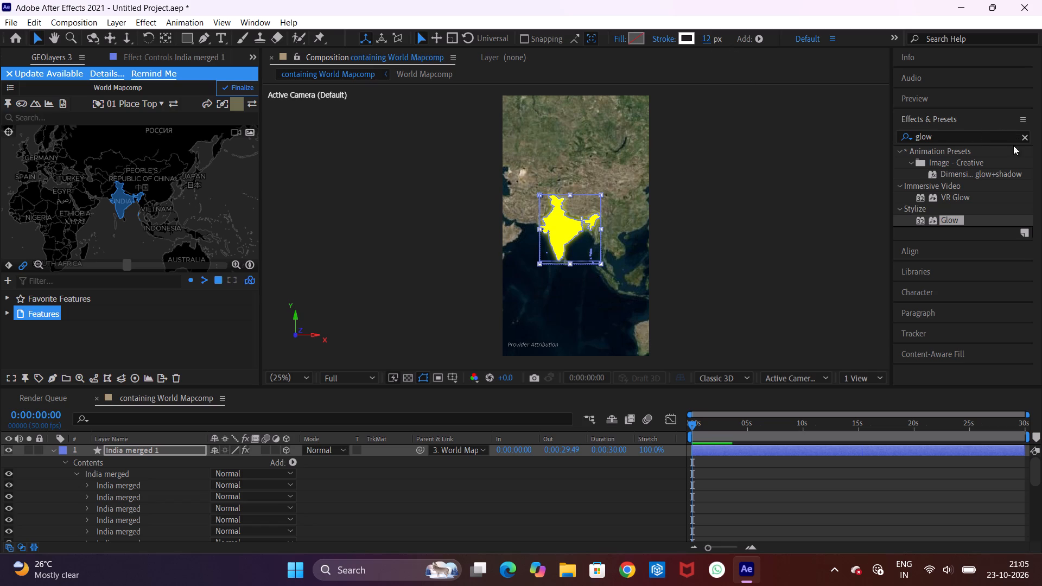
Apply the Glow effect to the India merged 1 layer with Glow Radius 247 and Glow Intensity 2.9, and inspect the outline up close.
drag(949, 221, 179, 449)
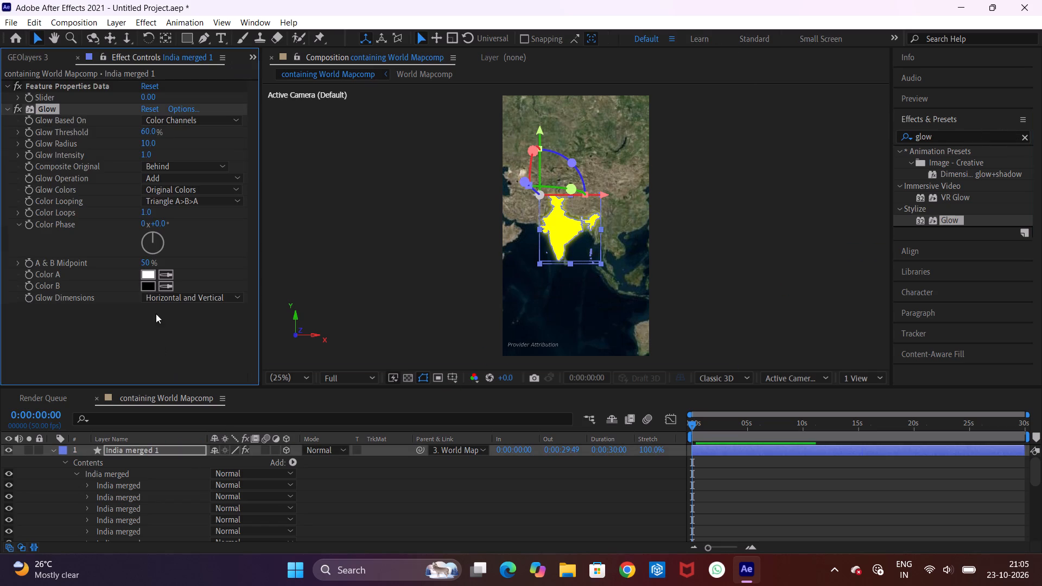
drag(152, 148, 316, 152)
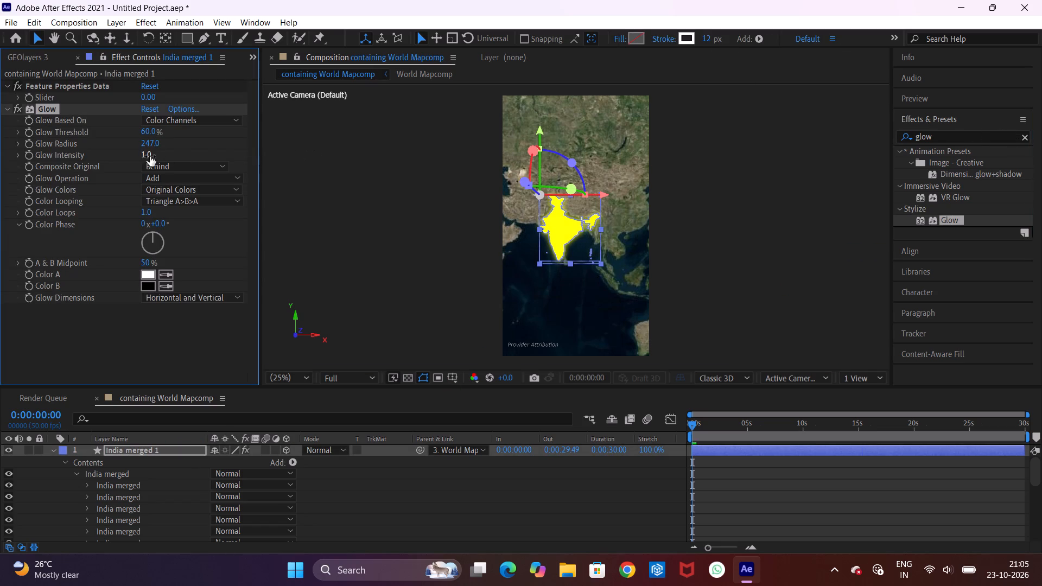
drag(148, 156, 276, 157)
click(373, 199)
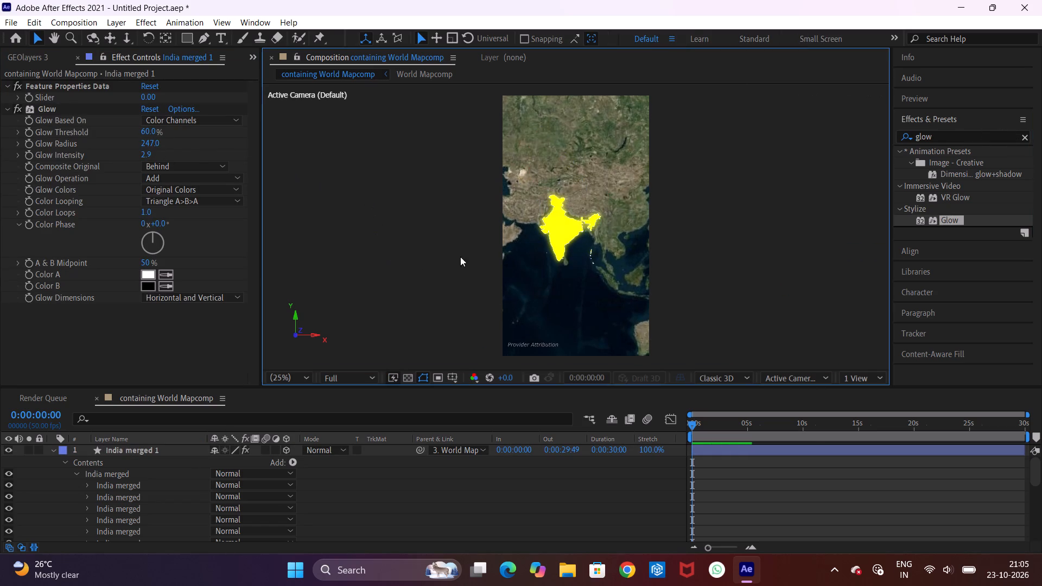
click(283, 380)
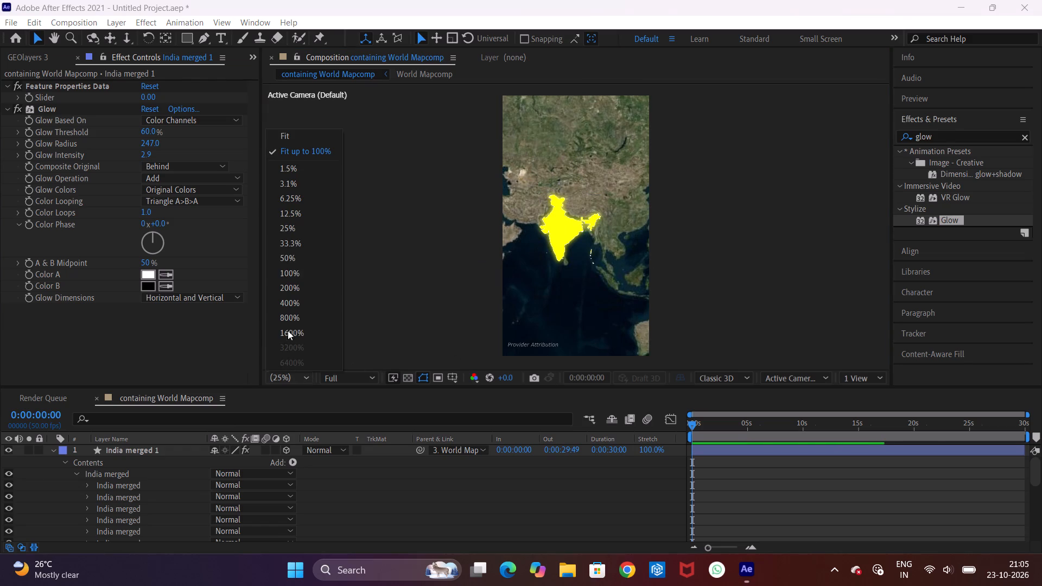
click(294, 284)
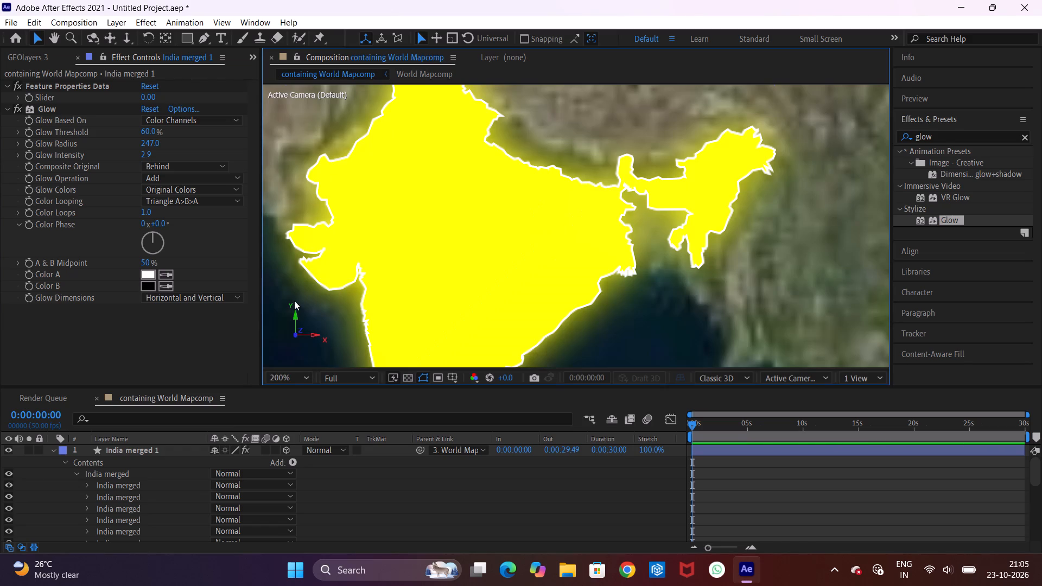
click(291, 383)
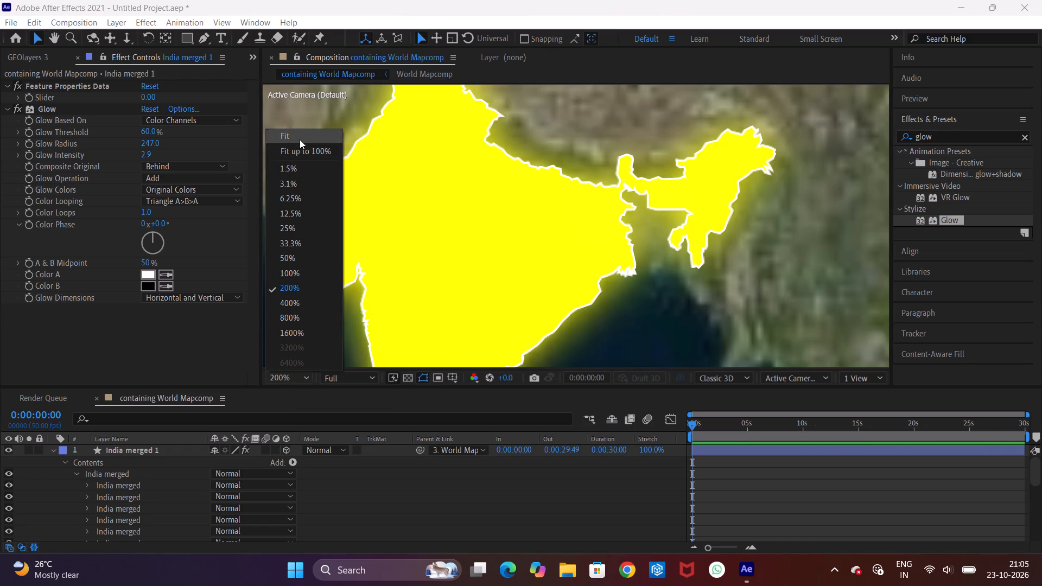
click(301, 136)
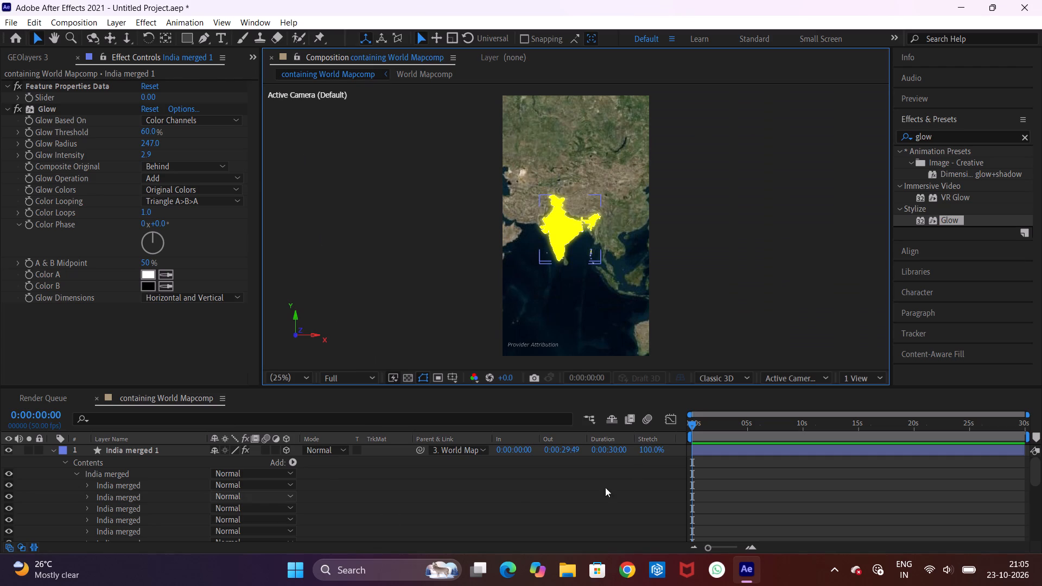
Add Trim Paths to the contents of the India merged 1 shape layer.
drag(1037, 477, 1041, 508)
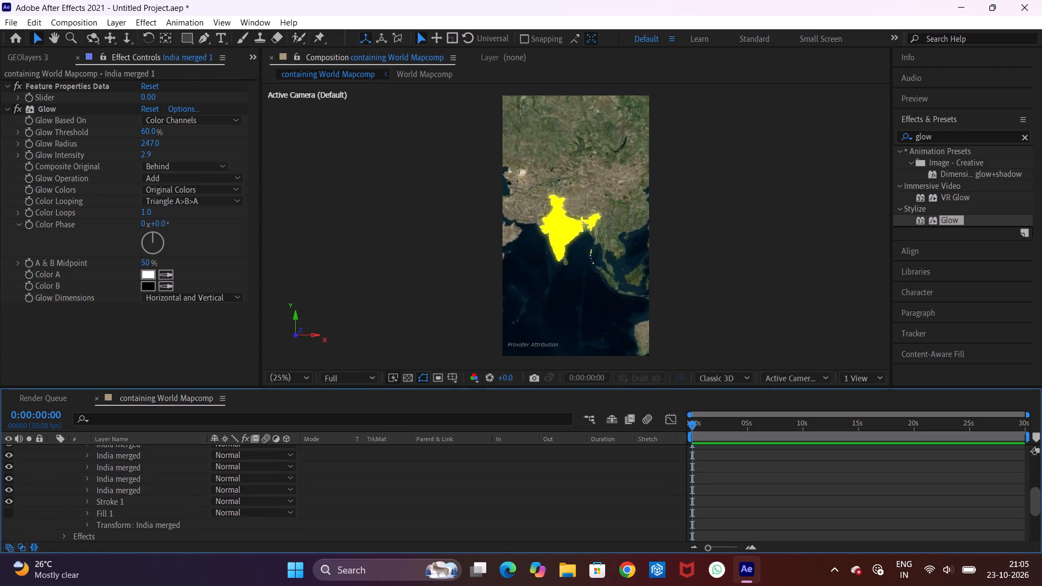
drag(1041, 508, 1039, 468)
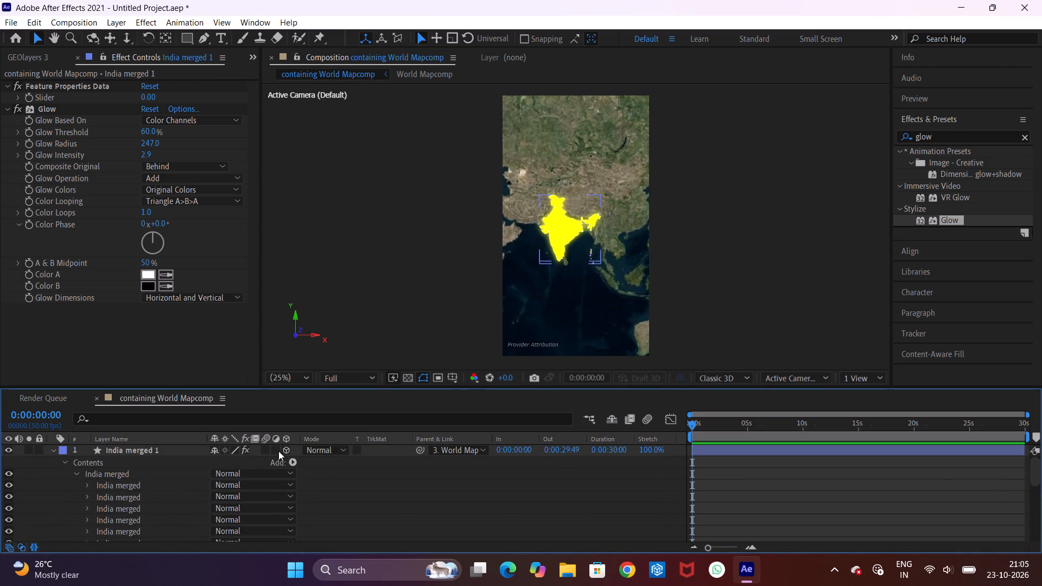
click(288, 459)
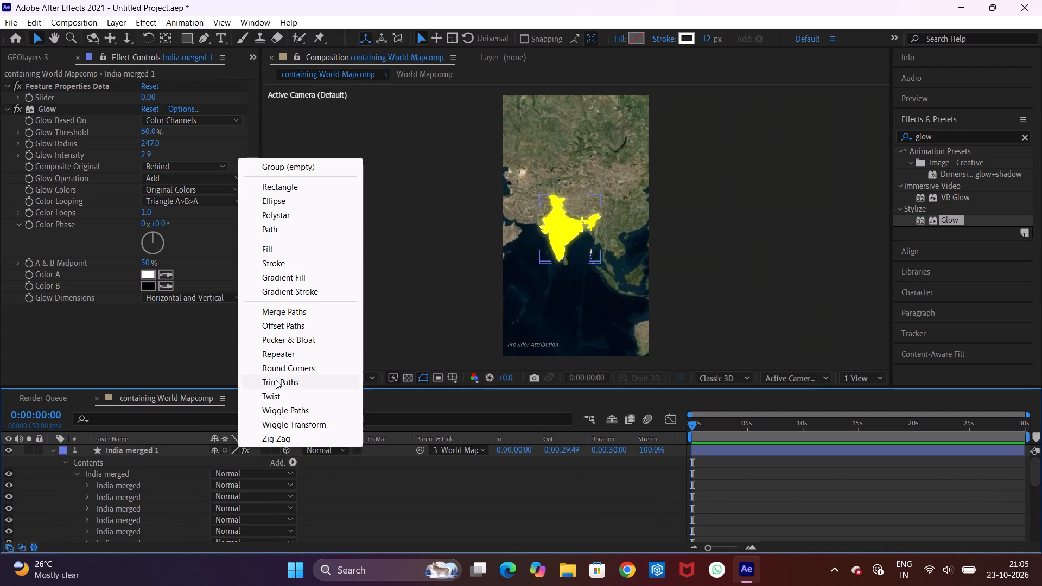
click(276, 380)
Keyframe the Trim Paths Start value from 100% at 0:00:00:00 to 0% at 0:00:01:26.
click(75, 532)
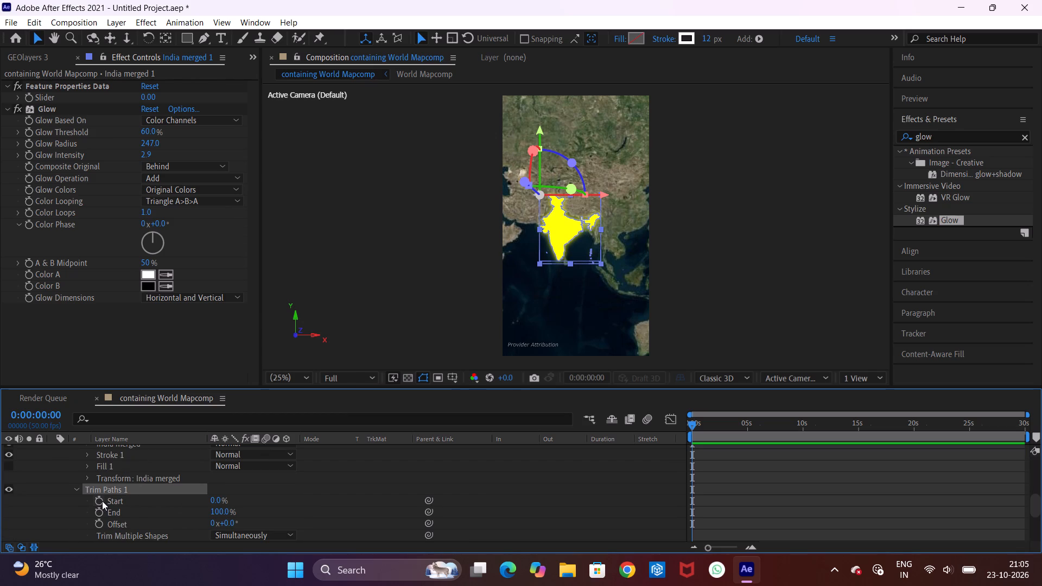
click(102, 501)
drag(216, 498, 293, 498)
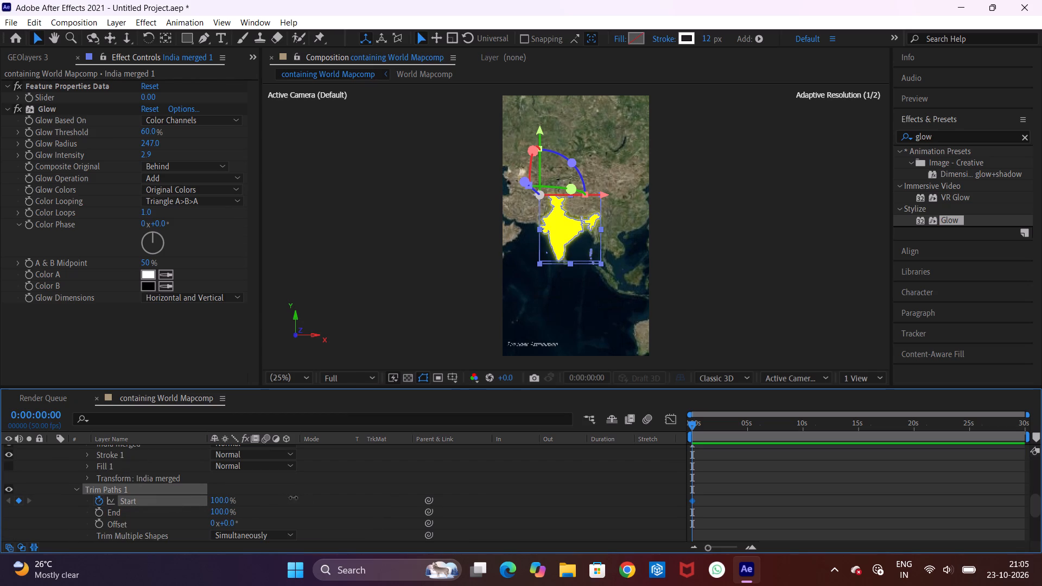
drag(293, 498, 387, 498)
key(space)
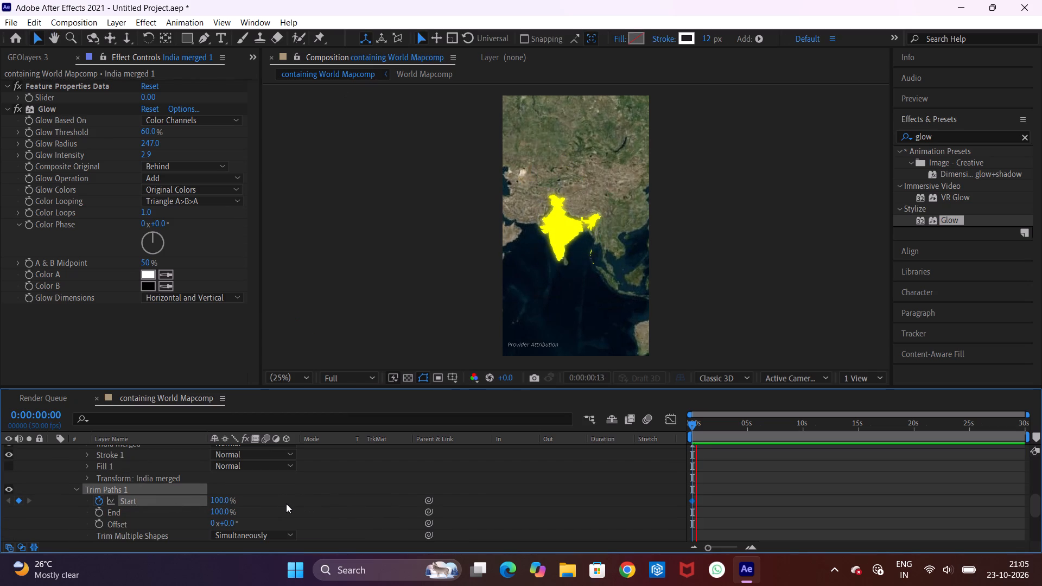
key(space)
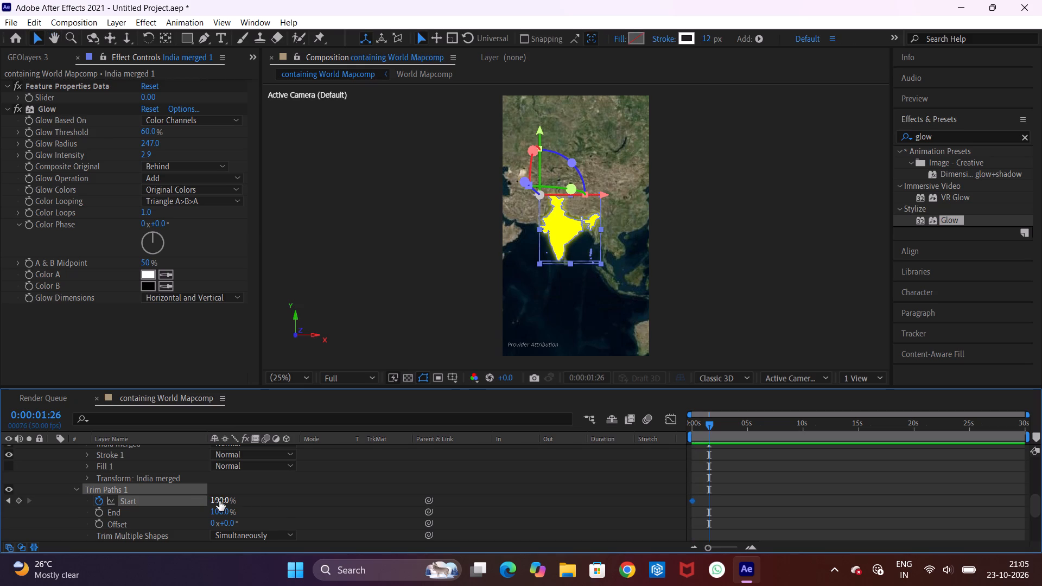
drag(219, 501, 57, 498)
Apply Easy Ease to both Trim Paths Start keyframes.
drag(730, 480, 678, 519)
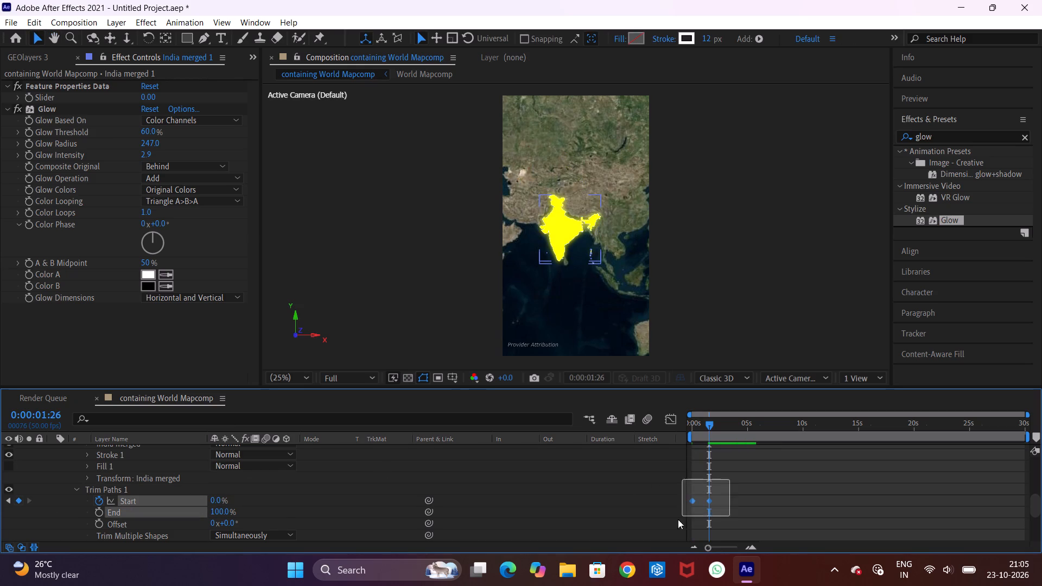
drag(678, 519, 665, 529)
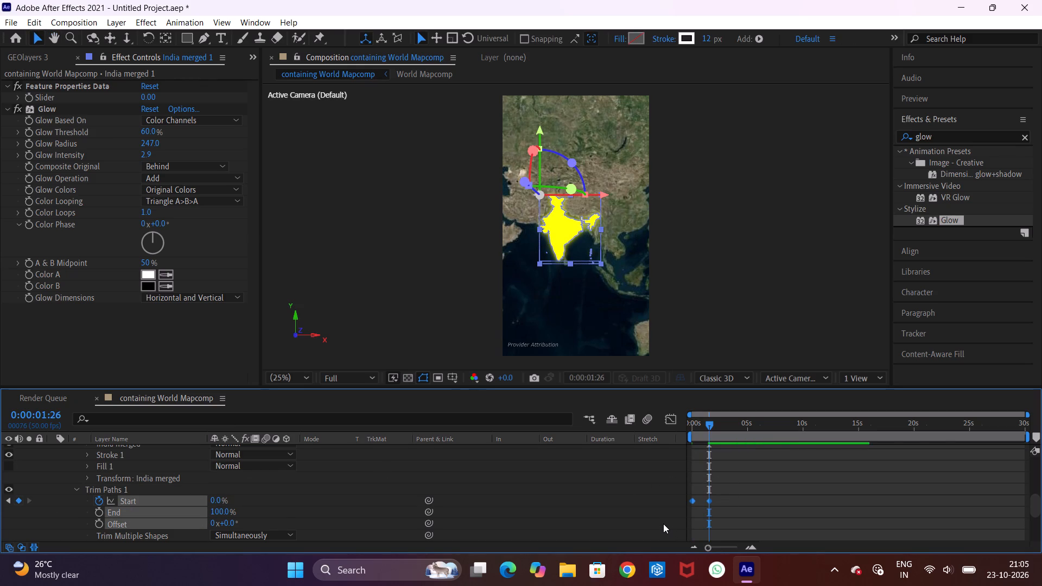
key(F9)
Preview the India outline animation from the start of the composition.
drag(704, 430, 702, 430)
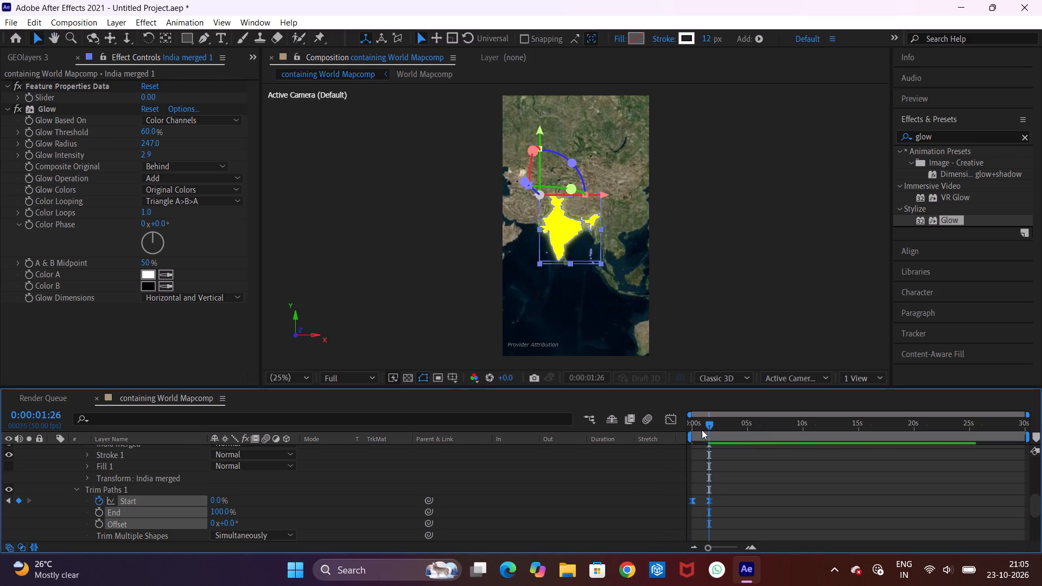
drag(702, 430, 668, 425)
key(space)
key(space)
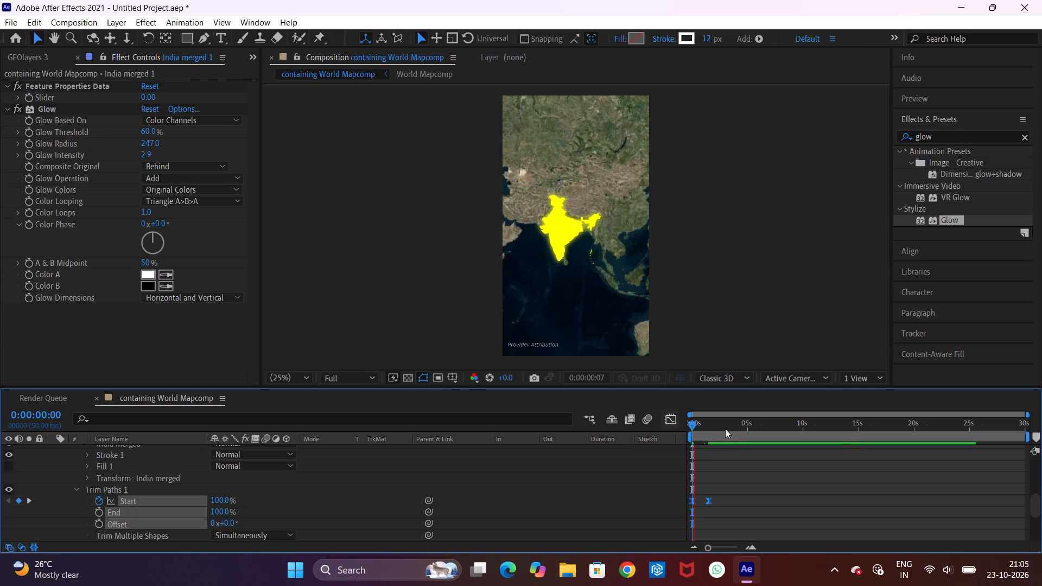
drag(689, 429, 668, 432)
key(space)
key(space)
drag(696, 422, 678, 426)
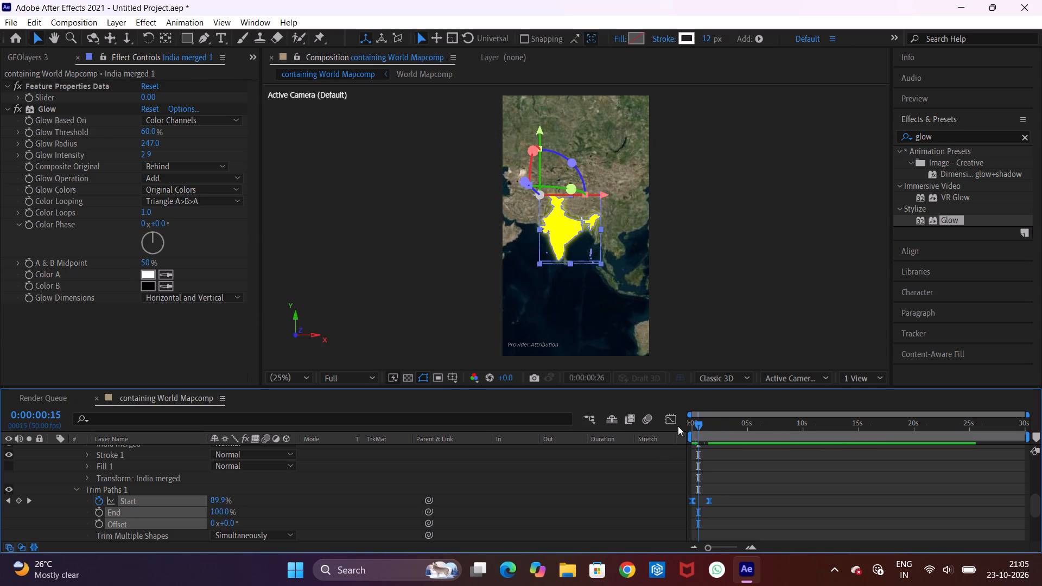
drag(678, 426, 656, 426)
Set the composition's preview resolution to Quarter and play the outline animation from the start.
click(353, 379)
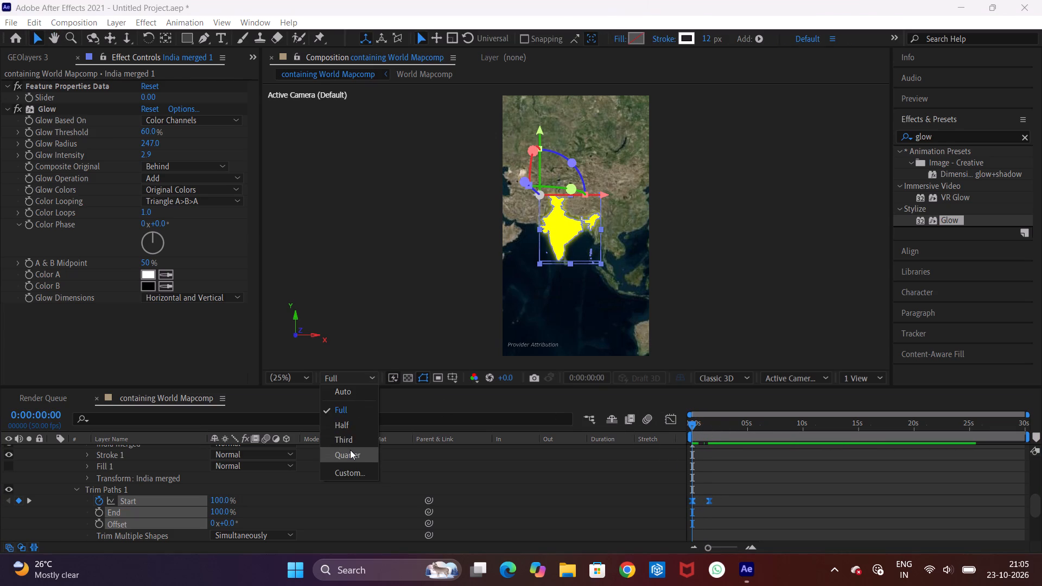
click(350, 450)
key(space)
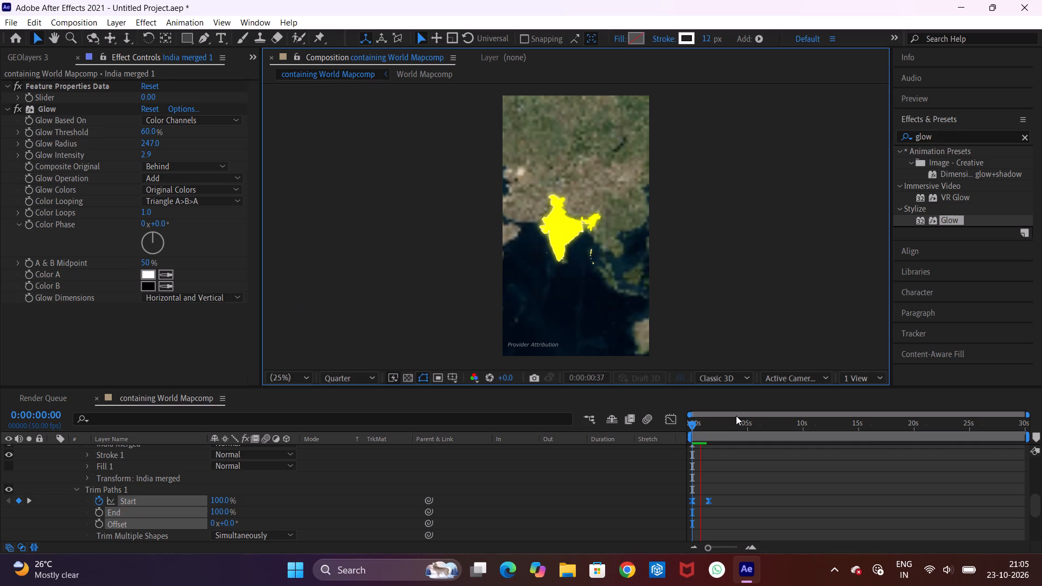
key(space)
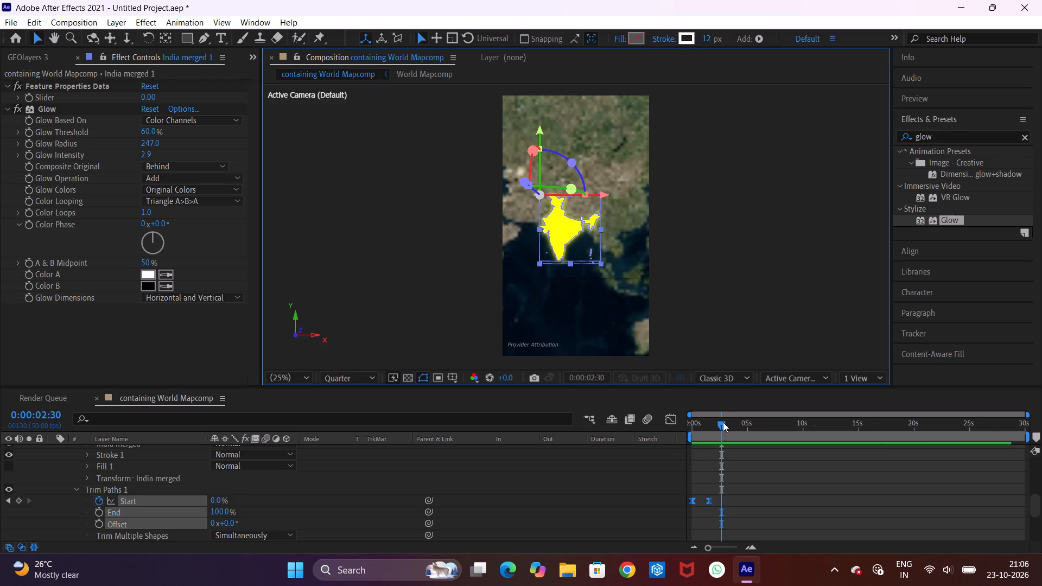
drag(720, 423, 630, 422)
In GEOlayers 3, reframe and tilt the map and keyframe the view at 0:00:00:00 with latitude -11.7°, longitude 87.9° and pitch 22°.
click(249, 56)
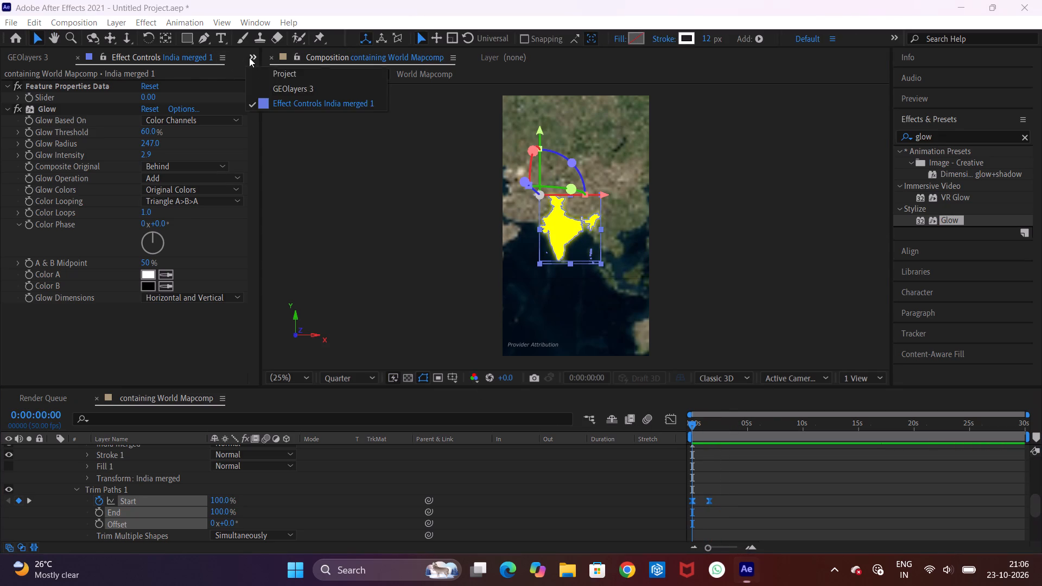
click(265, 89)
drag(151, 218, 158, 199)
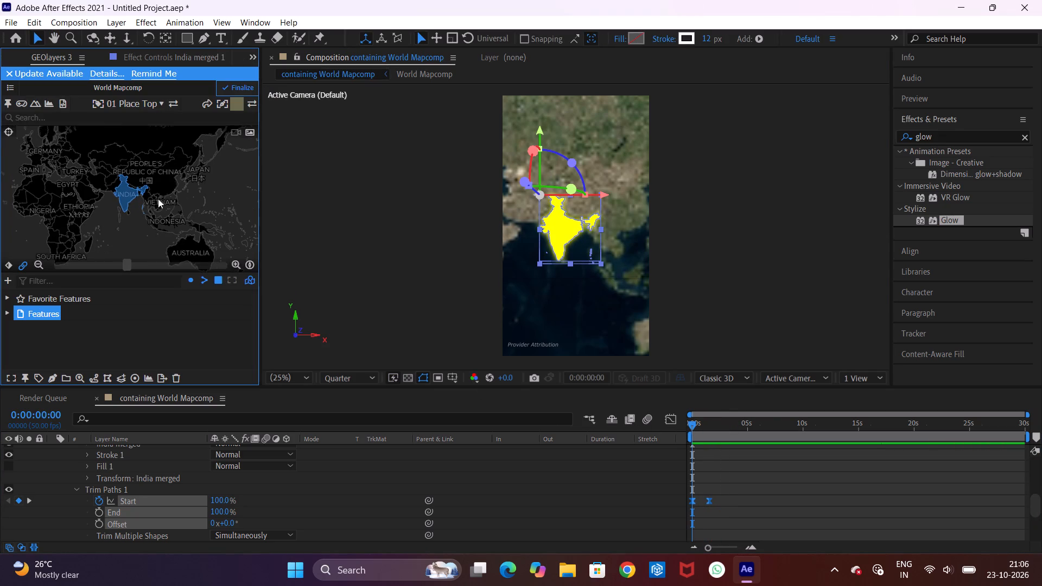
drag(158, 199, 148, 174)
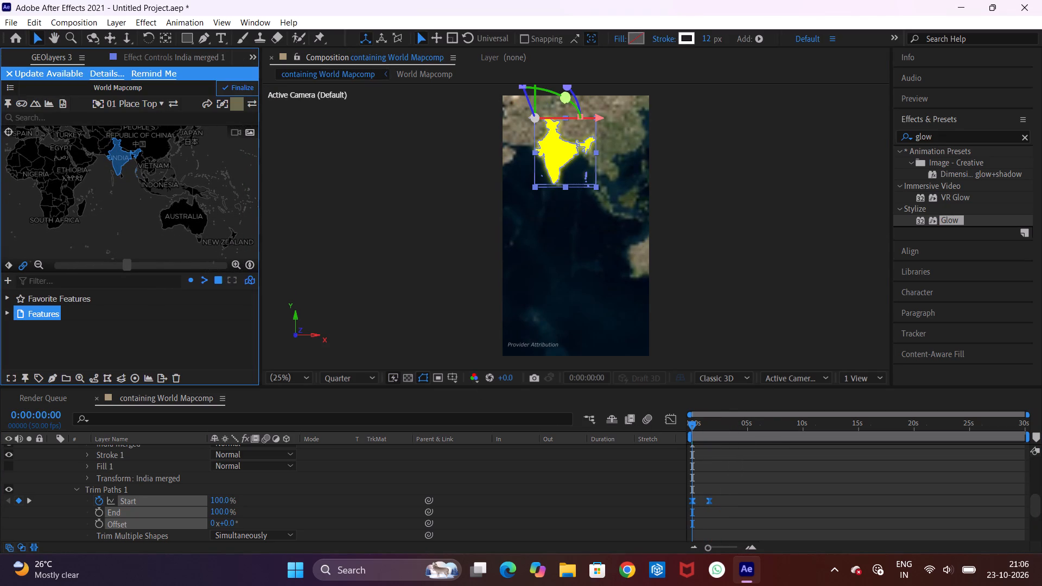
ctrl+drag(142, 195, 142, 165)
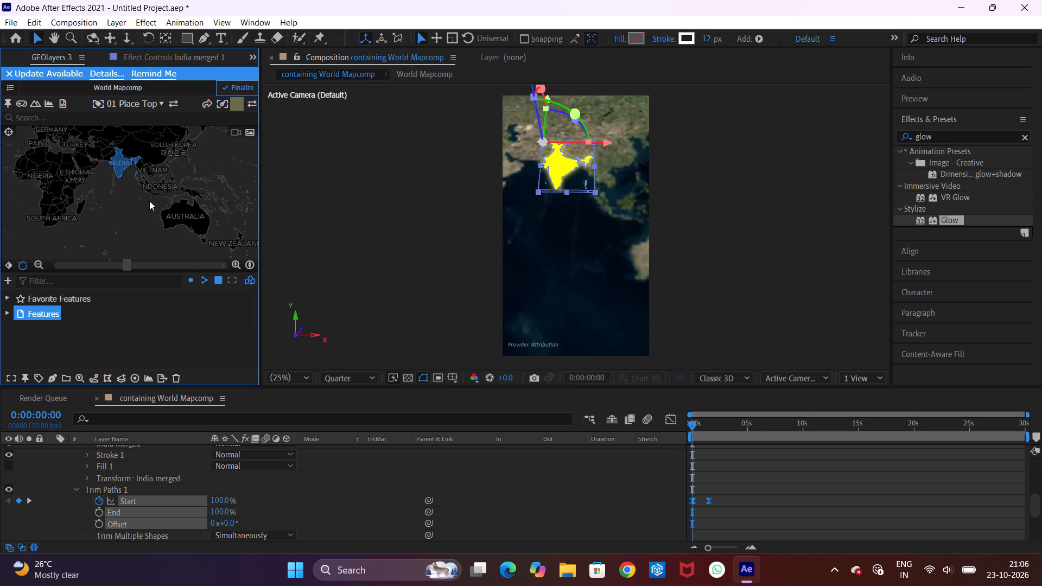
click(7, 265)
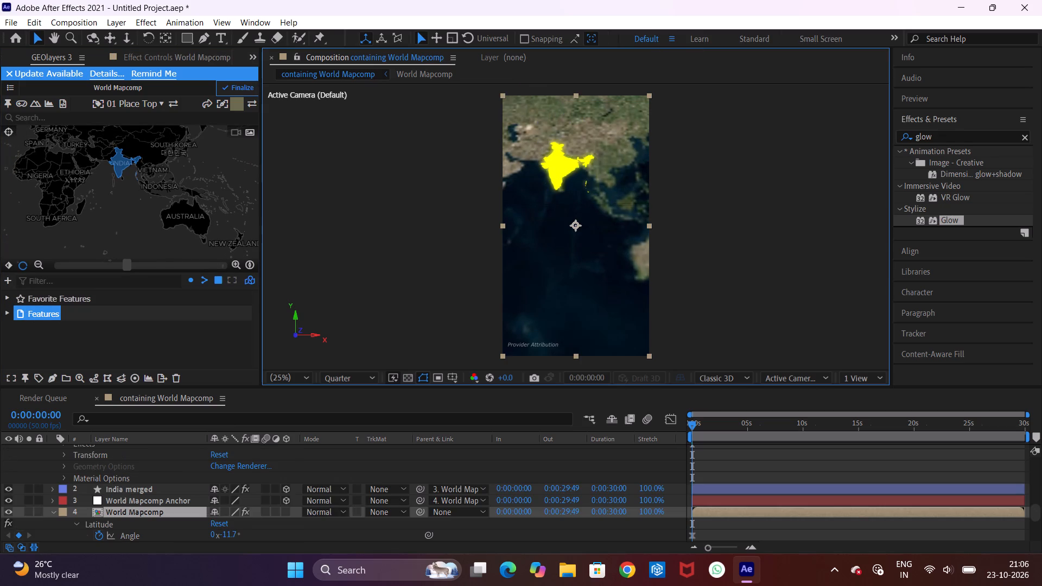
Play through the composition and stop the time indicator at 0:00:02:08.
key(space)
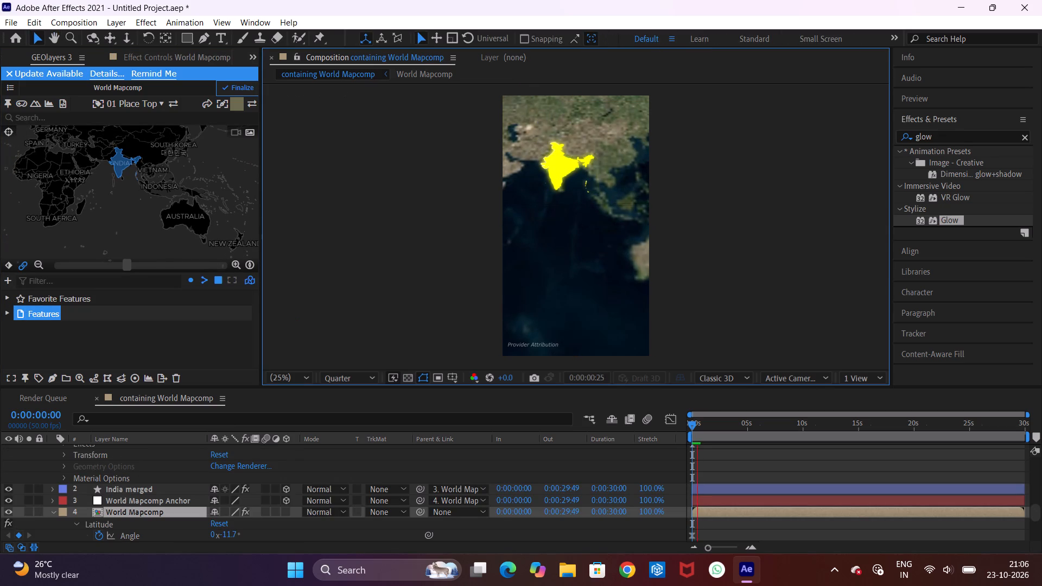
key(space)
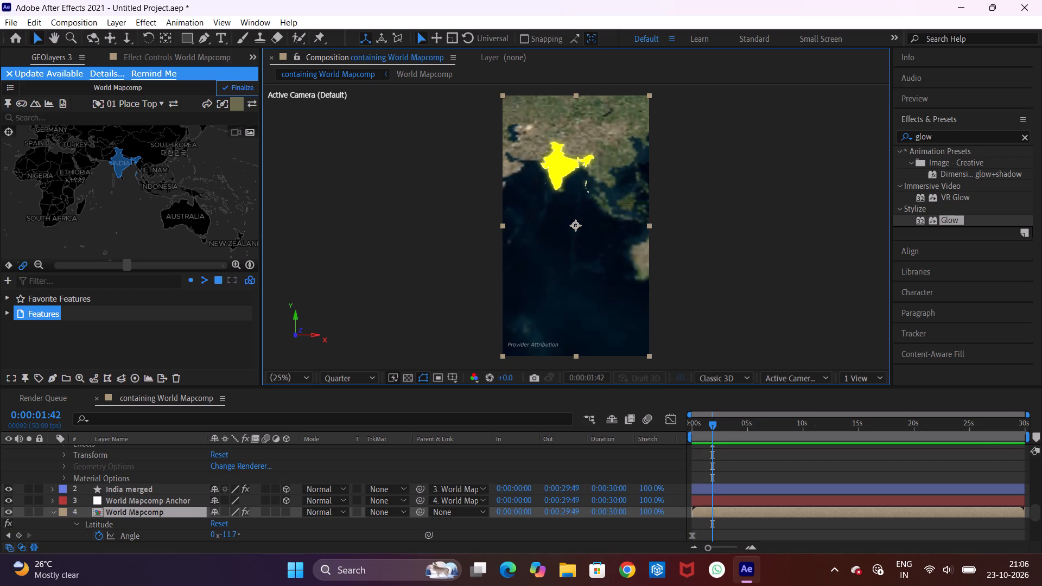
key(space)
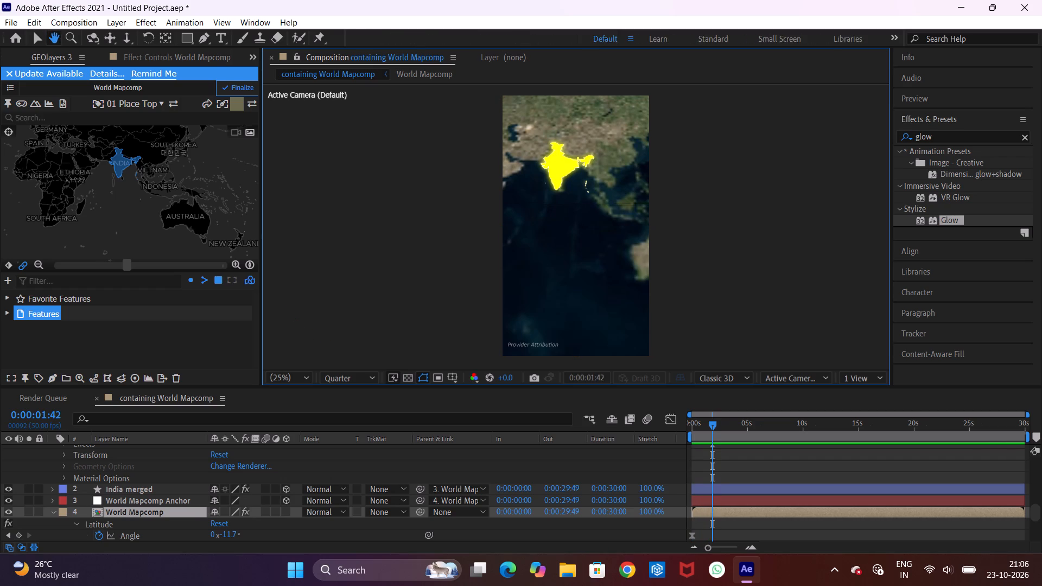
key(space)
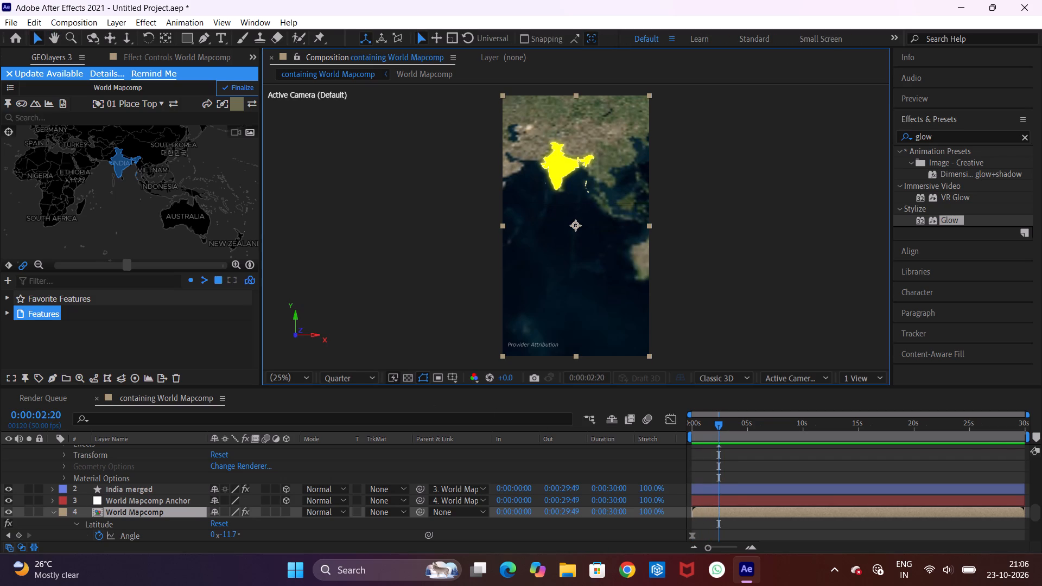
click(713, 432)
key(space)
key(space)
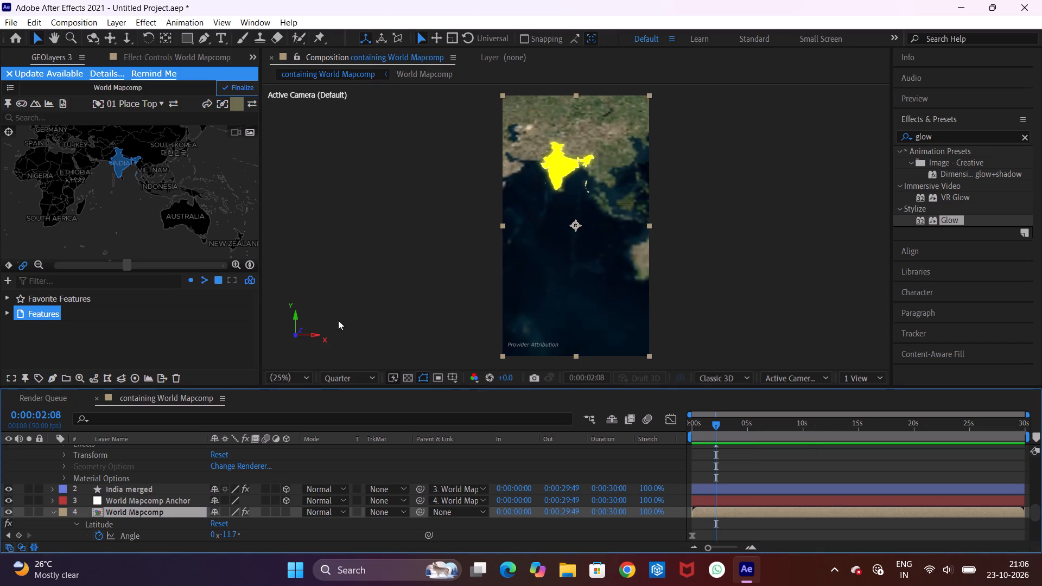
At 0:00:02:08, keyframe a closer map view of India with zoom 4.43, latitude 16.2°, longitude 82.6°, bearing -1.6° and pitch 0°.
ctrl+drag(143, 183, 145, 227)
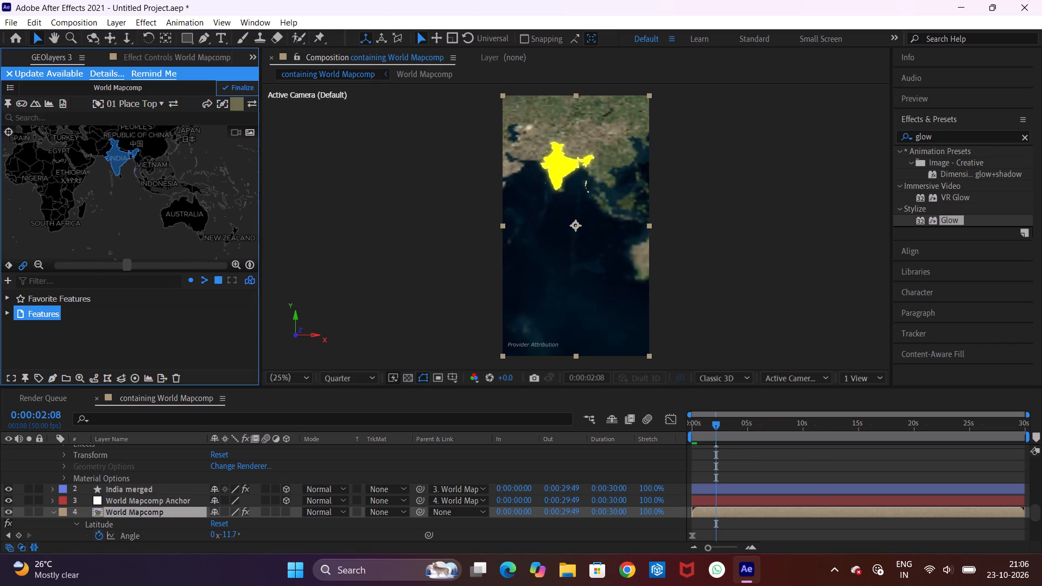
ctrl+drag(145, 227, 143, 233)
ctrl+drag(130, 187, 133, 192)
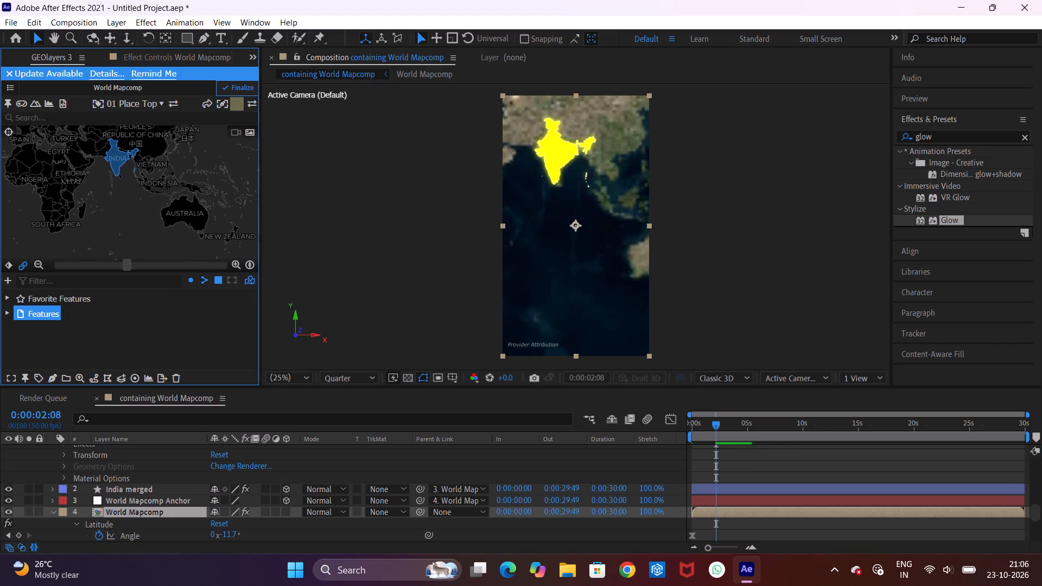
ctrl+drag(133, 192, 132, 194)
drag(132, 171, 140, 203)
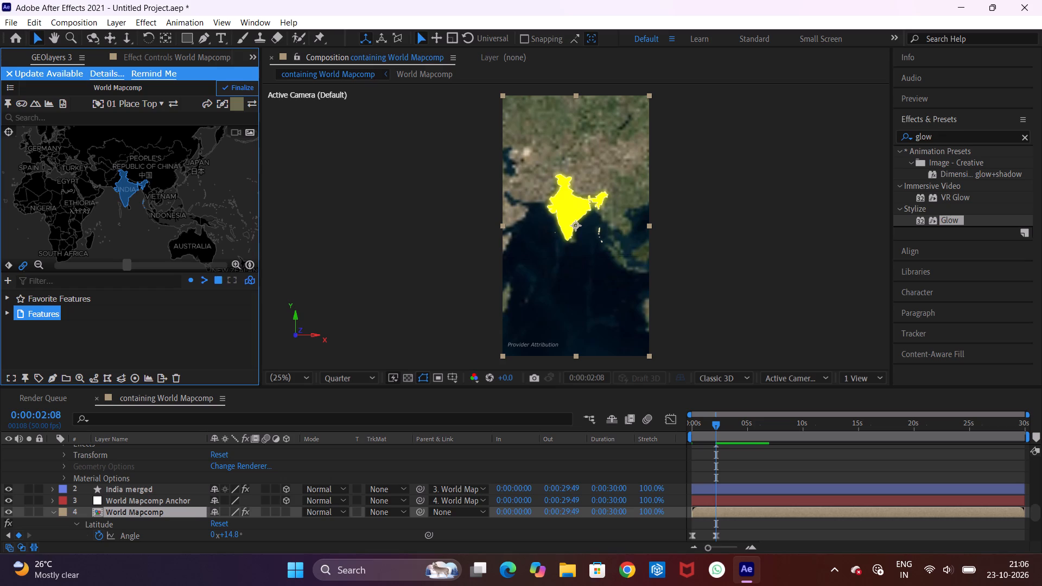
click(234, 263)
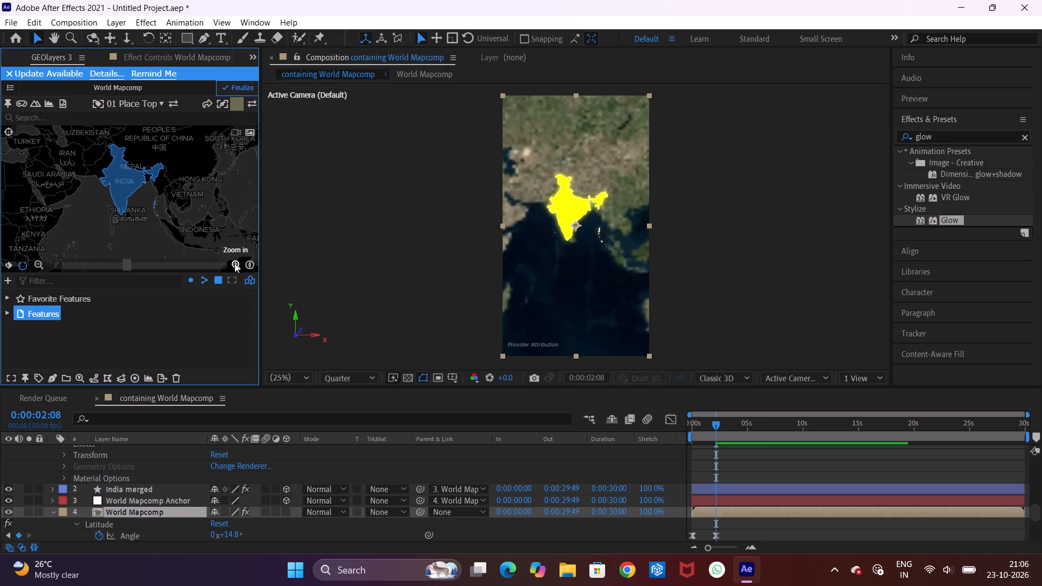
drag(177, 202, 173, 203)
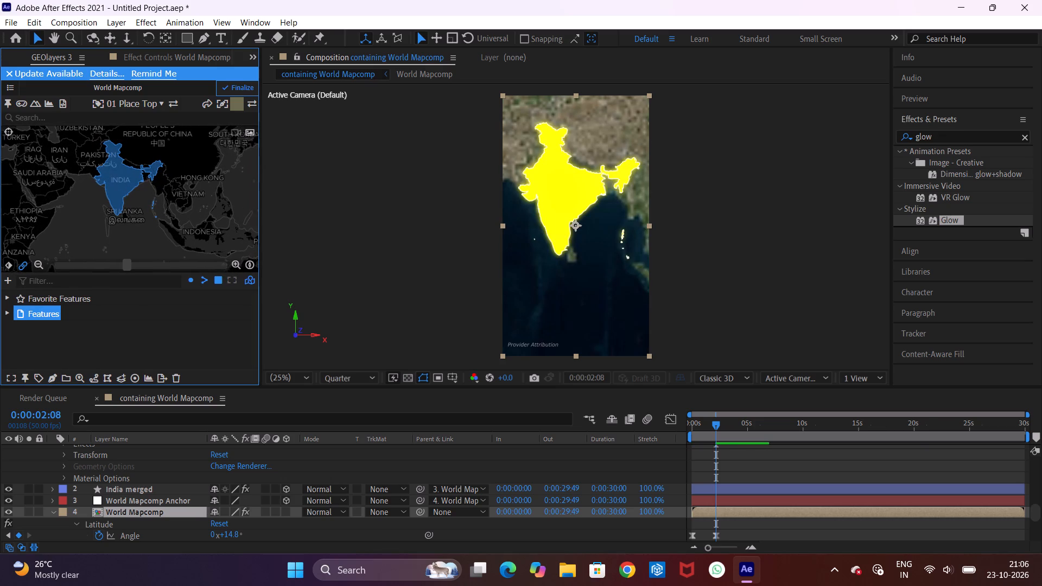
drag(173, 203, 170, 206)
drag(174, 206, 179, 206)
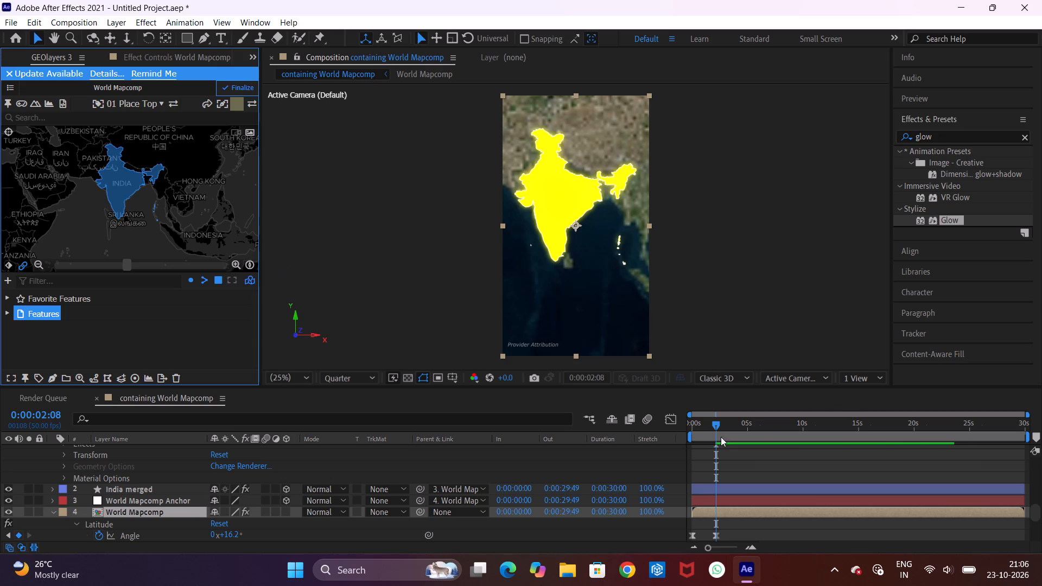
Preview the map's camera move toward India from the start of the composition.
drag(715, 431, 652, 417)
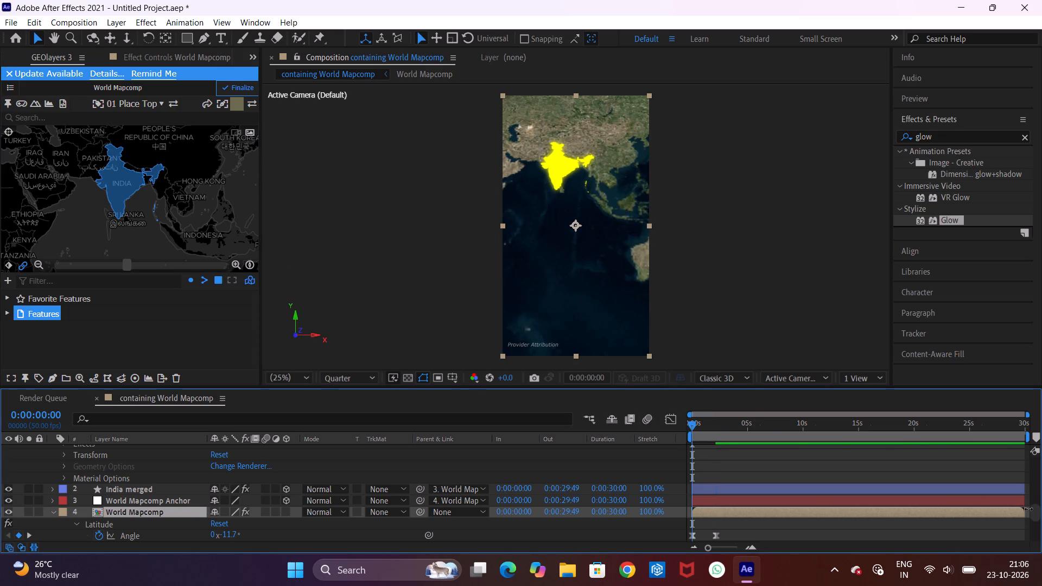
drag(1037, 513, 1032, 520)
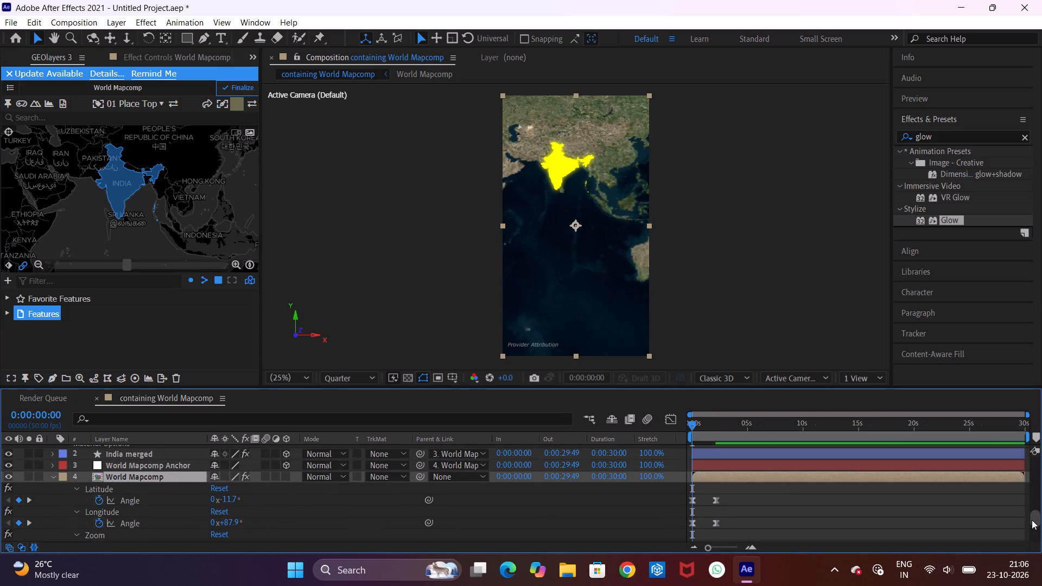
key(space)
key(space)
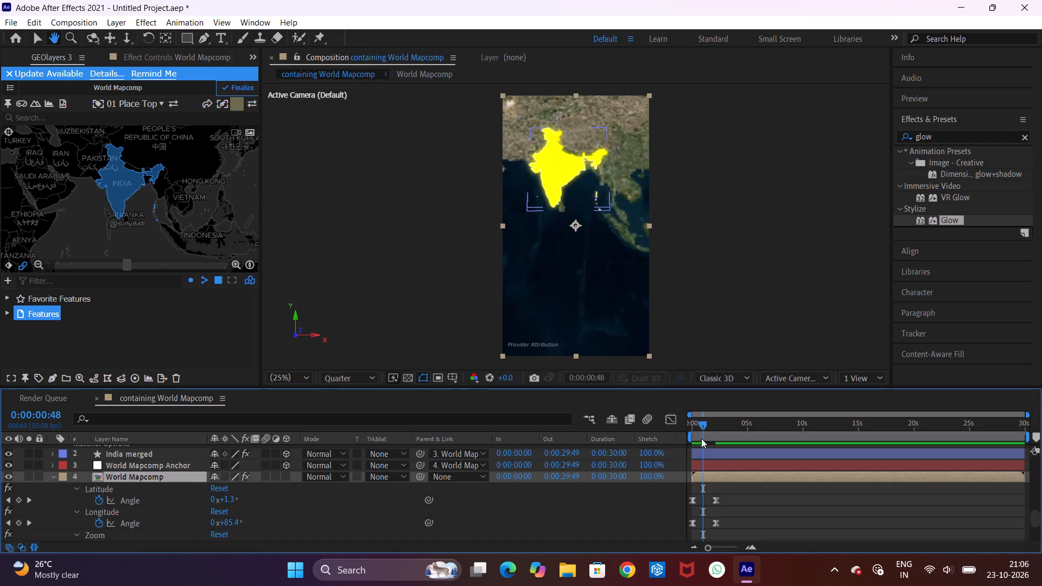
drag(701, 430, 651, 418)
key(space)
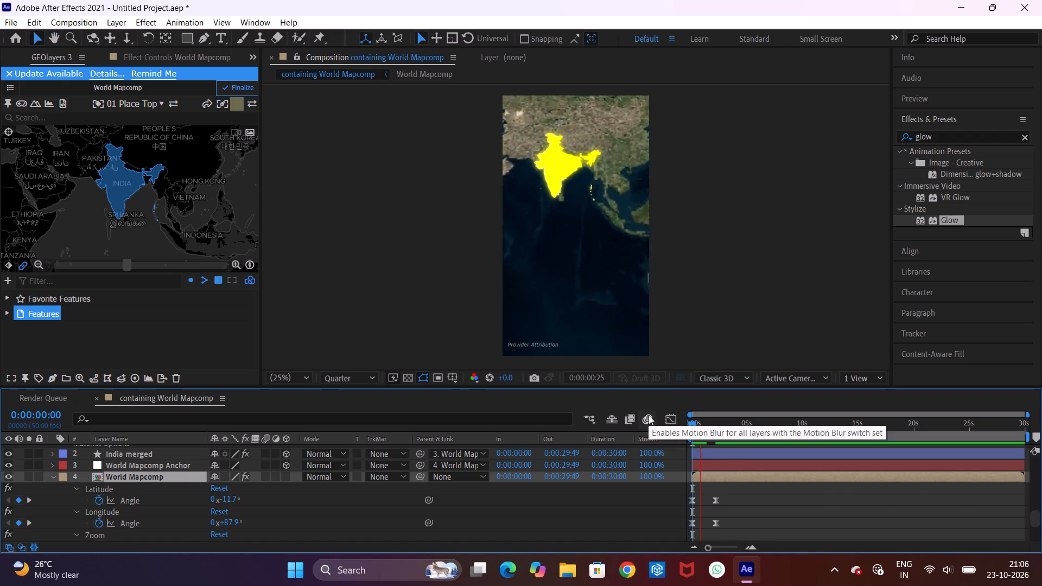
key(space)
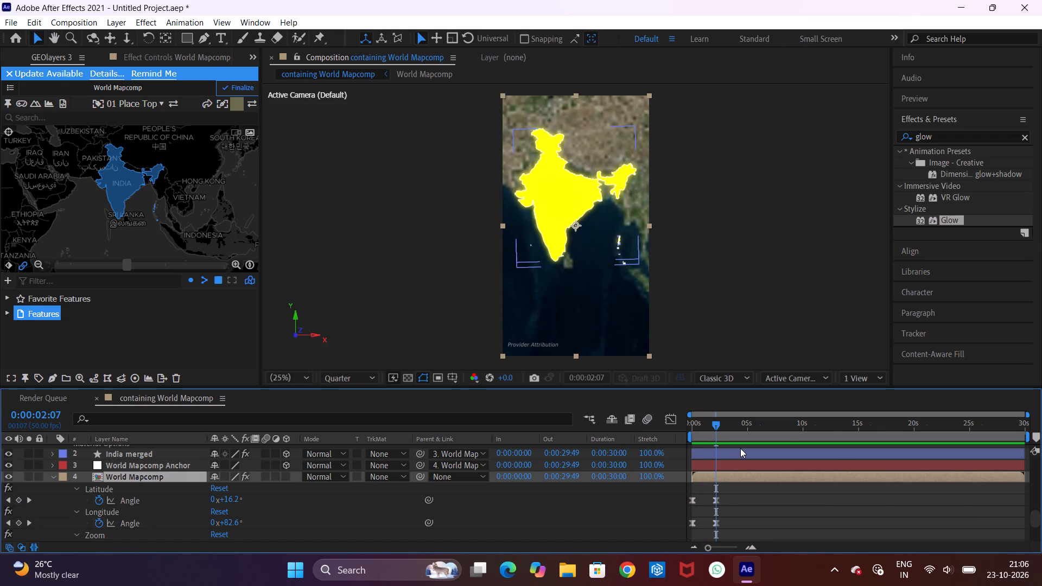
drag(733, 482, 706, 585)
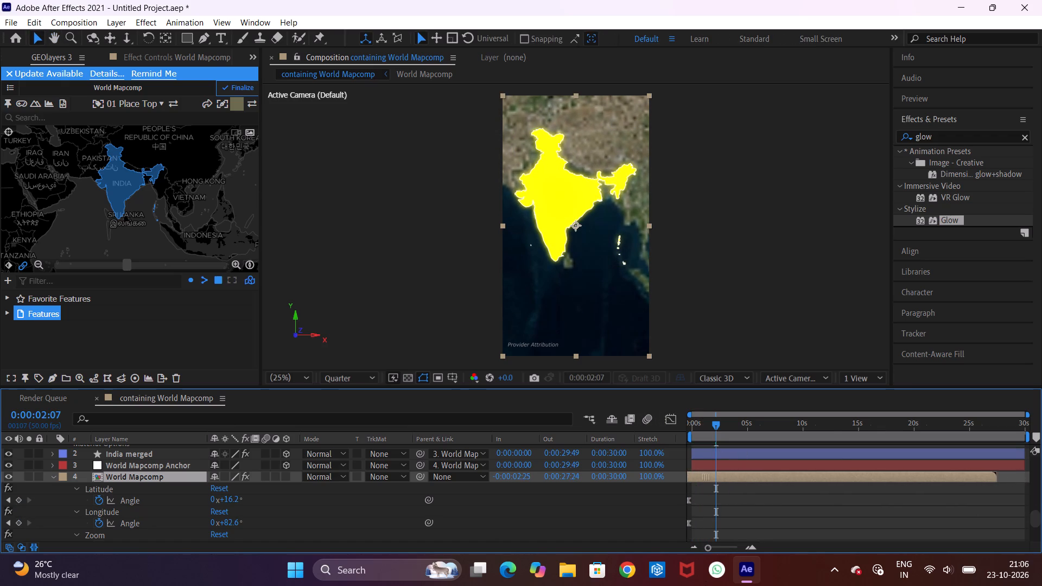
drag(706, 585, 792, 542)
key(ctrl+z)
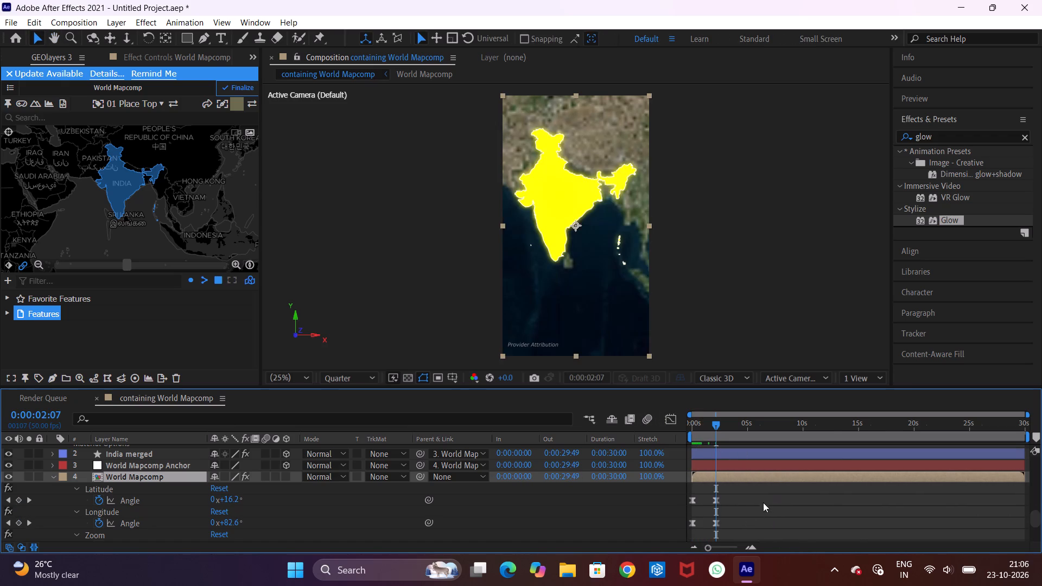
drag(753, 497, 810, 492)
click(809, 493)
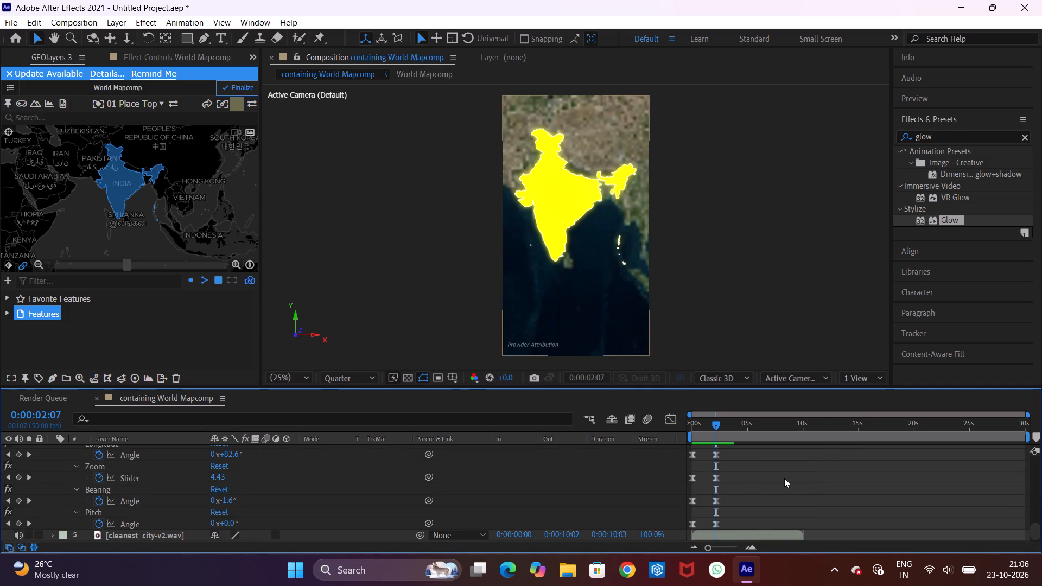
Adjust the map view keyframed at 0:00:00:00 to latitude -10.6°, longitude 83.2°, bearing 0° and pitch 22°.
drag(717, 425, 651, 420)
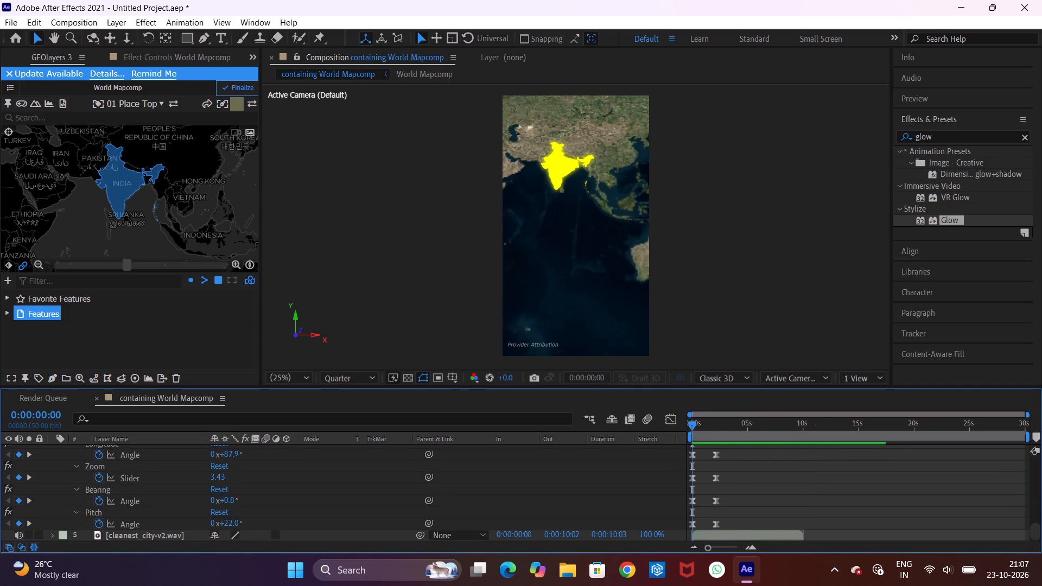
double_click(23, 265)
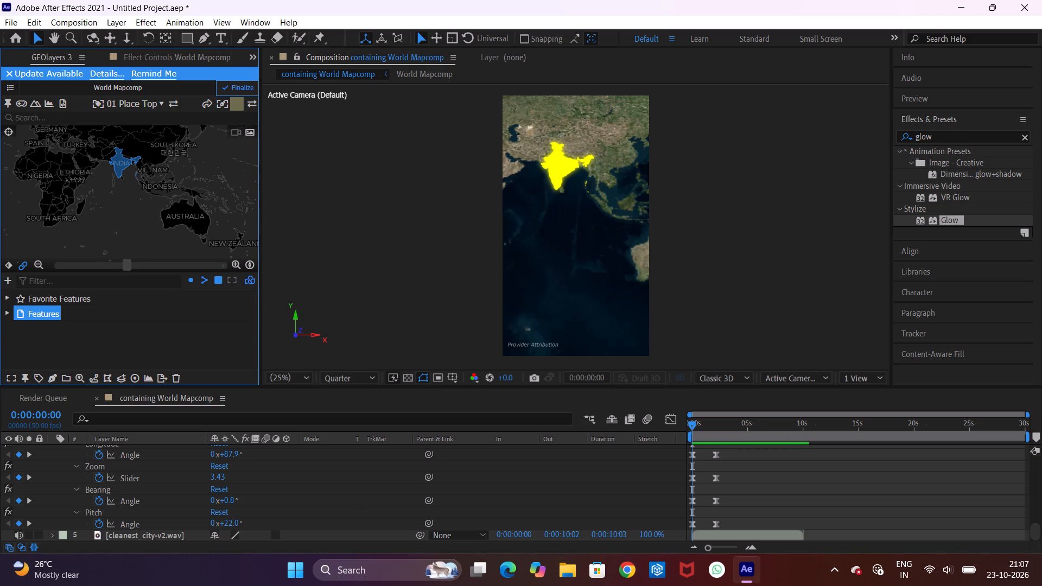
drag(106, 200, 111, 201)
ctrl+click(117, 206)
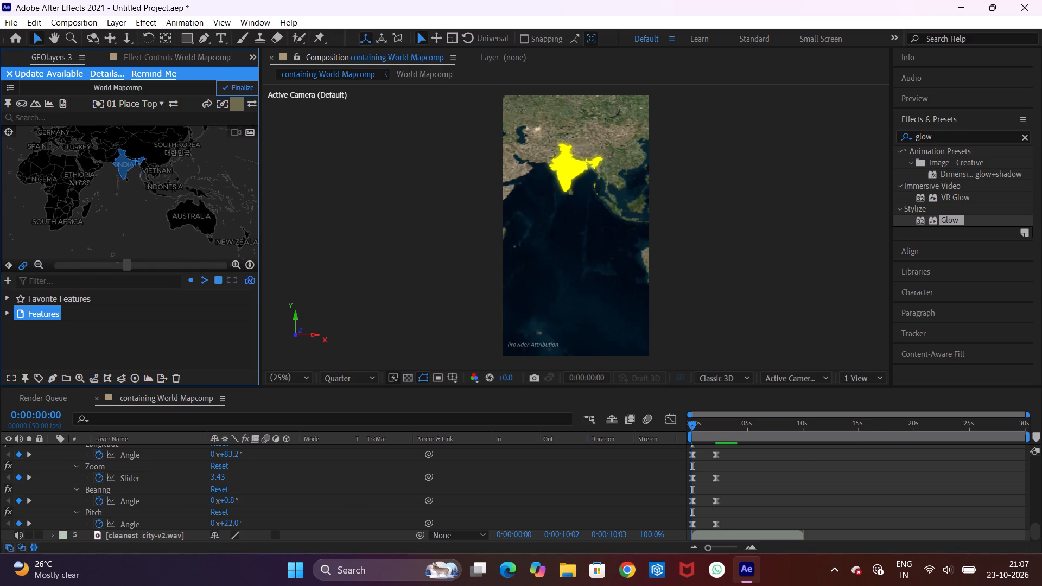
ctrl+click(114, 207)
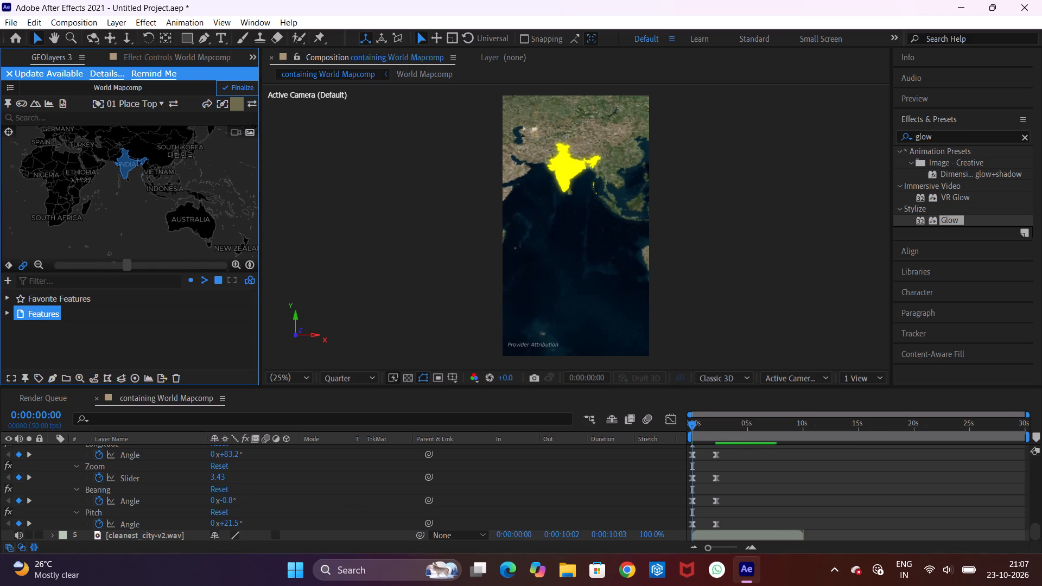
ctrl+click(112, 206)
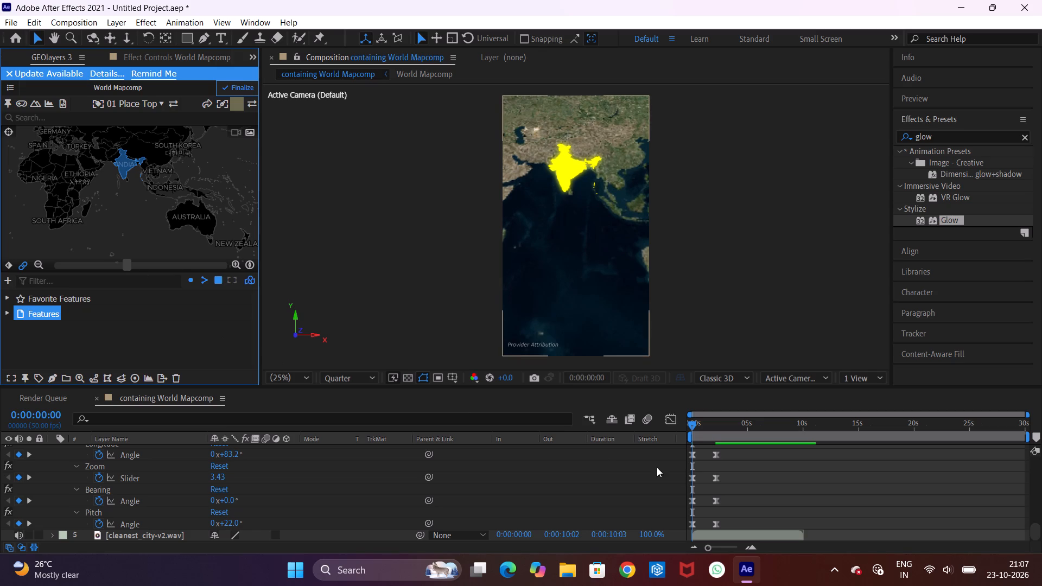
Preview the adjusted camera move toward India from the start of the composition.
drag(1034, 534, 1033, 531)
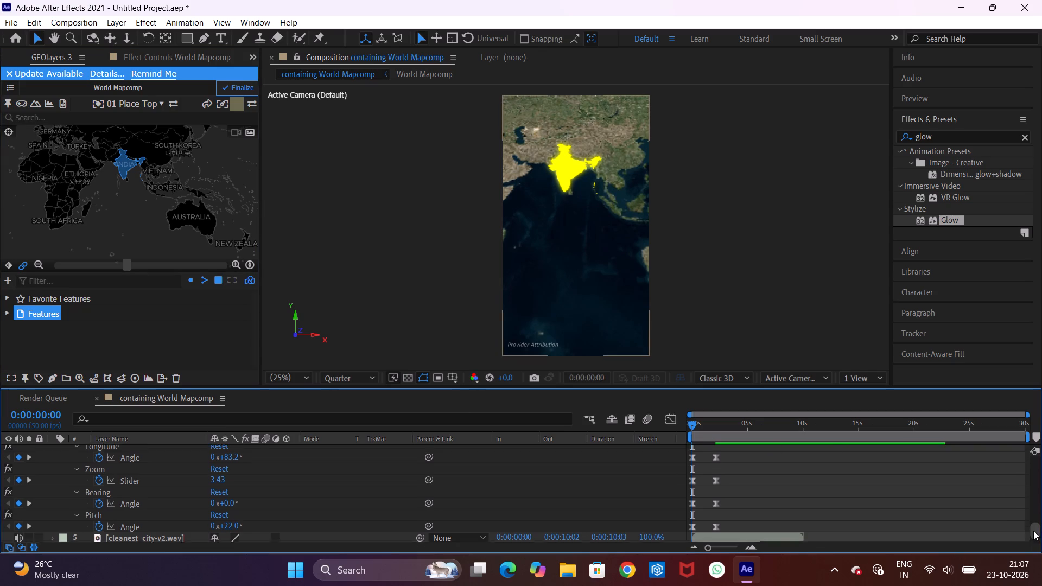
drag(1033, 531, 1032, 527)
key(space)
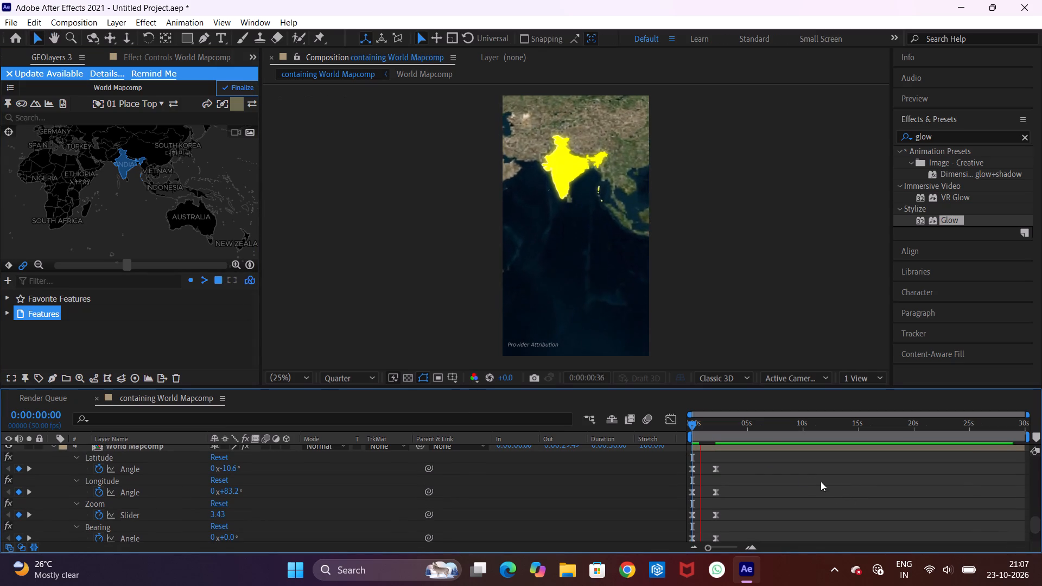
key(space)
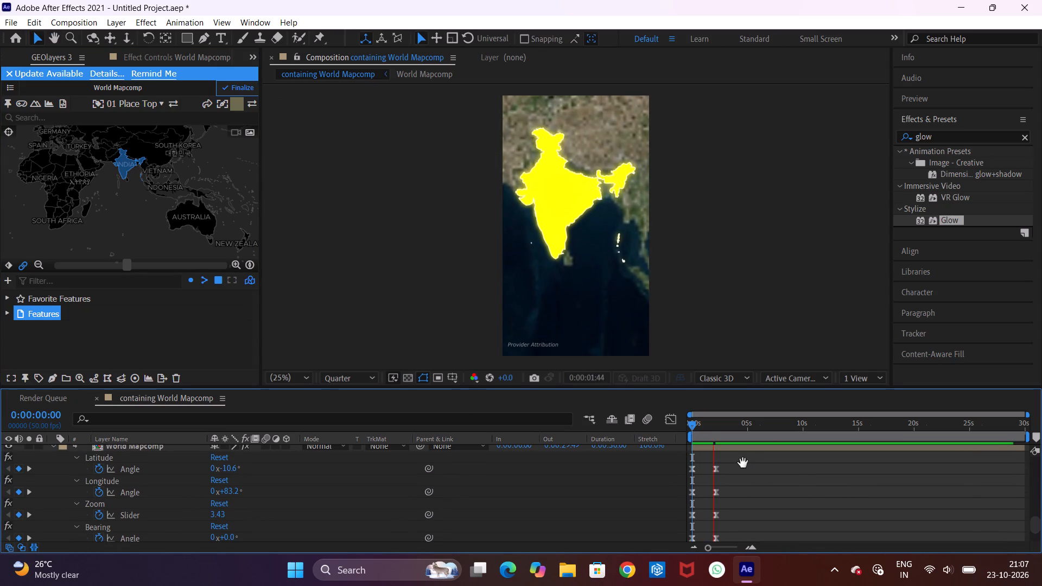
drag(708, 424, 642, 417)
key(space)
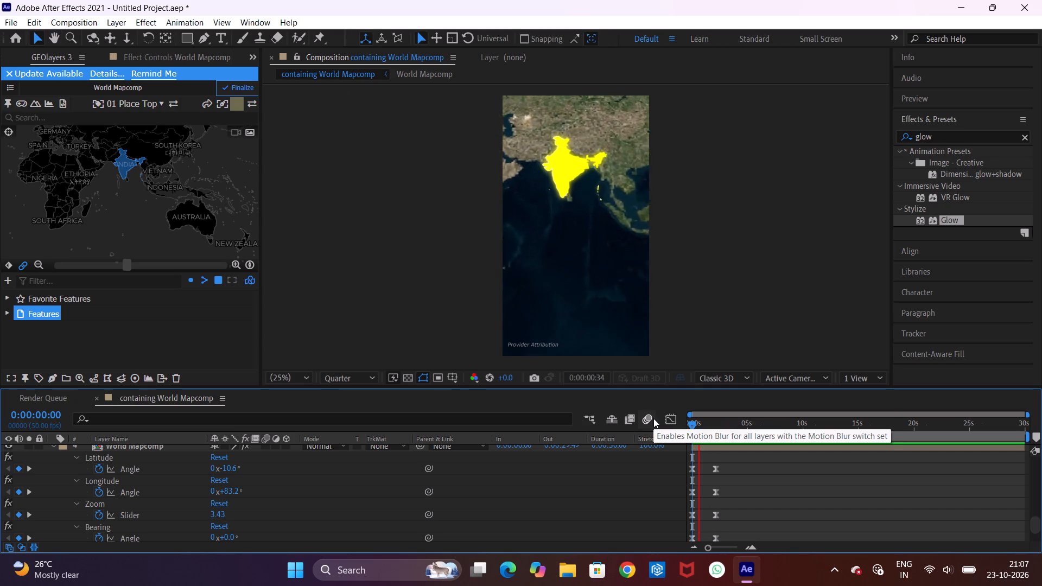
key(space)
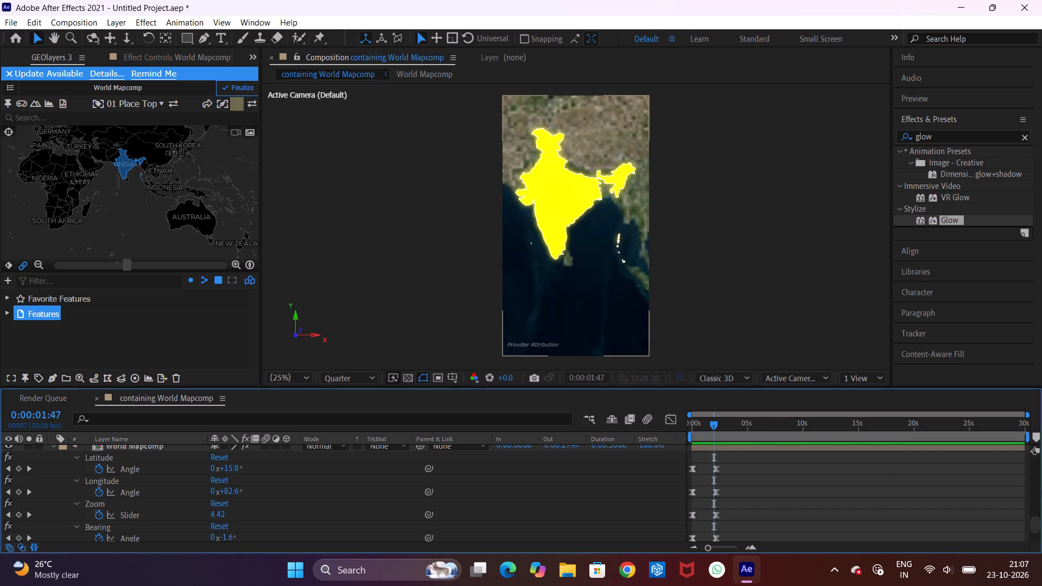
Look through the expanded layer properties in the timeline and preview the animation from the start of the composition.
drag(1036, 524, 1037, 496)
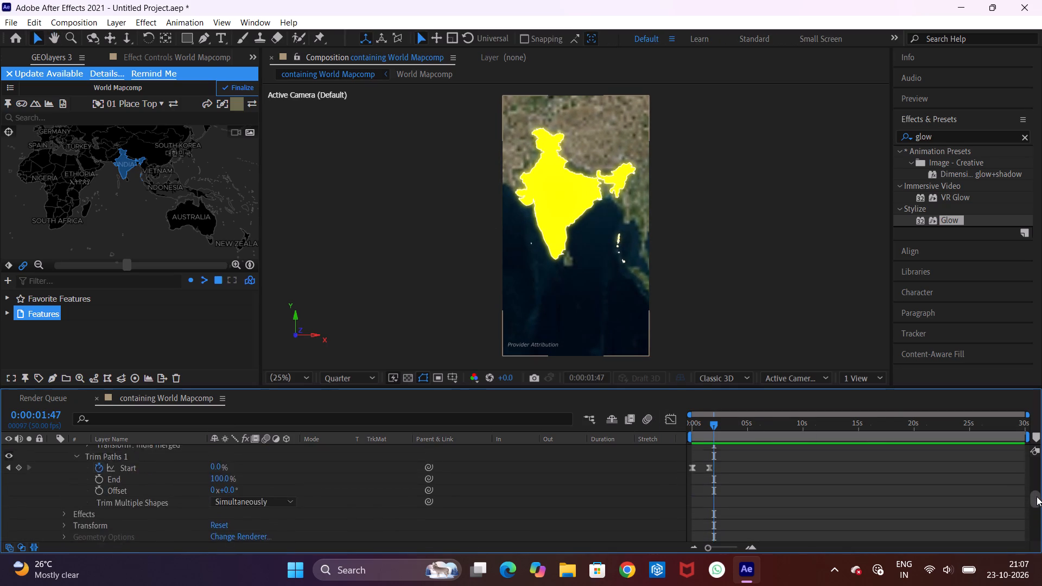
drag(1037, 496, 1037, 492)
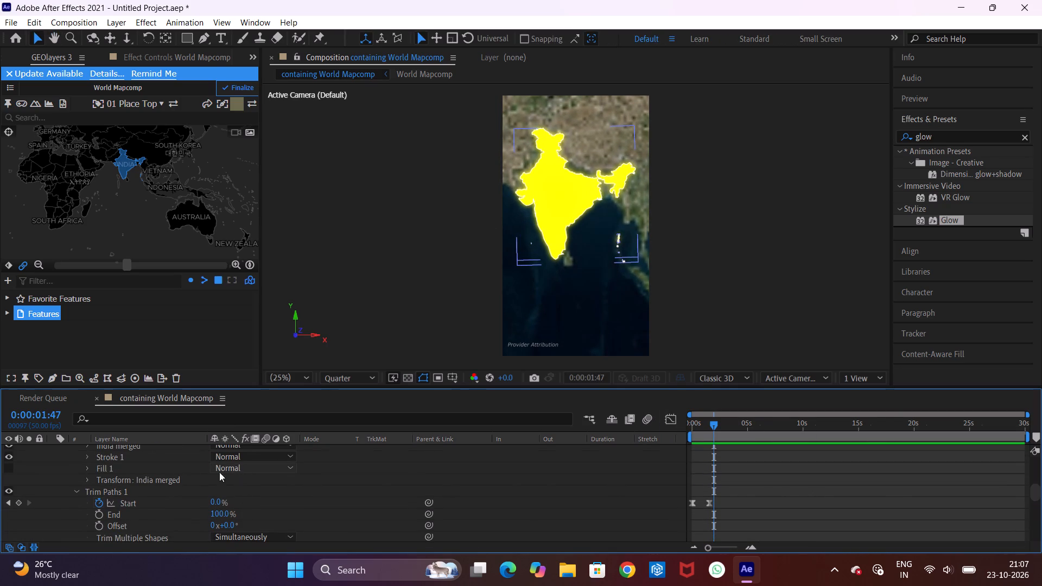
drag(1033, 489, 1032, 472)
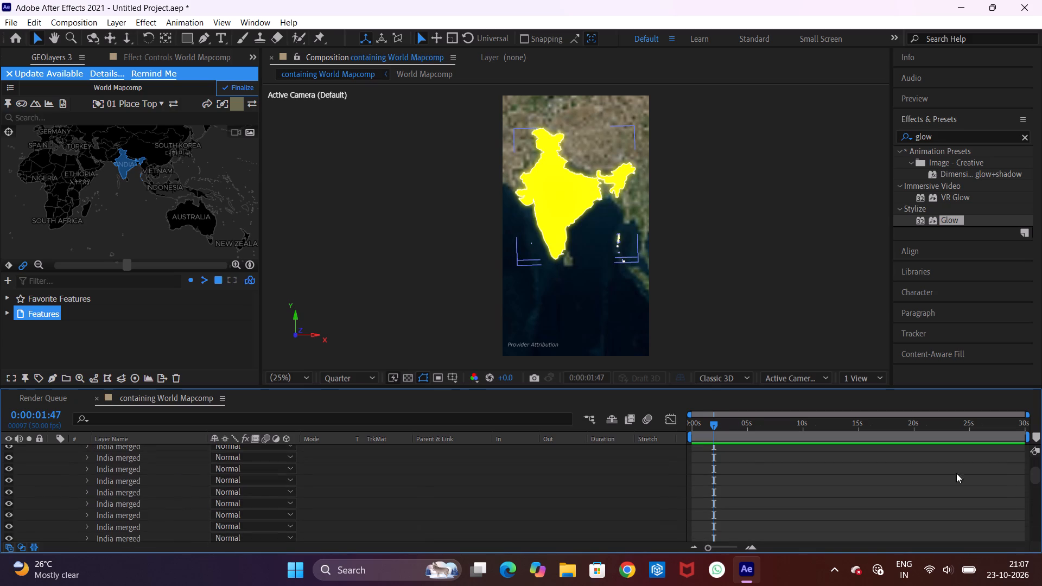
drag(1035, 477, 1041, 553)
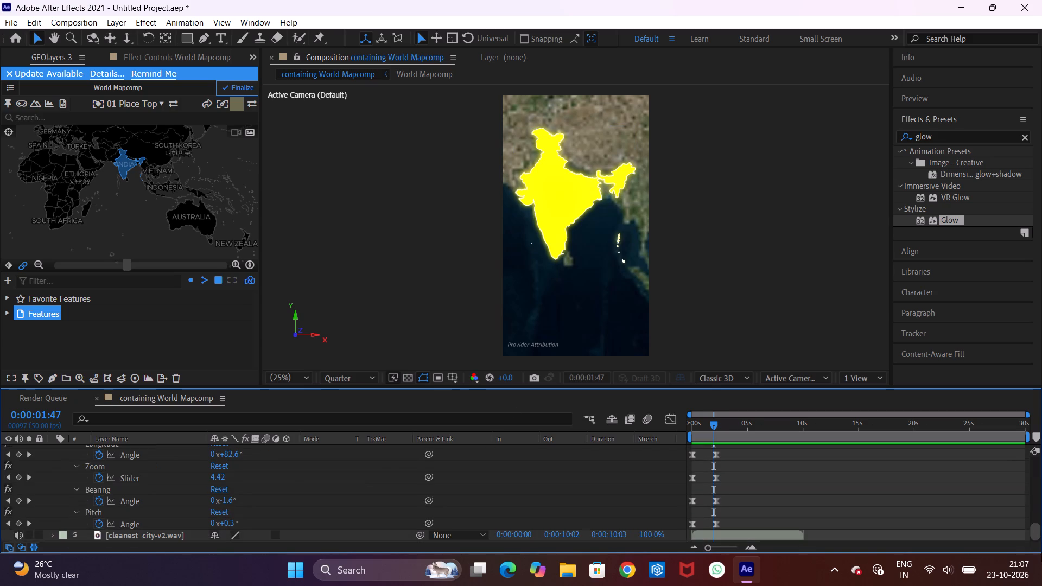
drag(1041, 553, 1041, 556)
drag(708, 425, 641, 421)
key(space)
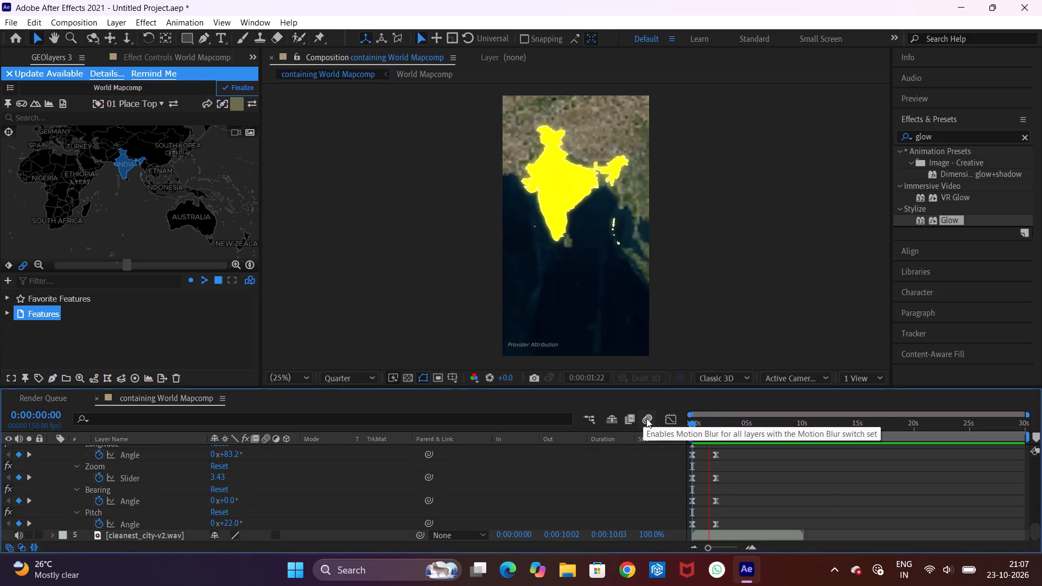
key(space)
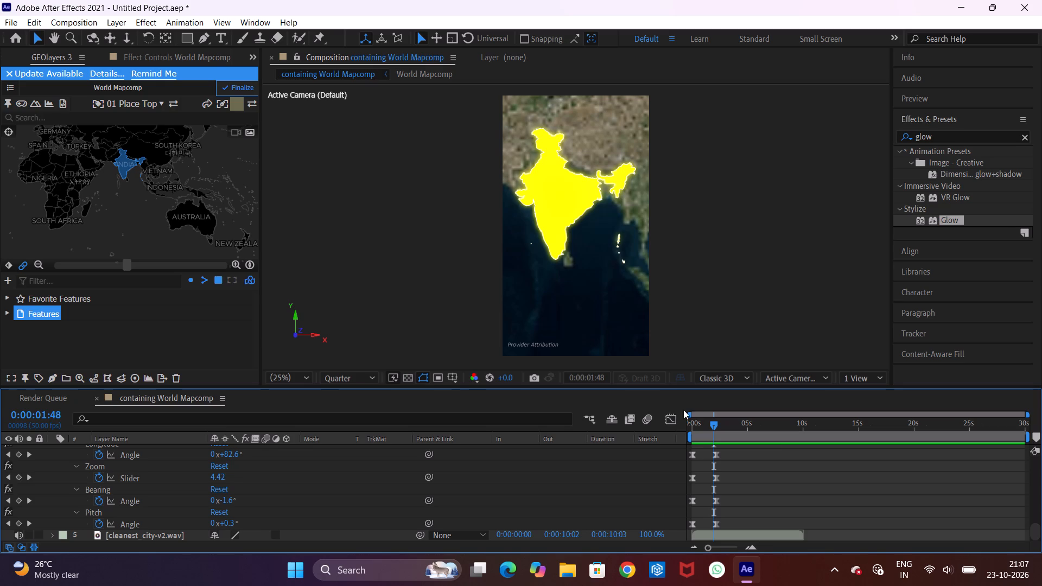
Search the GEOlayers 3 map features for india.
click(73, 116)
text(ini)
key(BackSpace)
text(dia)
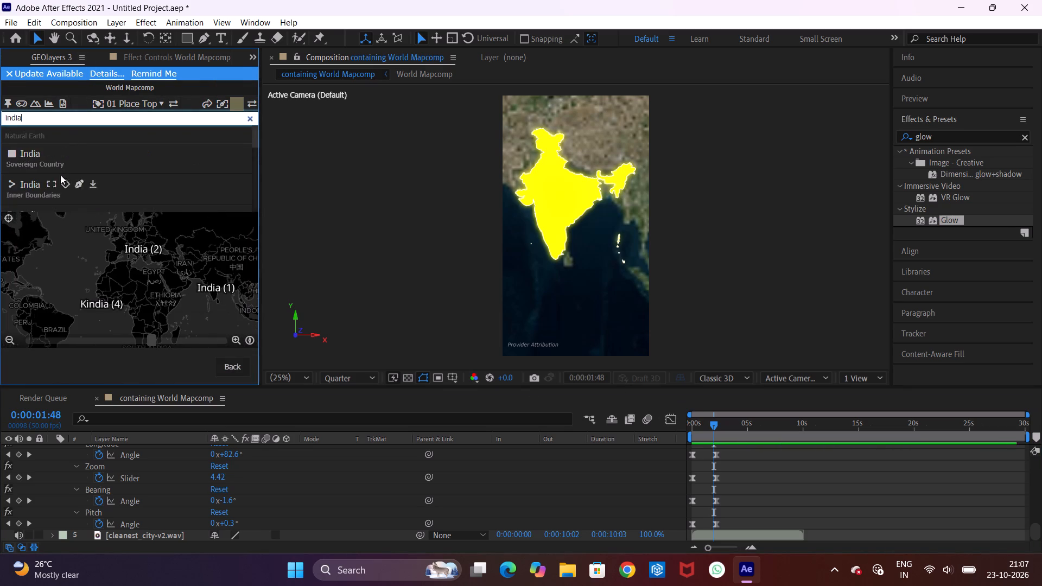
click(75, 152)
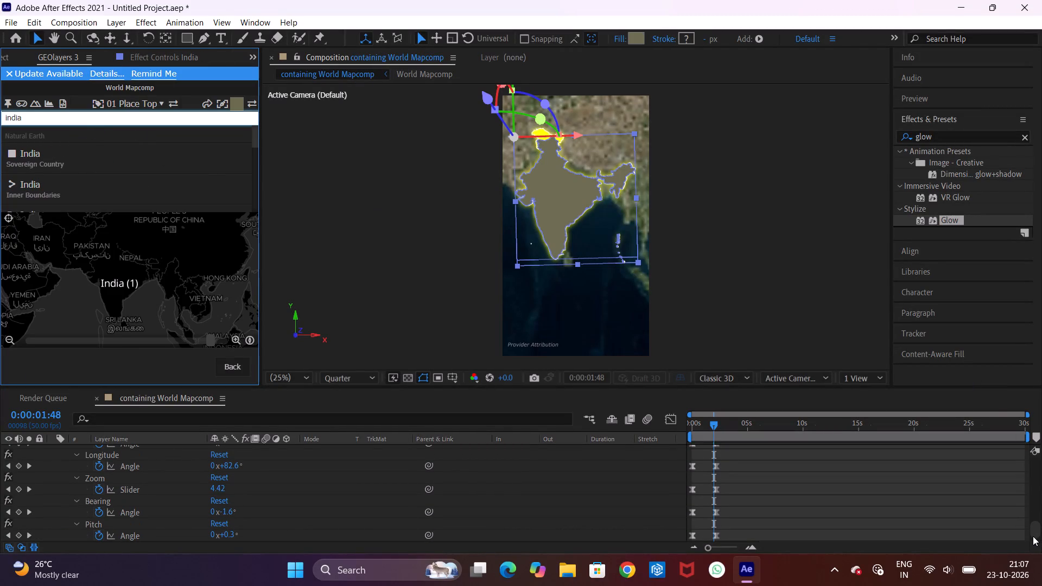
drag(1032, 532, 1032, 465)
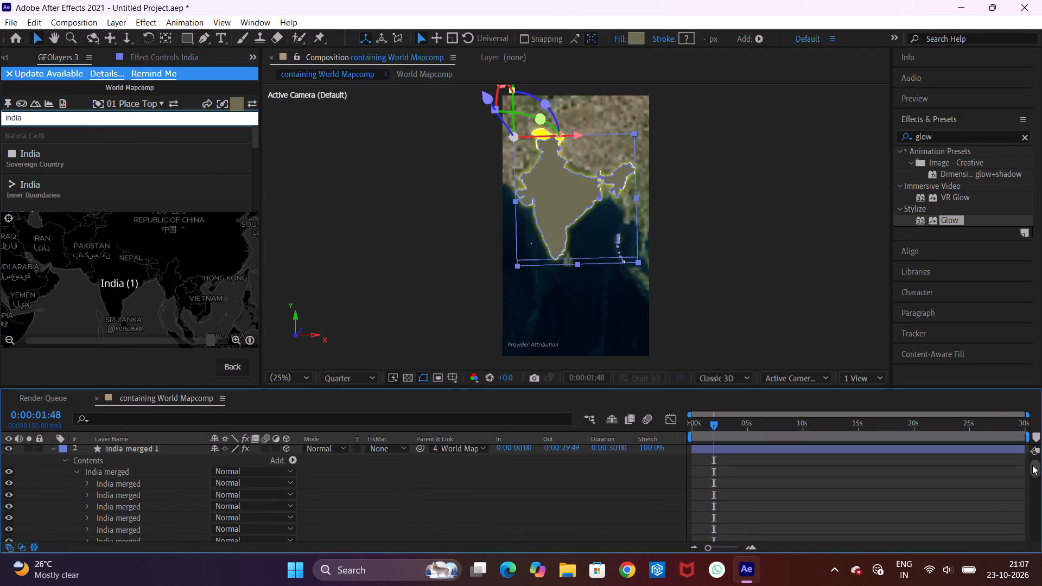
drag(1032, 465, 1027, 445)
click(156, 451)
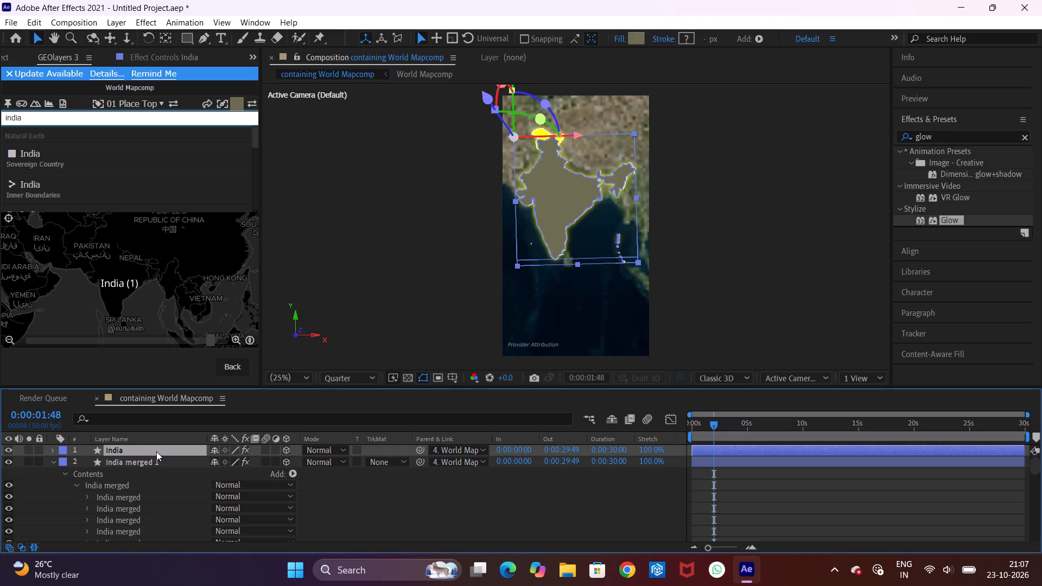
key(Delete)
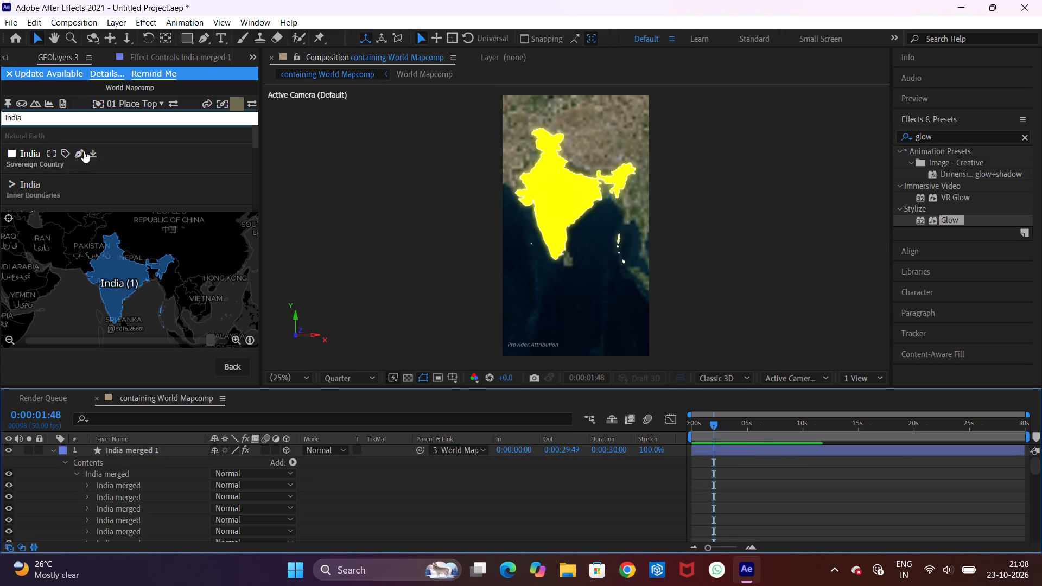
Add a pinned label for the India sovereign country result and return to the GEOlayers 3 map view.
click(65, 151)
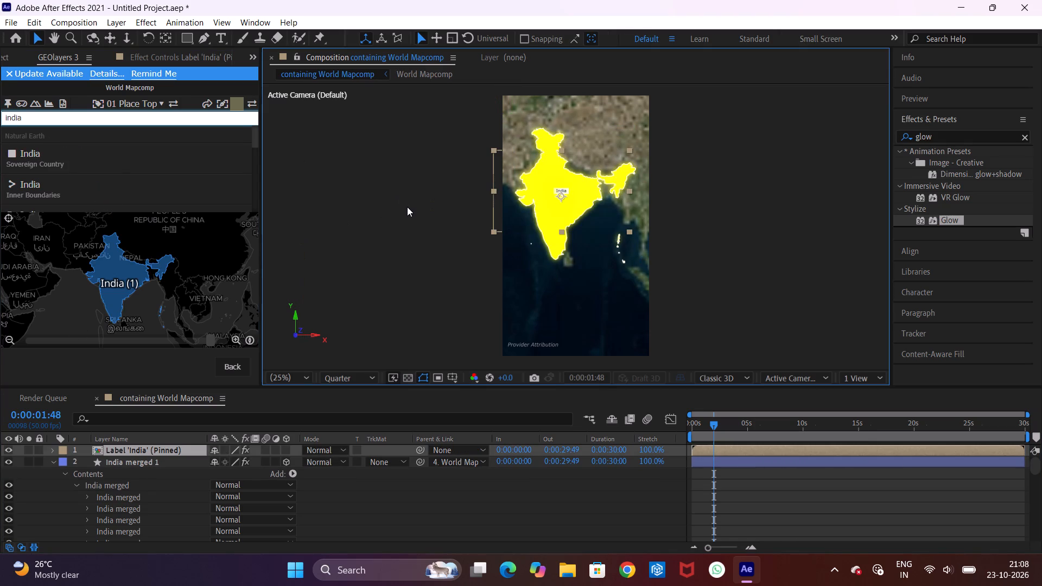
click(243, 375)
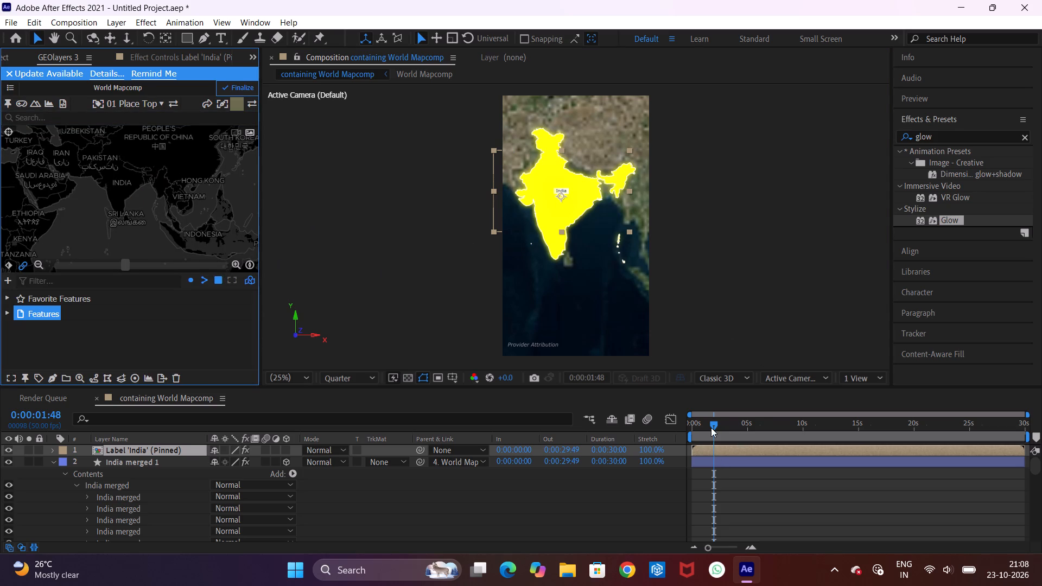
Preview the map animation with the India label from the start of the composition.
drag(710, 428, 625, 435)
key(space)
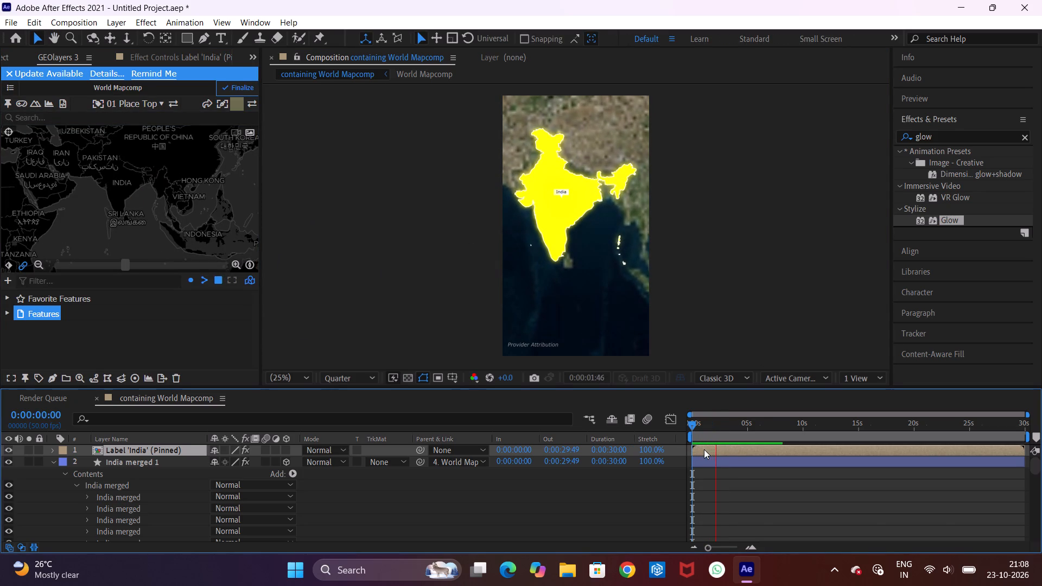
key(space)
Switch to Google Chrome and search Google for "cleanest city png".
click(630, 564)
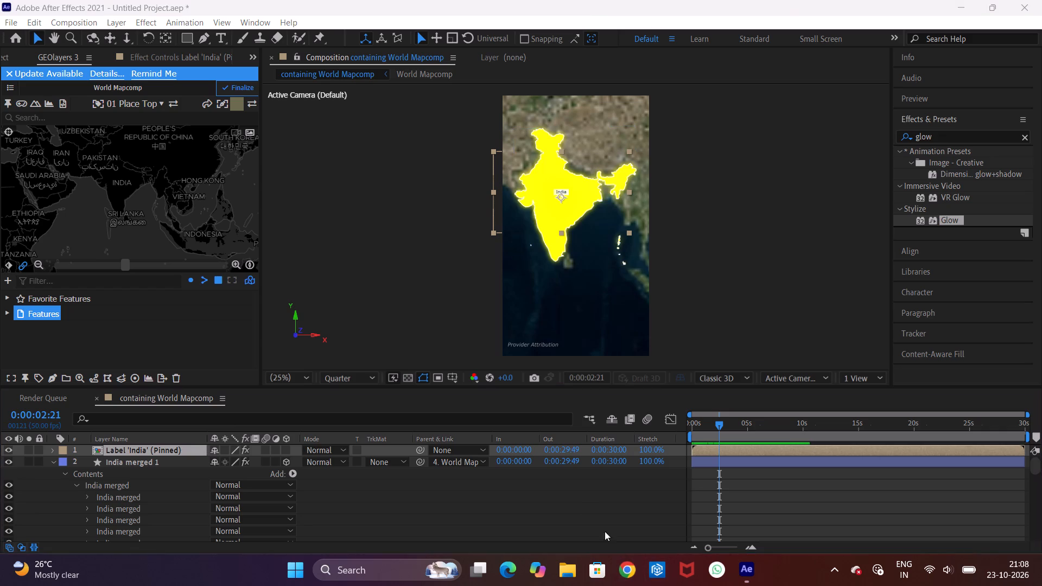
text(cleanest city)
key(space)
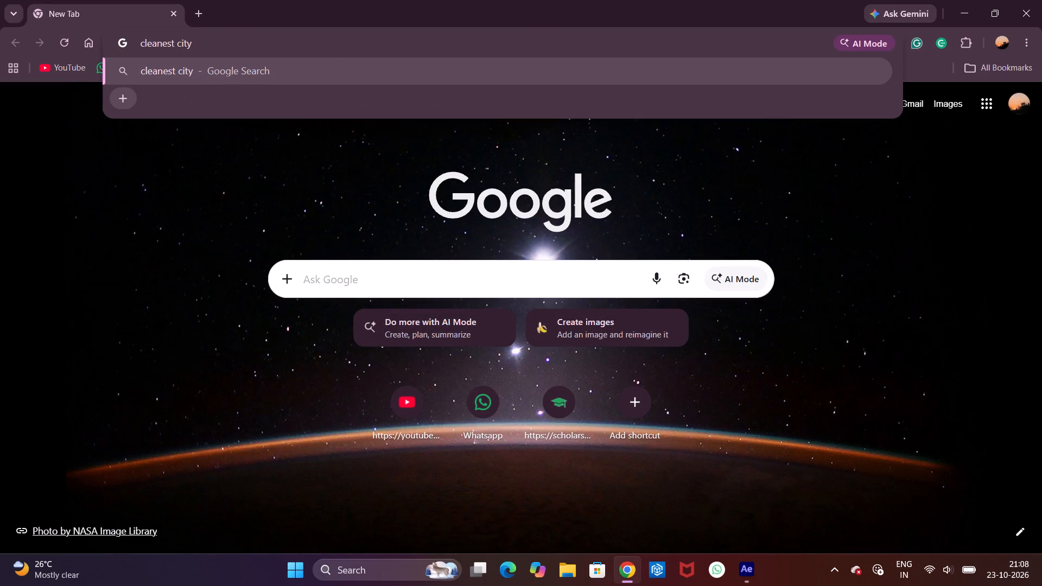
text(png)
key(Return)
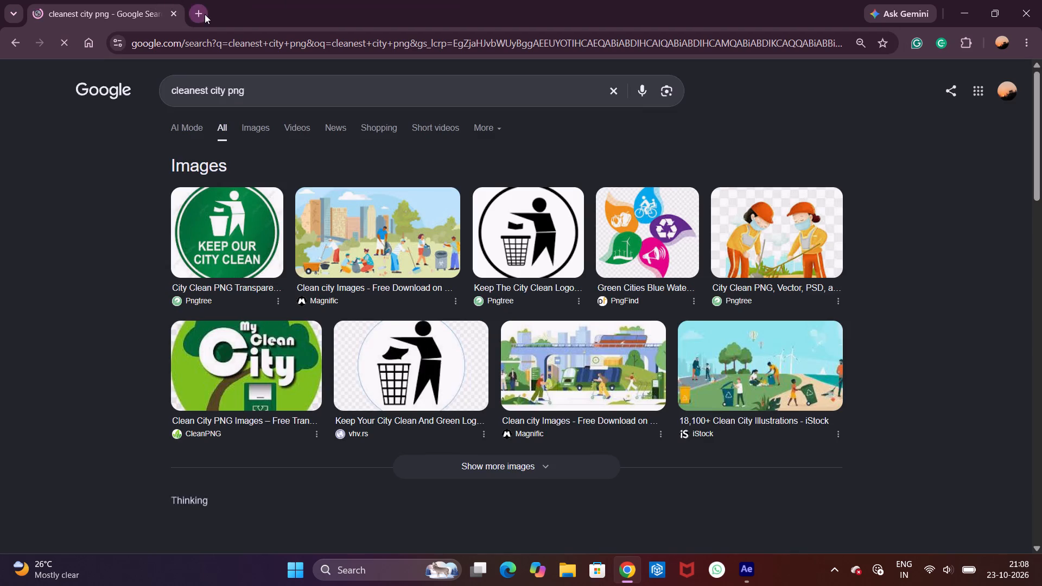
Look through the search results and open the Pngtree City Clean and CleanPNG City pages in new tabs.
click(205, 14)
click(151, 0)
drag(1041, 152, 1041, 220)
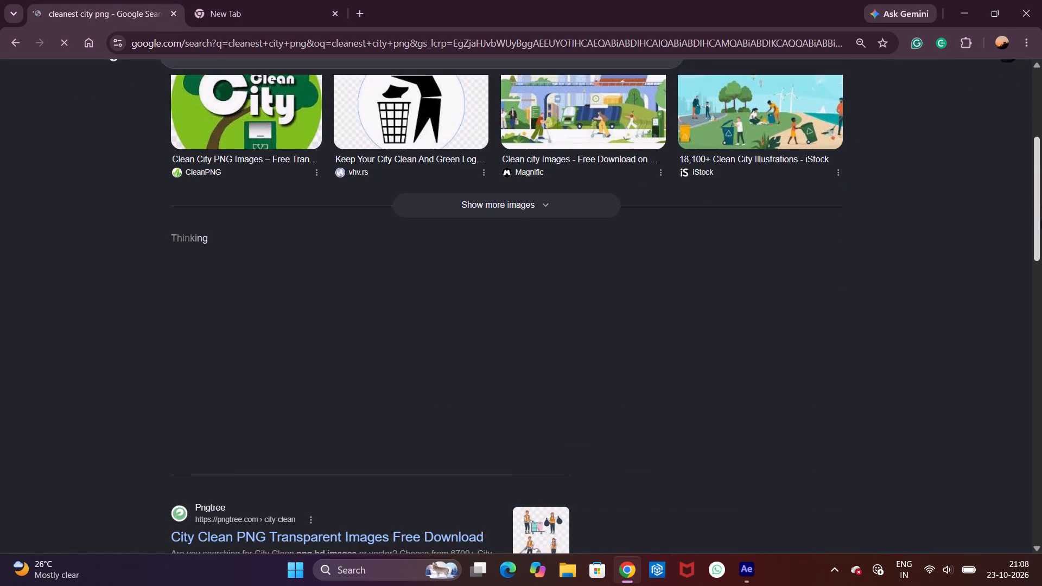
drag(1041, 220, 1010, 134)
click(1010, 134)
drag(1041, 170, 1041, 299)
ctrl+click(293, 271)
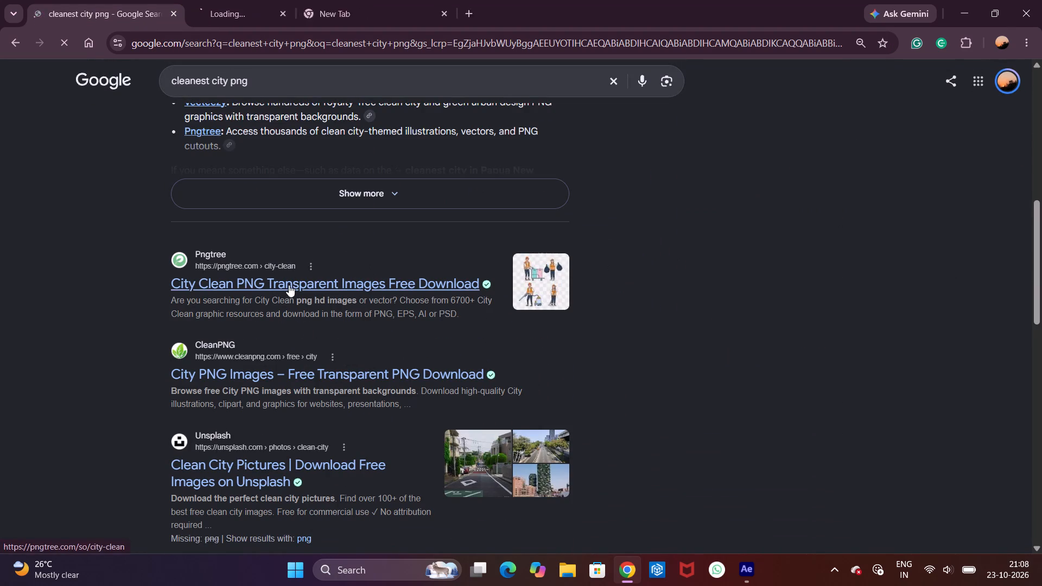
ctrl+click(282, 366)
Browse the Pngtree city clean images, close the Pngtree and CleanPNG tabs, and return to the search results.
click(277, 0)
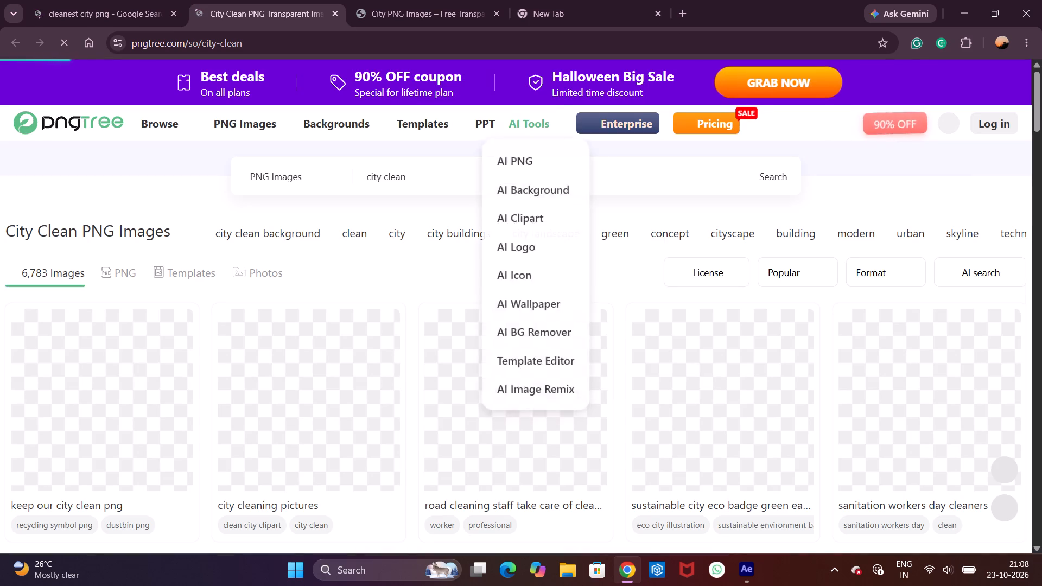
drag(1041, 106, 1030, 105)
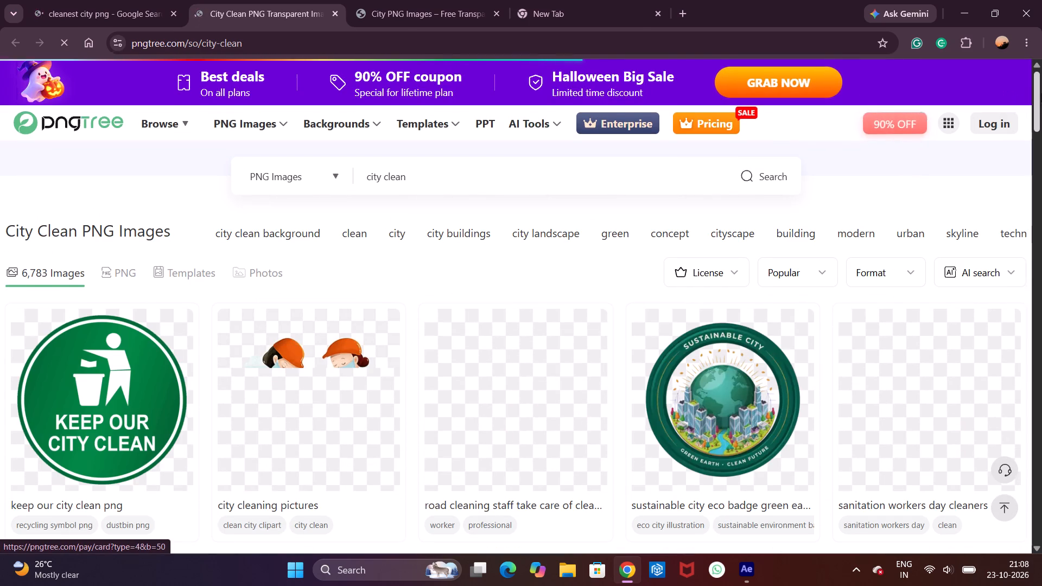
drag(1041, 93, 1041, 112)
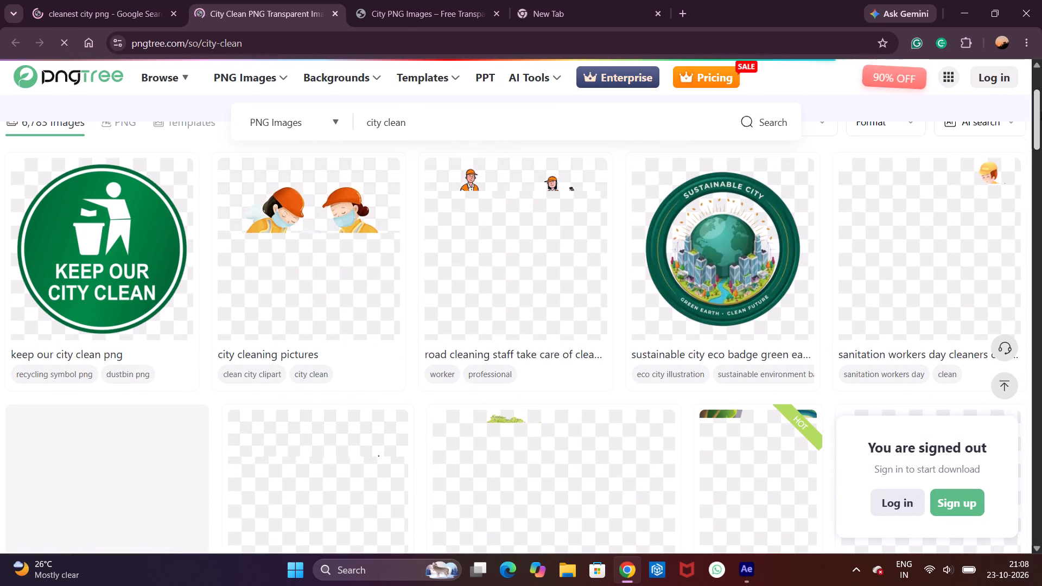
drag(1041, 112, 1040, 103)
click(0, 0)
click(71, 0)
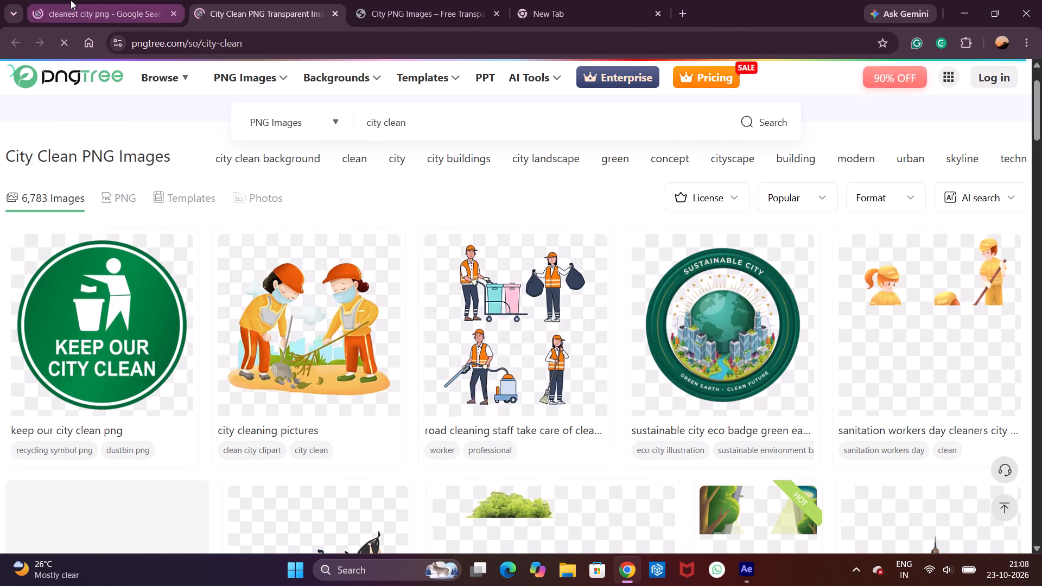
click(224, 0)
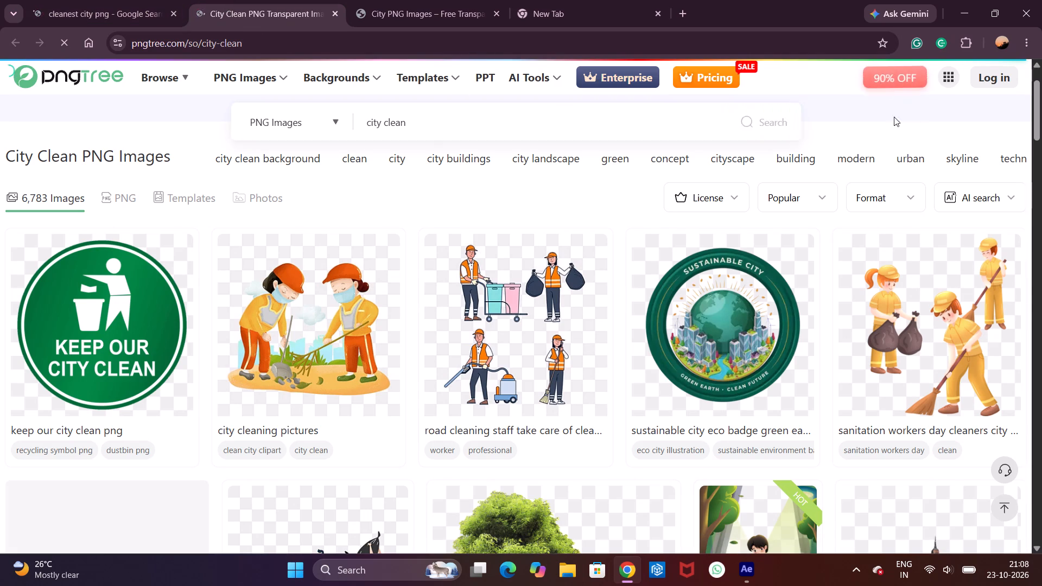
drag(1041, 127, 1041, 168)
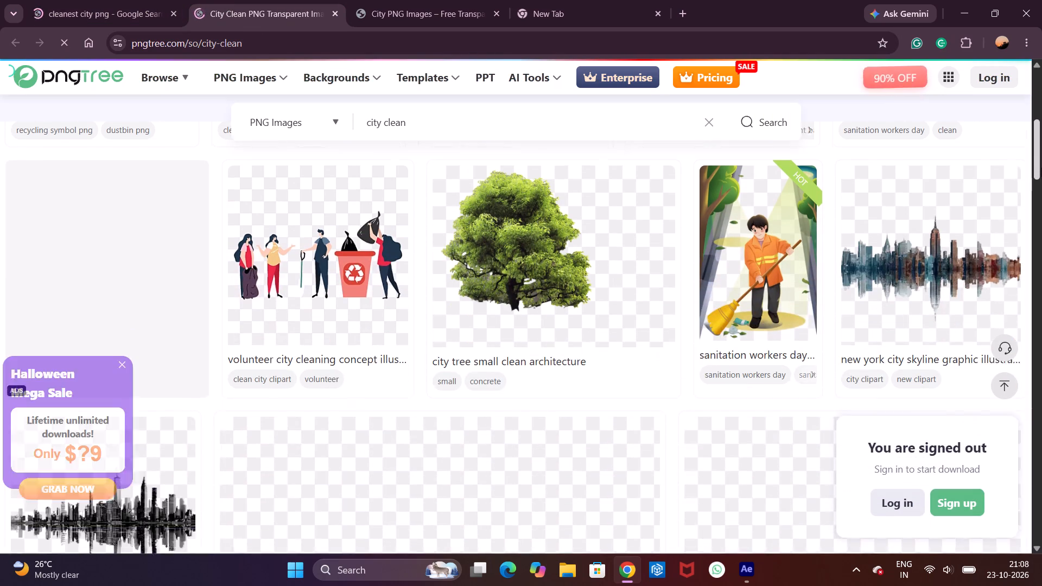
drag(1041, 168, 1041, 166)
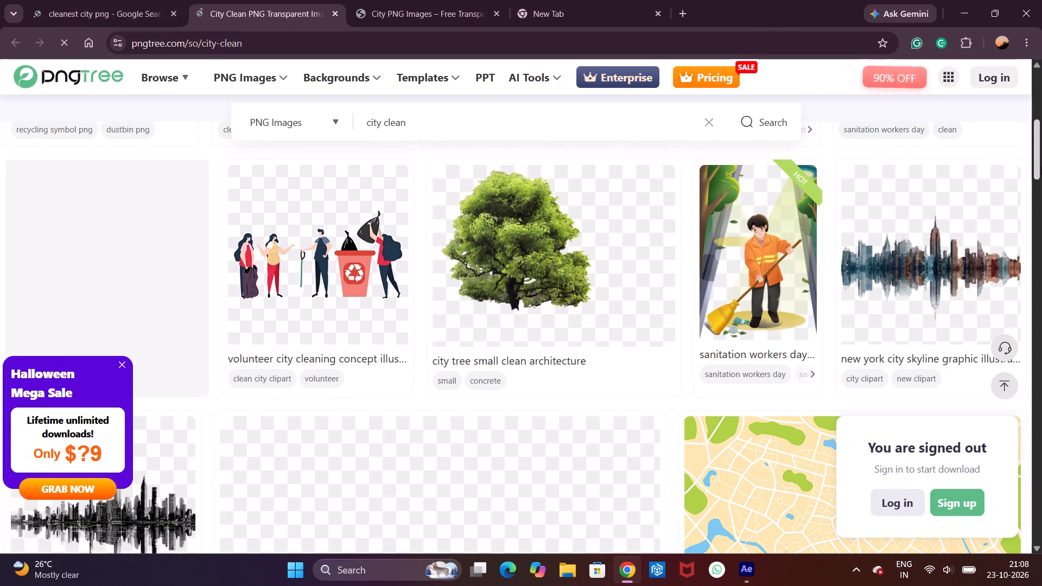
drag(1041, 166, 1038, 178)
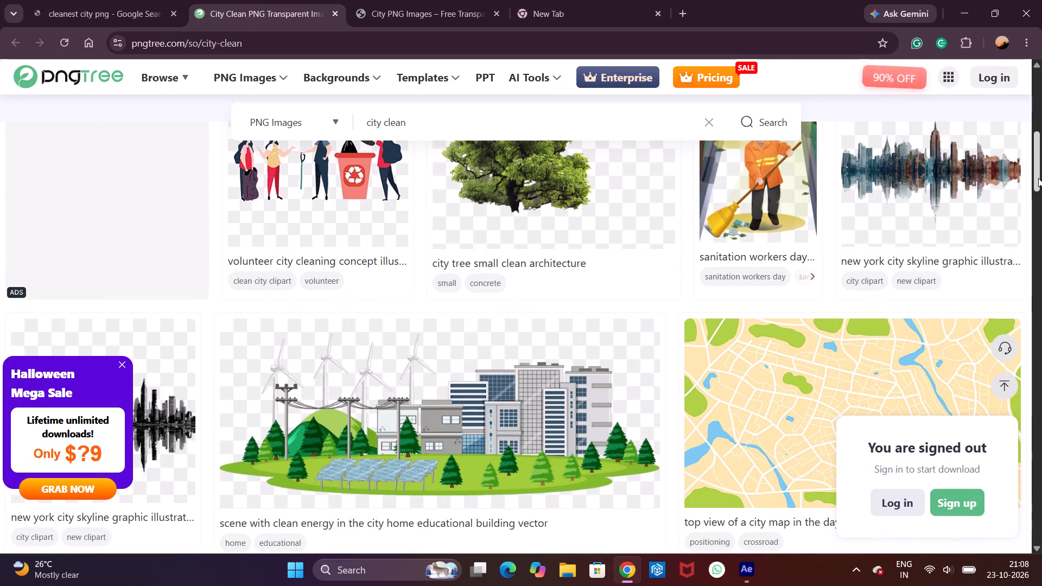
drag(1038, 178, 1041, 226)
click(337, 14)
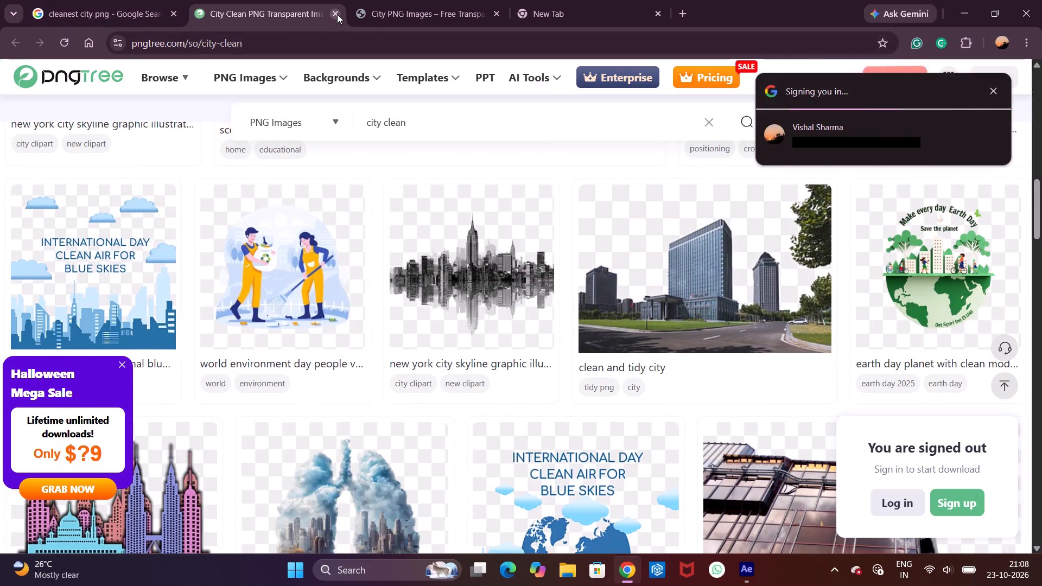
click(333, 16)
click(103, 0)
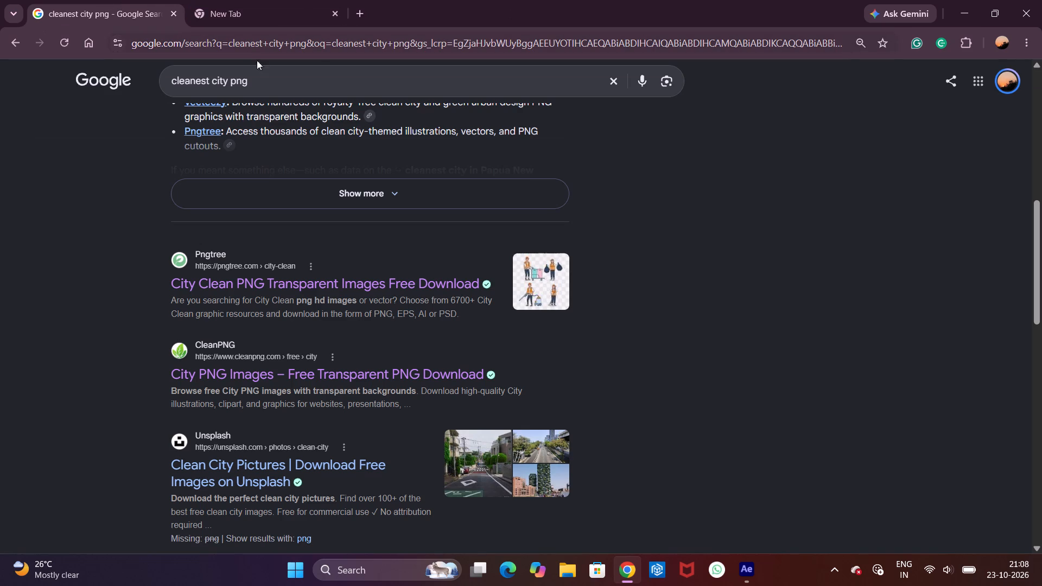
Shorten the search query to "city png" and show its image results.
drag(211, 81, 98, 82)
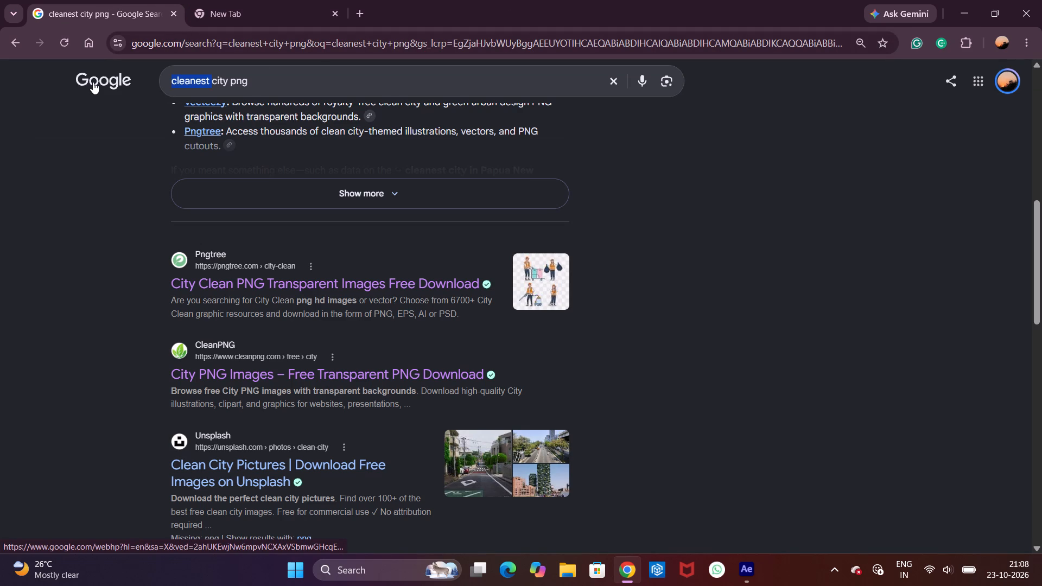
key(BackSpace)
key(Return)
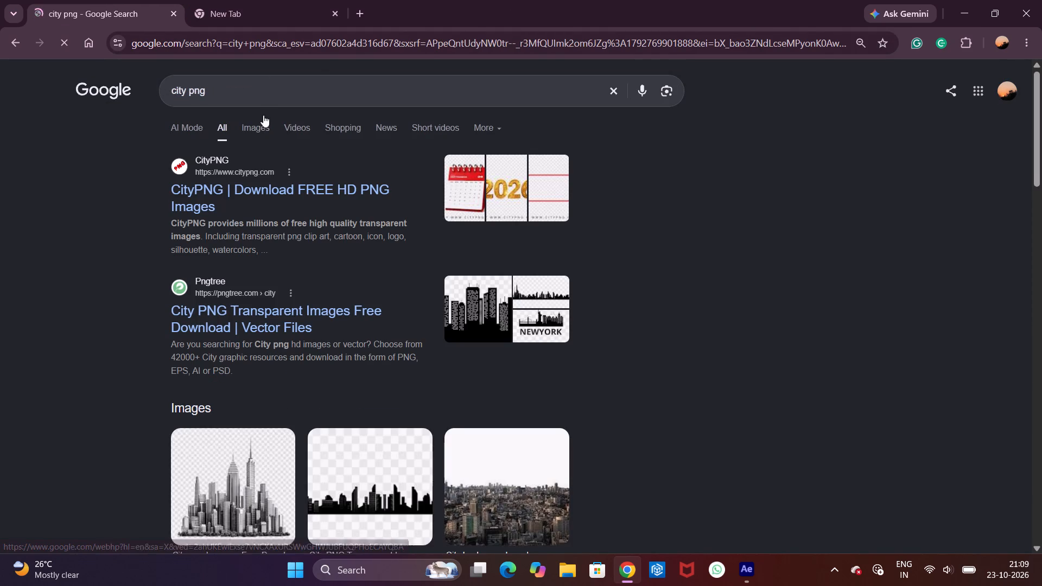
click(252, 125)
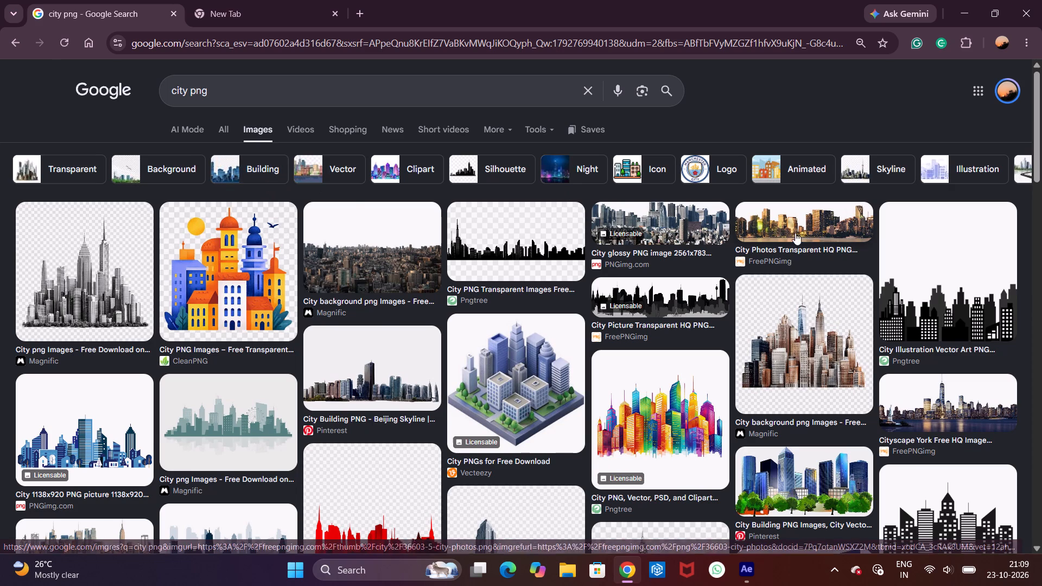
Open FreePNGimg's City Photos page from the image results and download the 2284x622 transparent PNG.
click(820, 237)
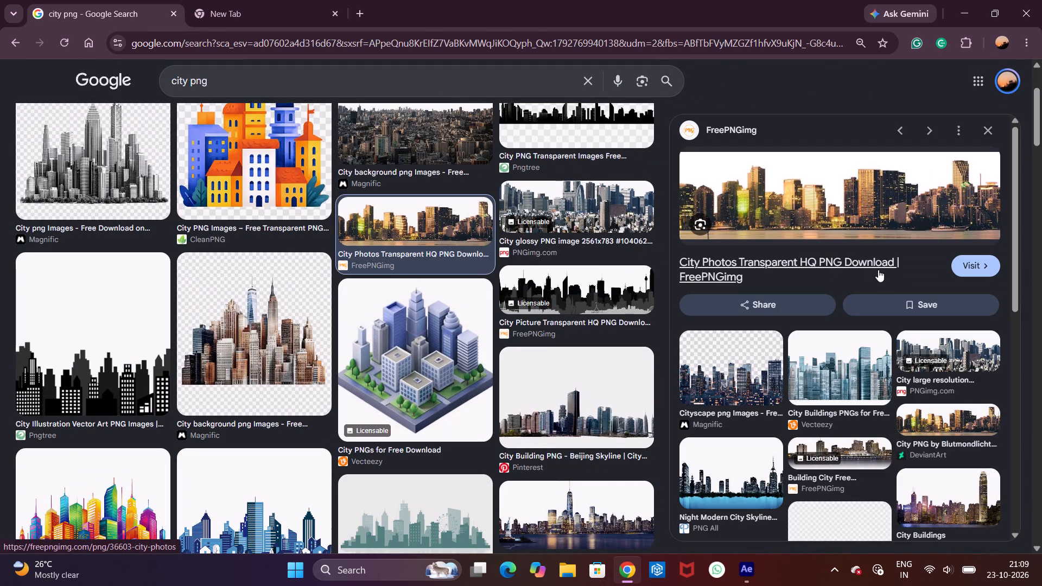
click(881, 269)
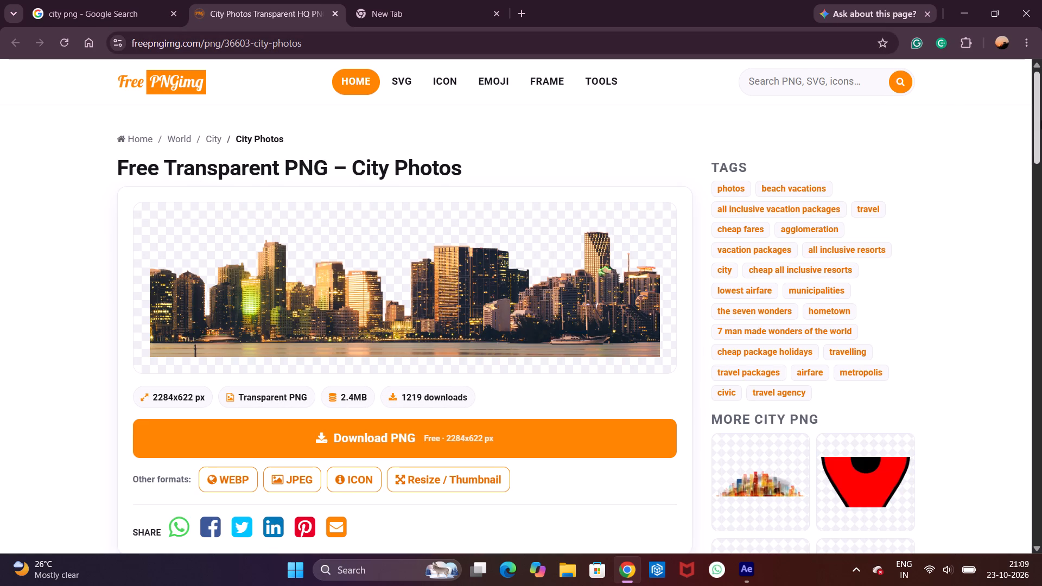
drag(1041, 120, 1041, 215)
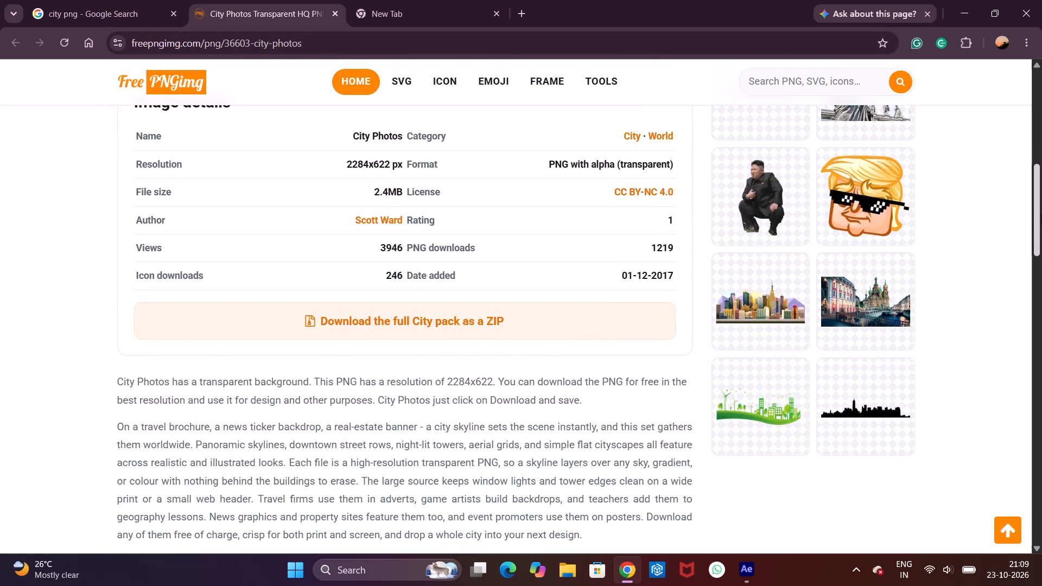
drag(1041, 215, 1041, 415)
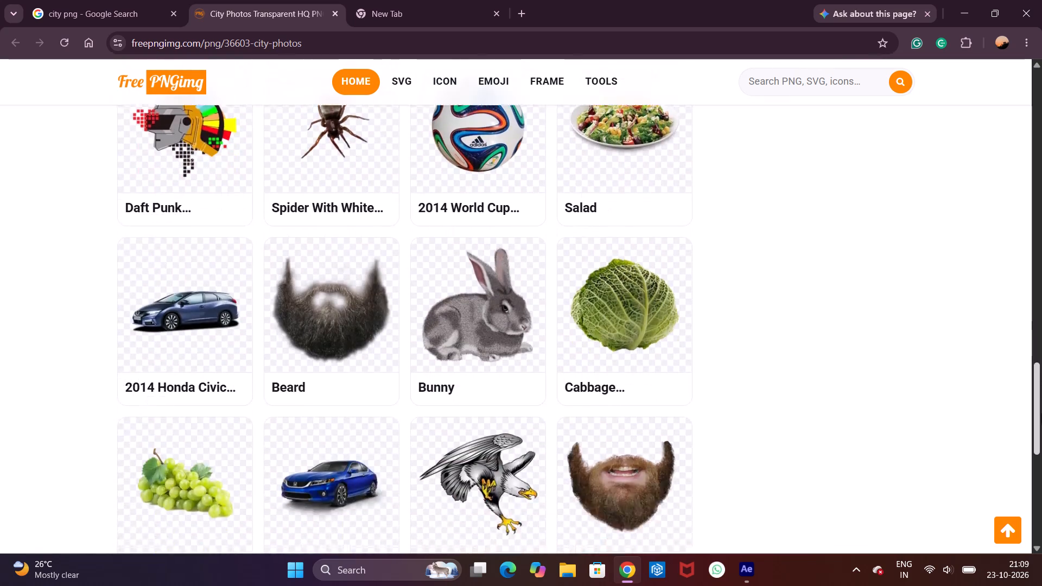
drag(1041, 415, 1023, 122)
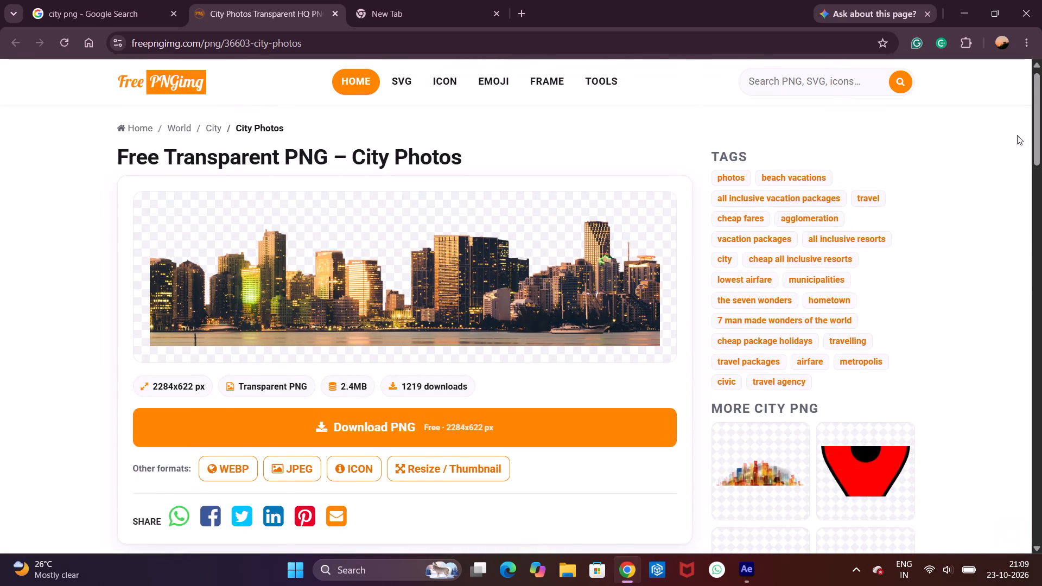
click(507, 425)
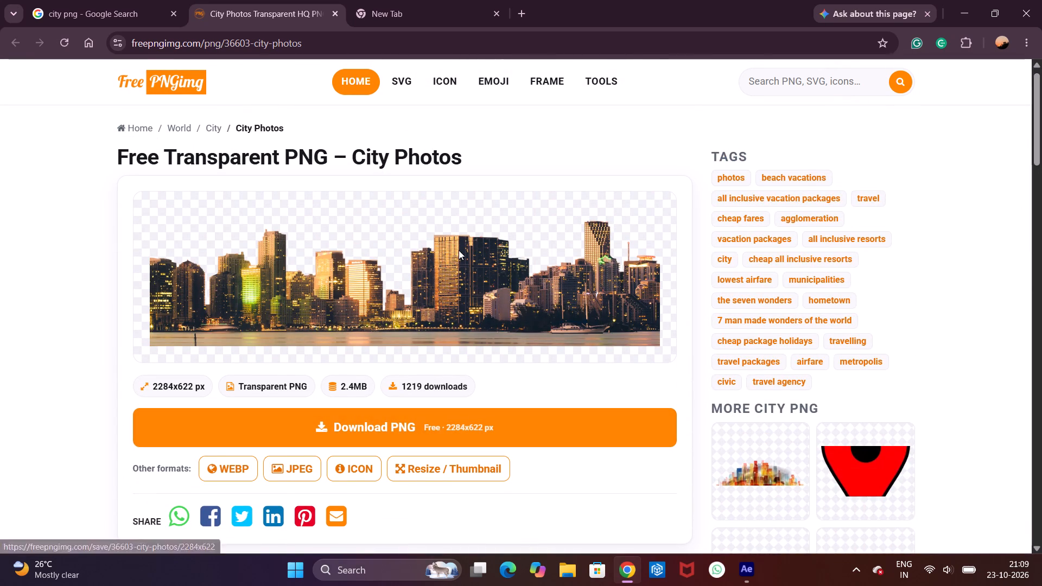
Bring the downloaded 36603-5-city-photos.png into the After Effects composition containing World Mapcomp as the top layer.
click(145, 0)
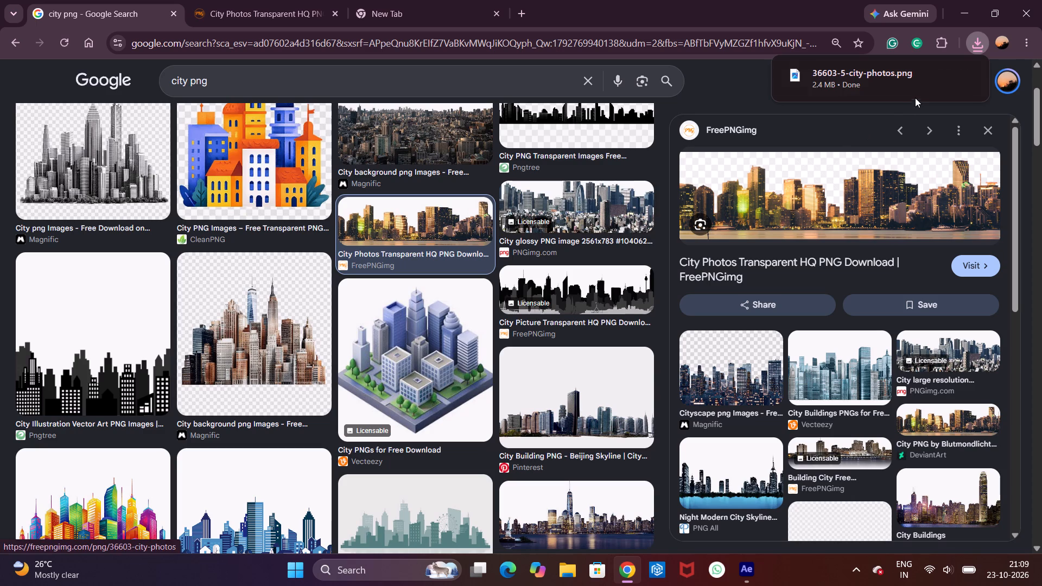
click(913, 80)
drag(879, 81, 719, 550)
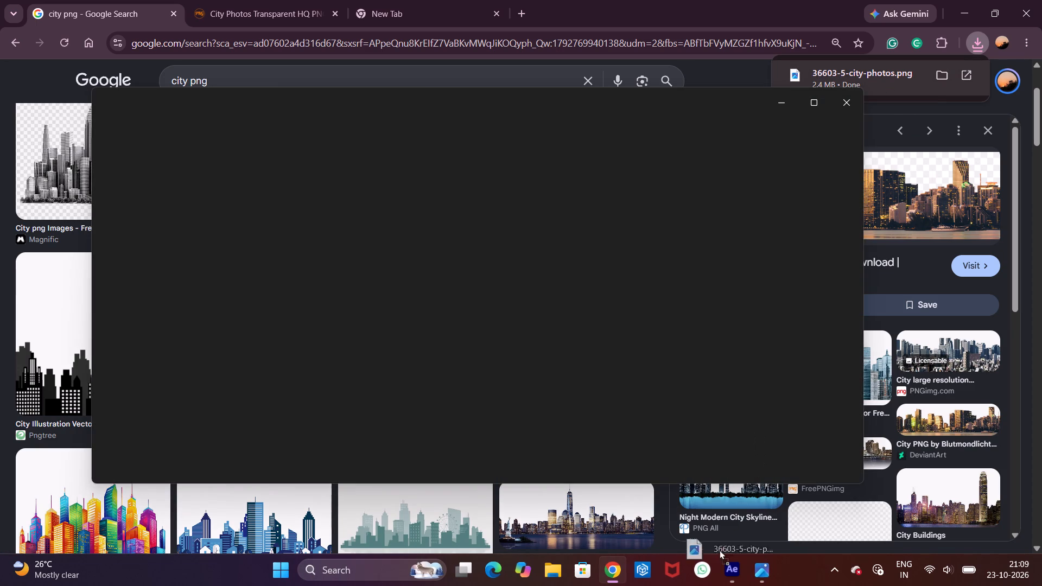
drag(719, 550, 306, 454)
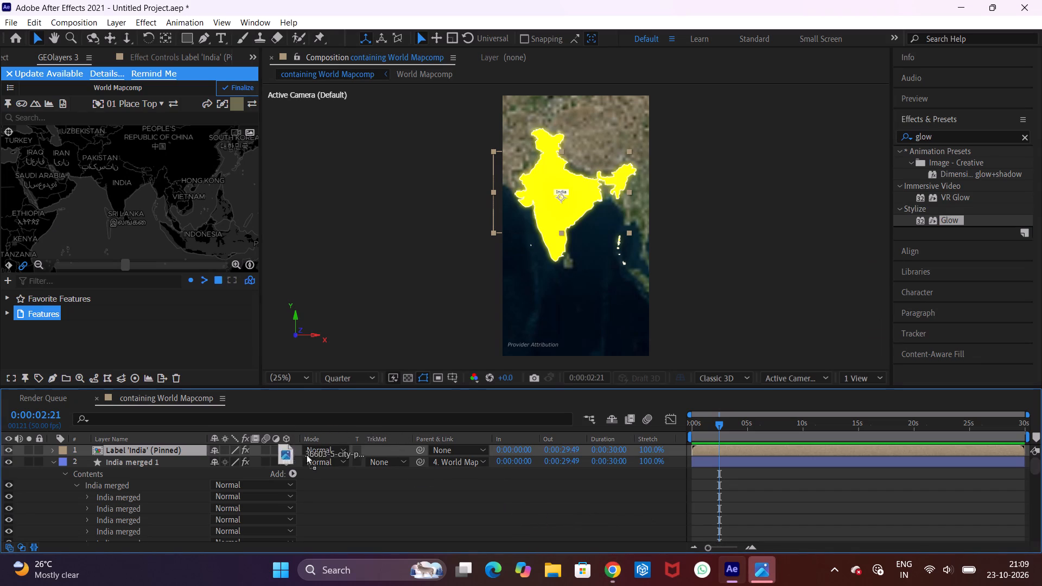
drag(306, 454, 288, 455)
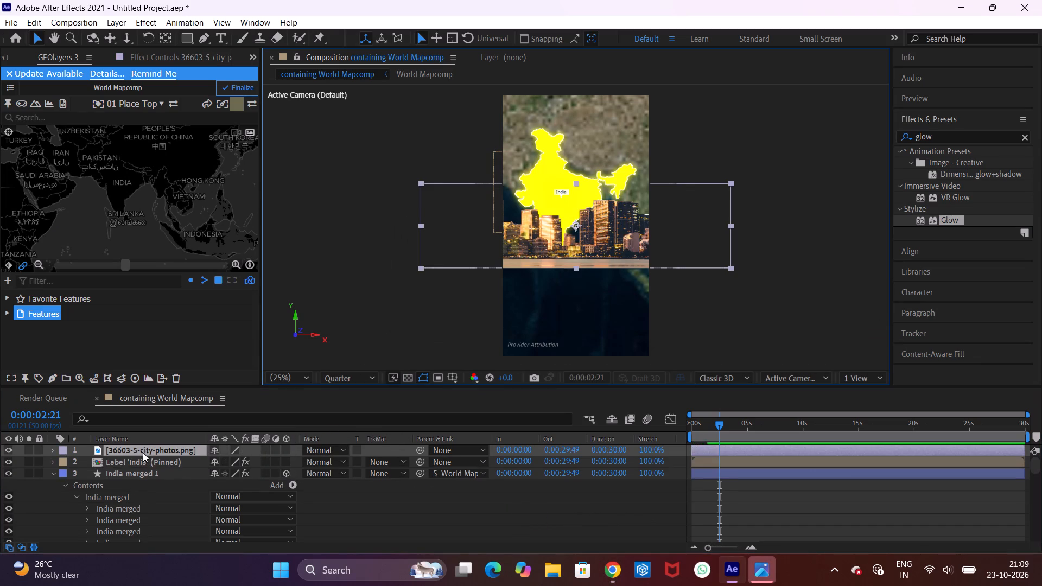
Place the city photo layer directly below India merged, shift it up over India, and apply Alpha Matte "India merged".
click(50, 475)
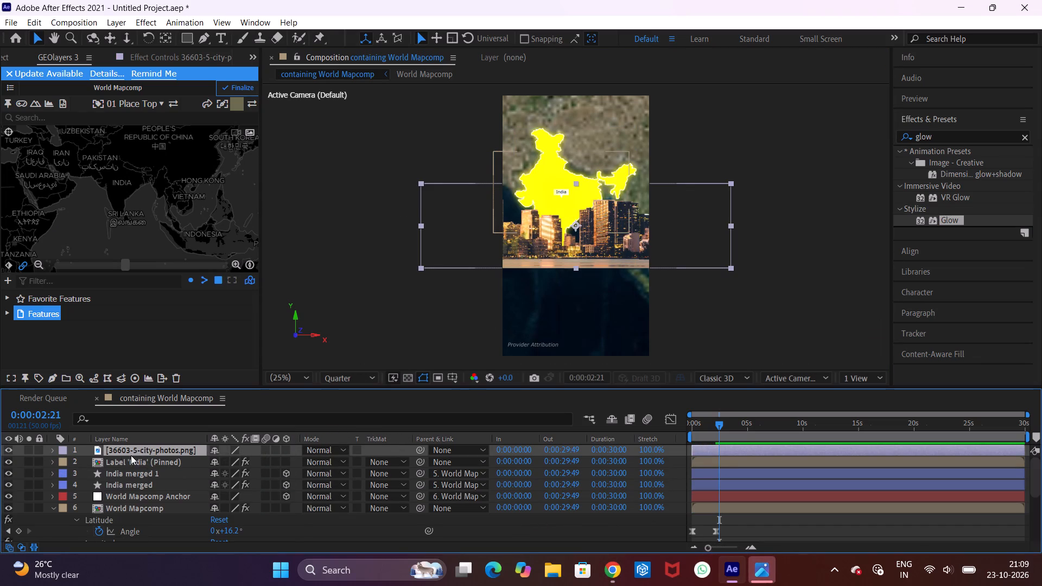
drag(138, 451, 129, 493)
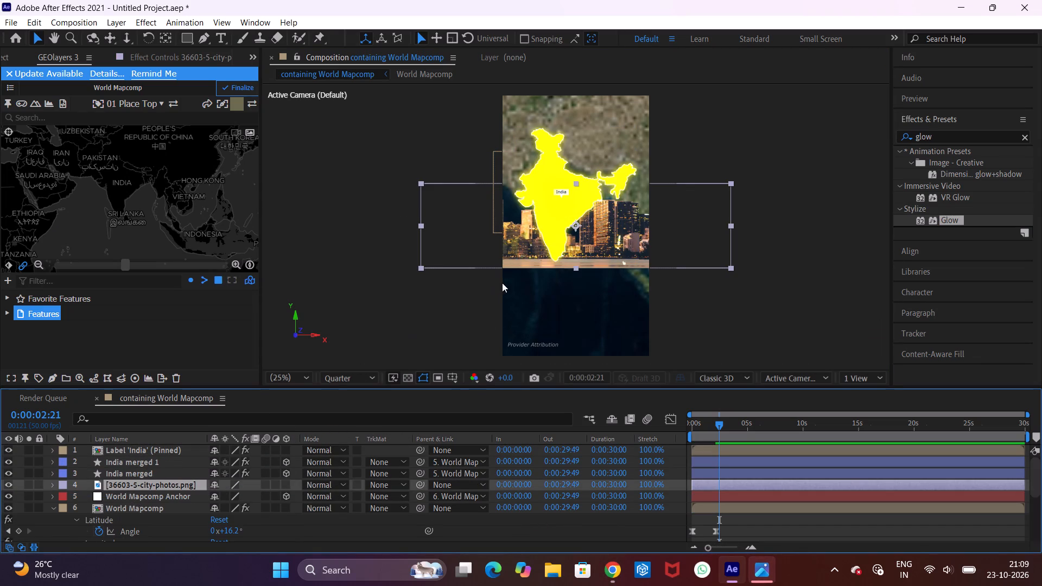
drag(605, 245, 607, 210)
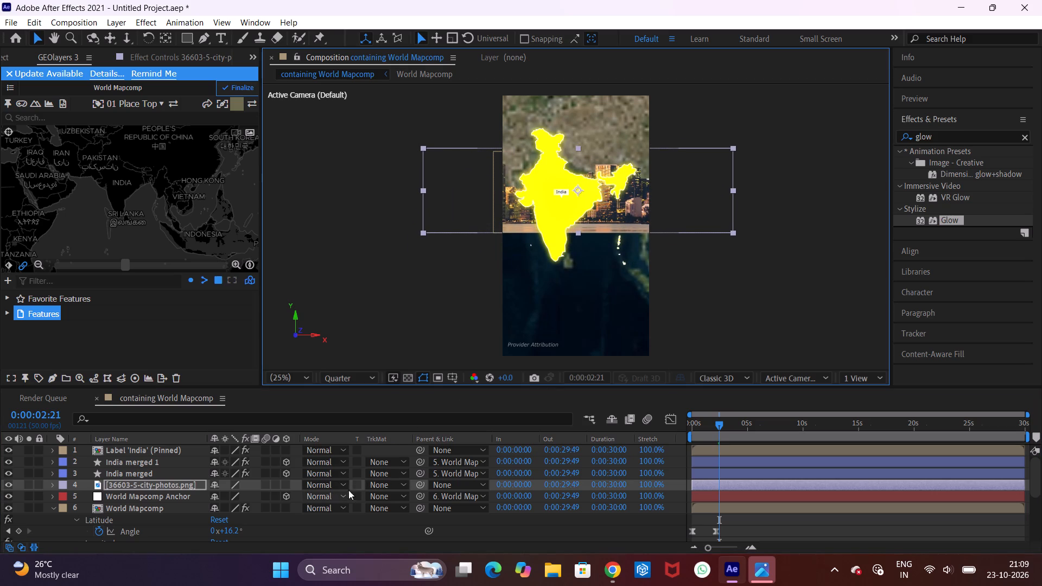
click(385, 485)
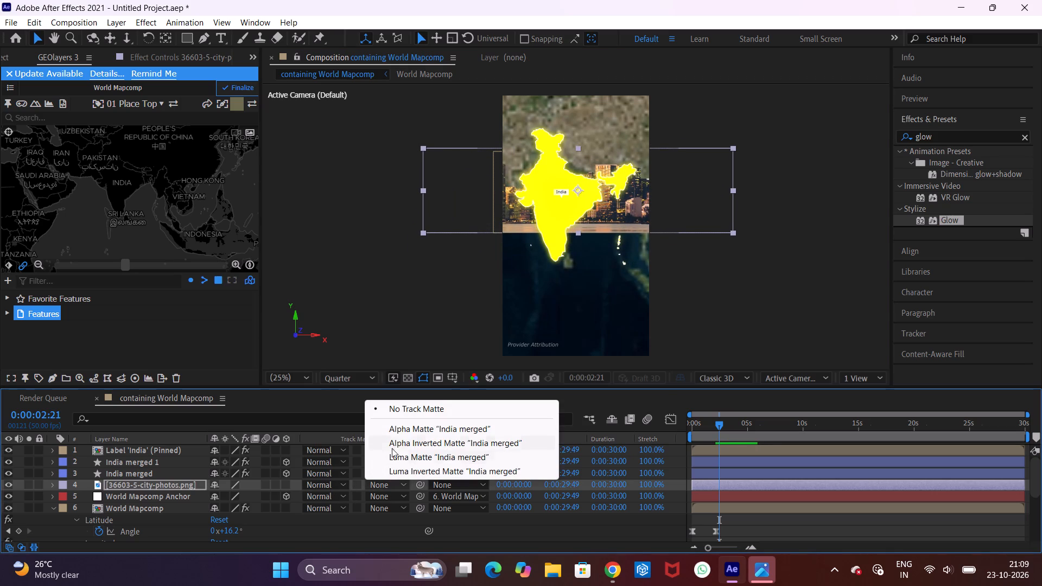
click(401, 430)
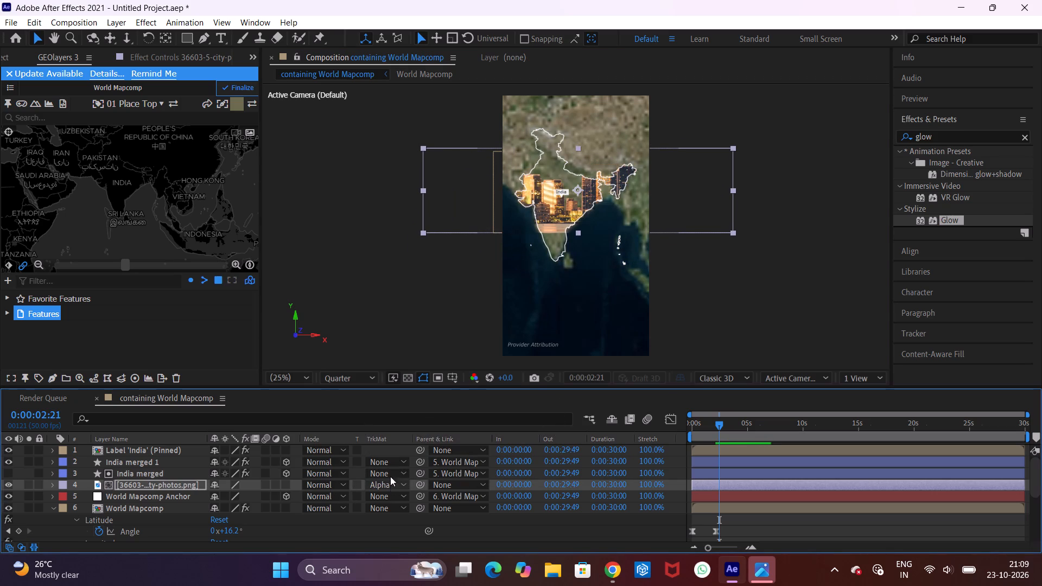
Reposition the matted city photo inside the India outline, make its layer 3D, and raise it to about Y 632.
drag(566, 208, 566, 192)
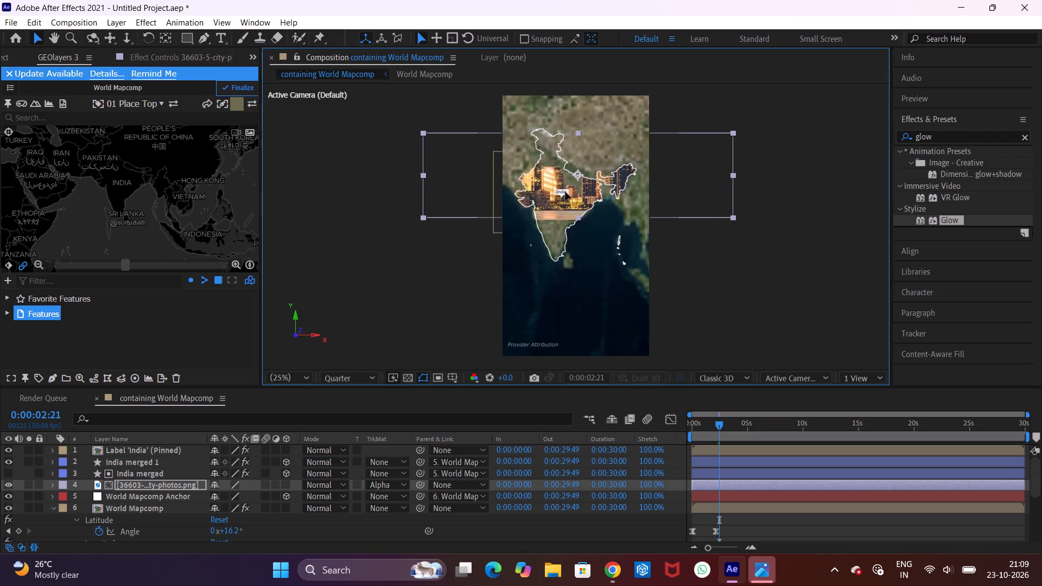
drag(566, 192, 524, 206)
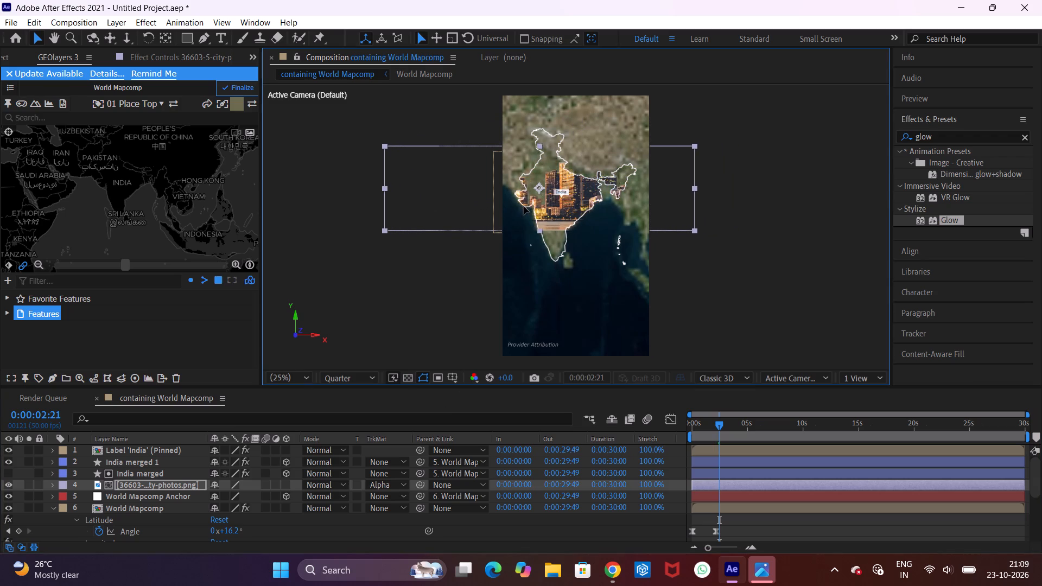
drag(524, 206, 557, 205)
click(141, 488)
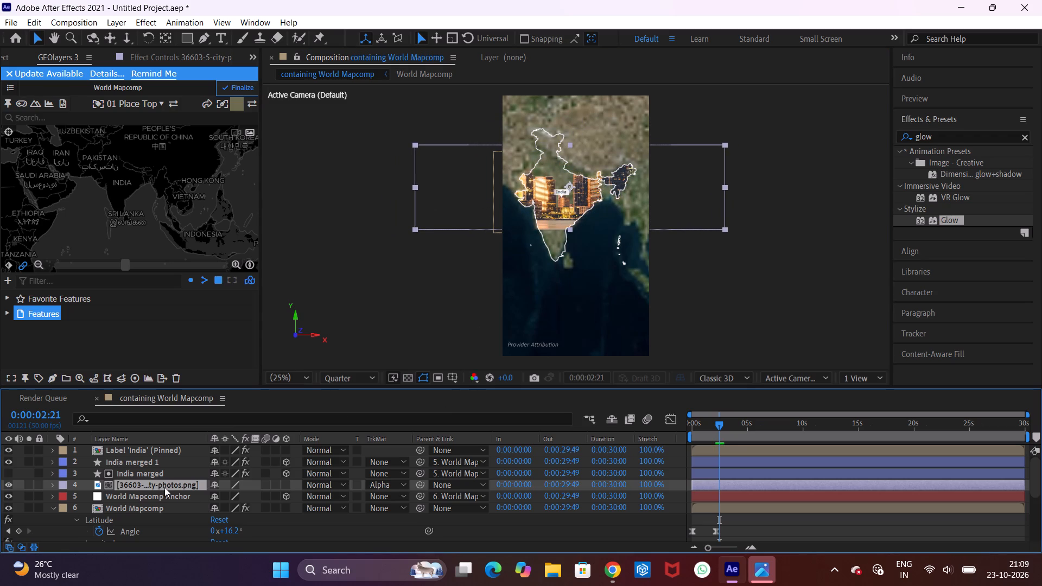
click(286, 485)
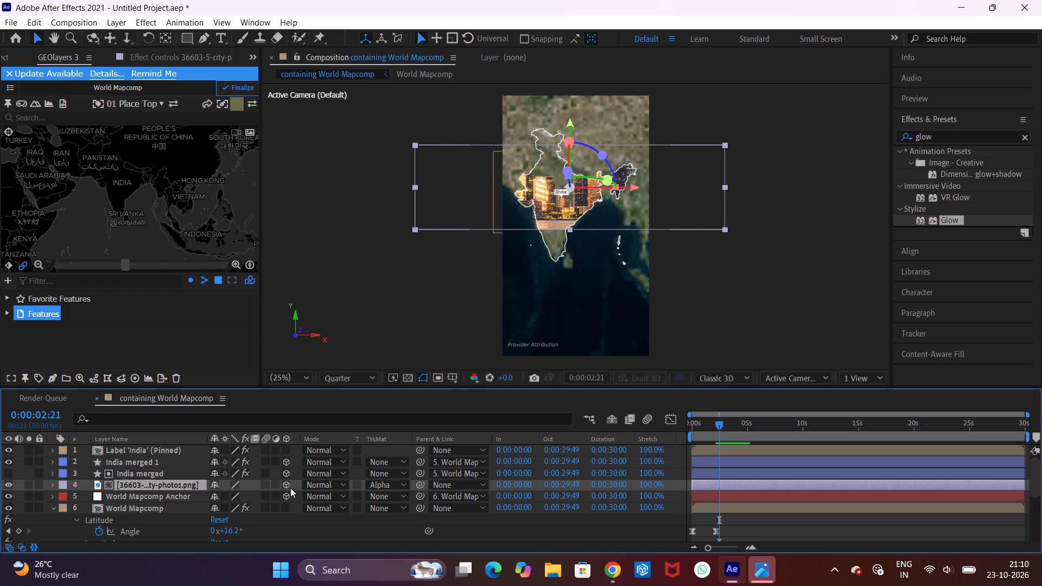
drag(569, 128, 569, 123)
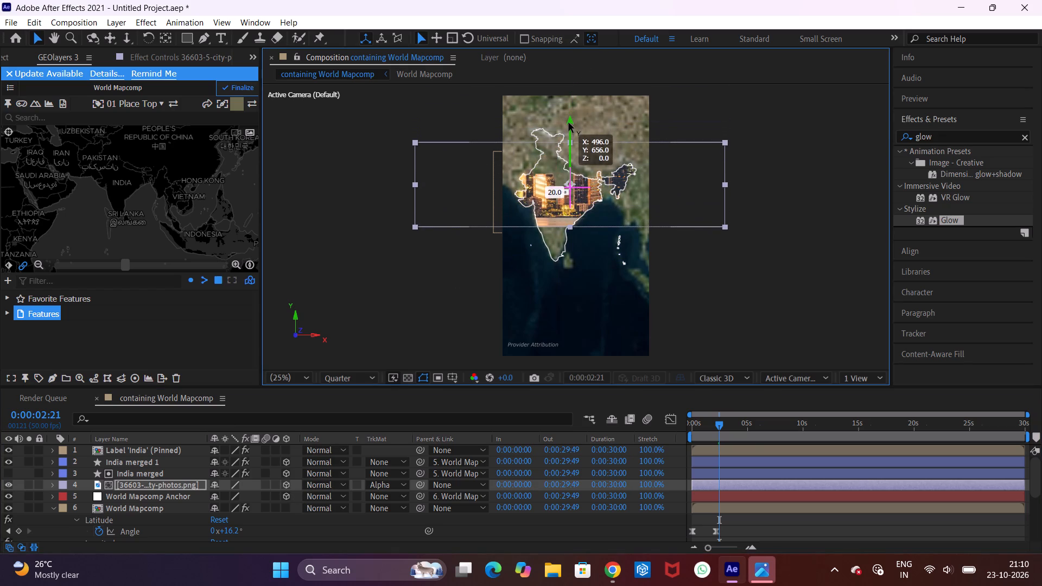
drag(569, 123, 569, 122)
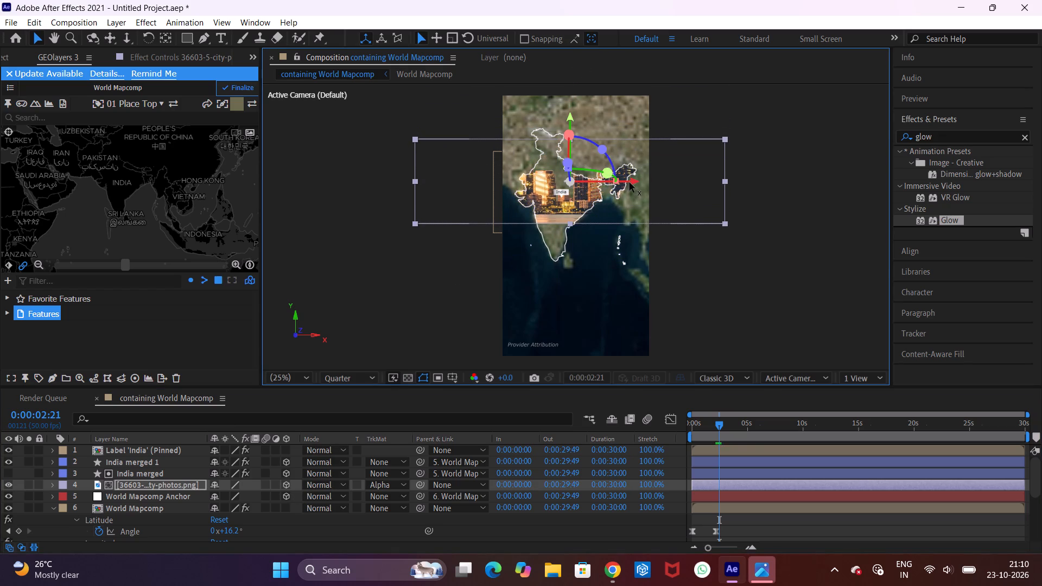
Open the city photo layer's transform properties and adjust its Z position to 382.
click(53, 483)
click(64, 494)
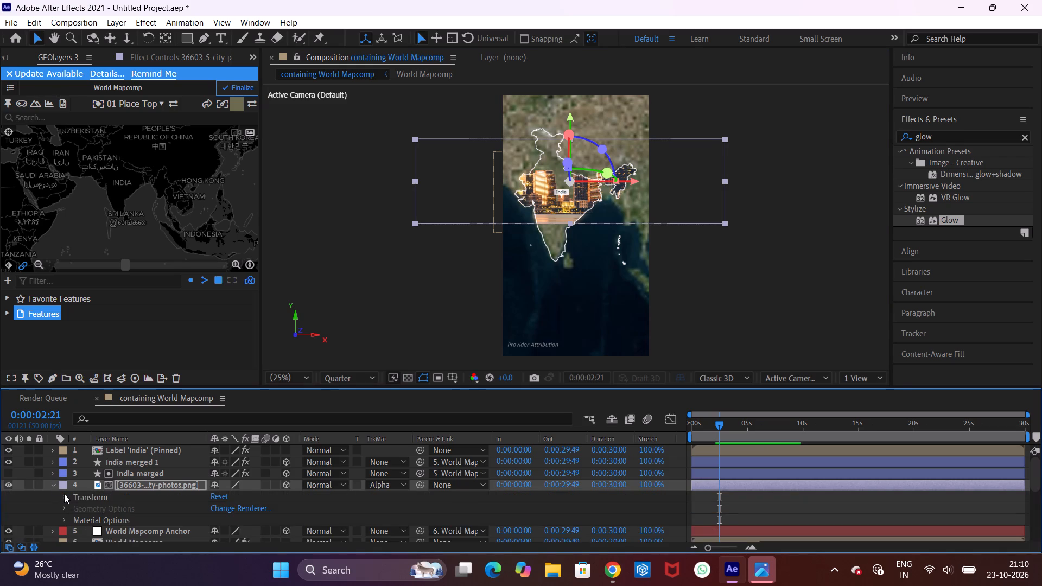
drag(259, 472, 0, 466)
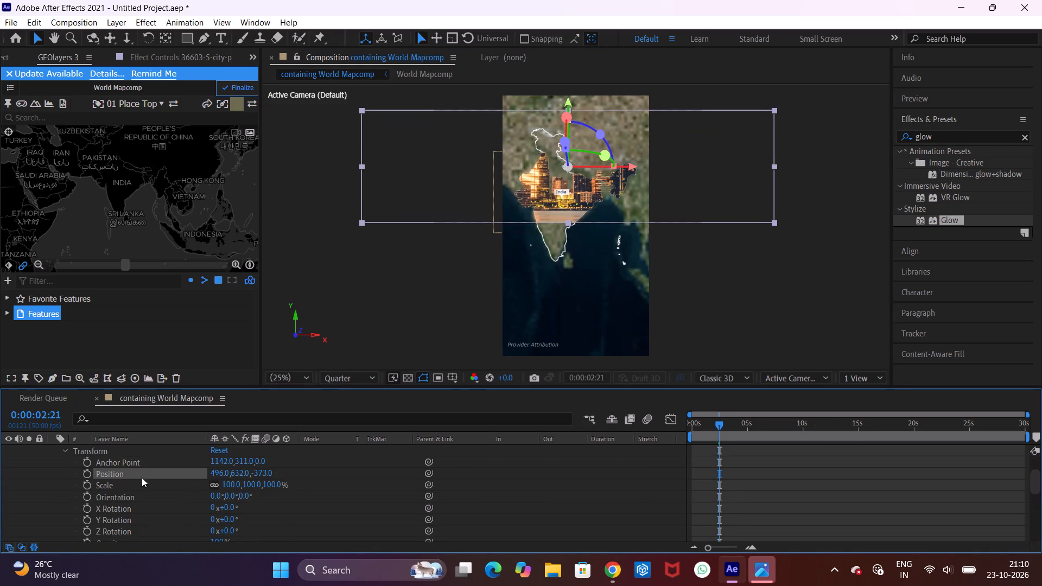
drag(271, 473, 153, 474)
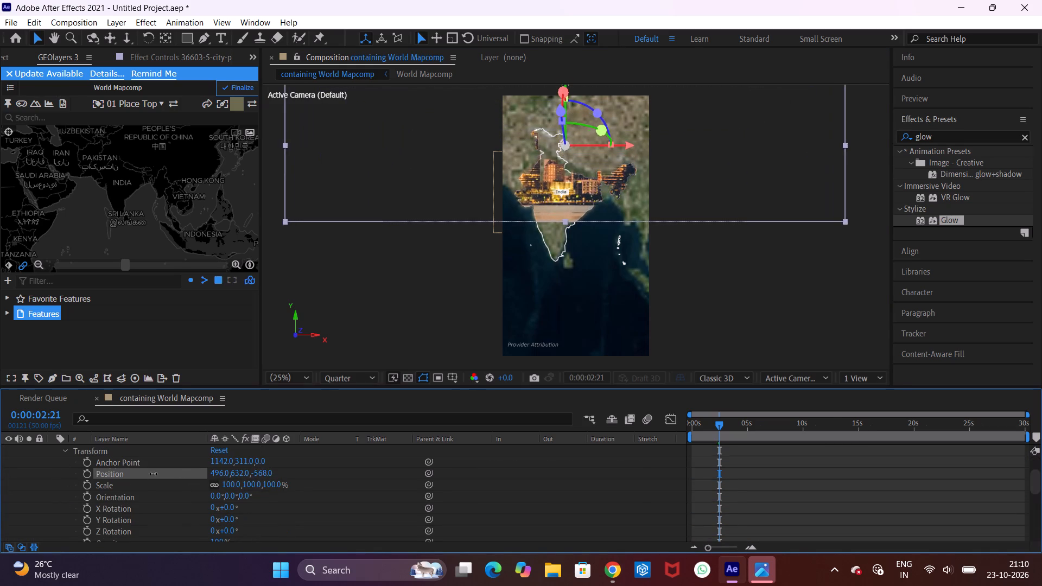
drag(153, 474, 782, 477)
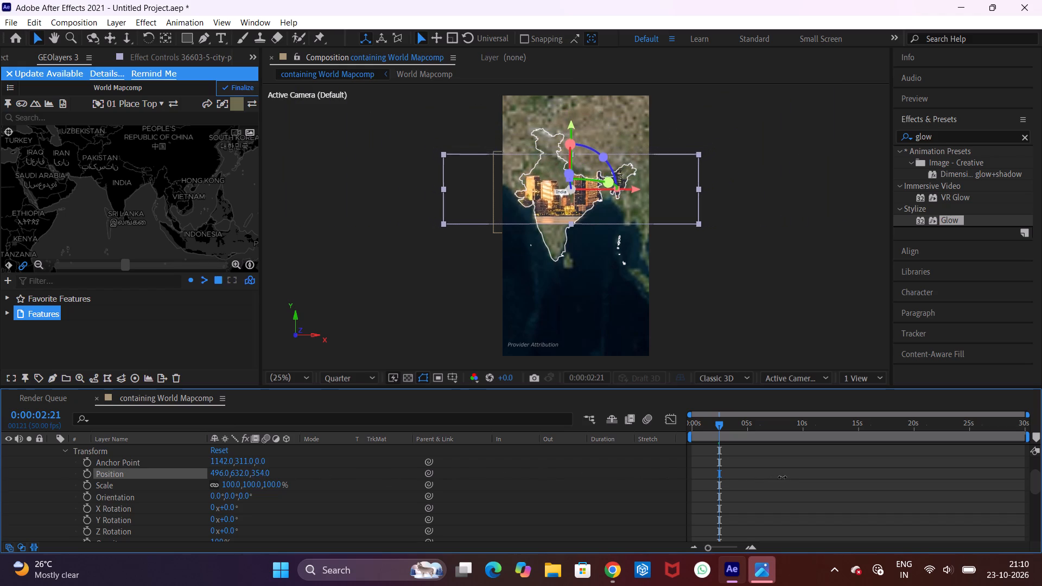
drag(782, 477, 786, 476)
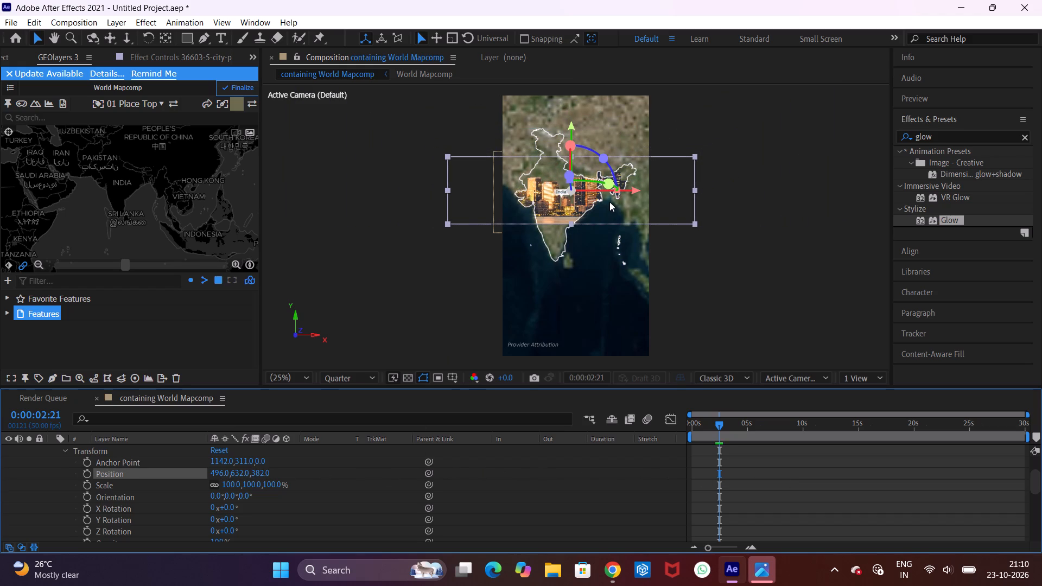
Reposition the city photo inside the India outline to about X 862, Y 627, then deselect it.
drag(609, 203, 637, 199)
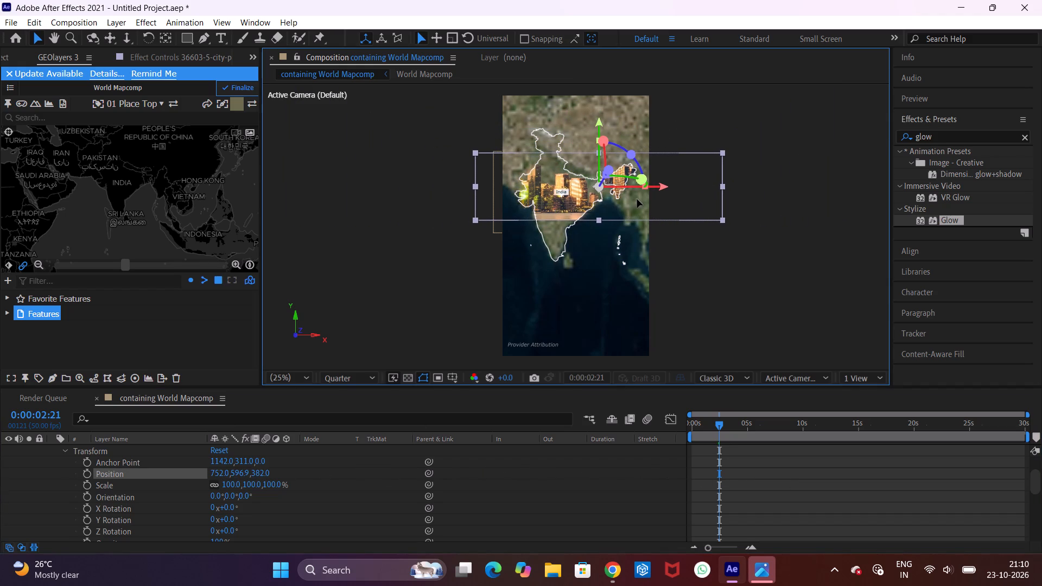
drag(637, 199, 641, 211)
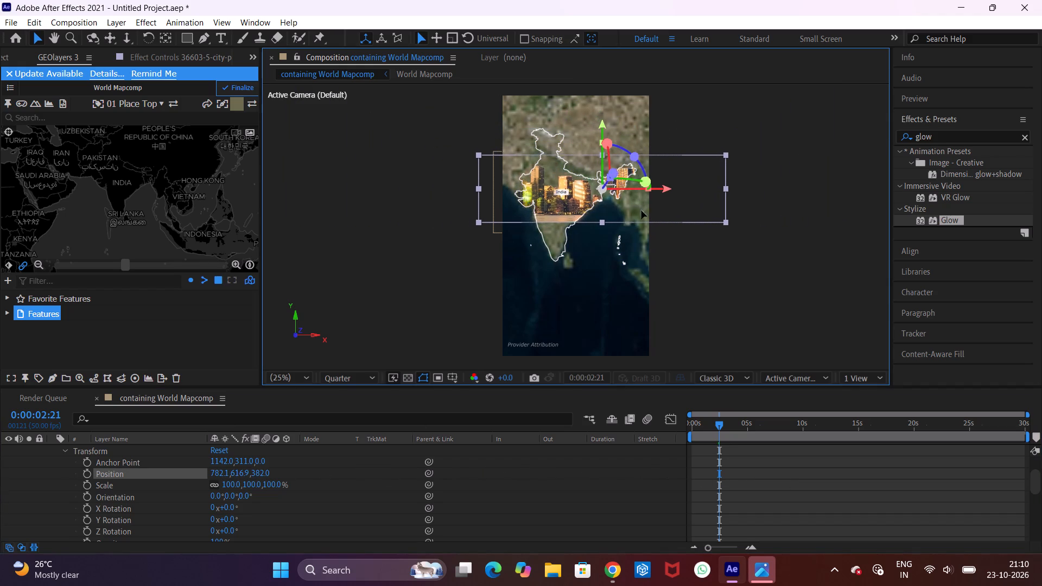
drag(641, 211, 649, 203)
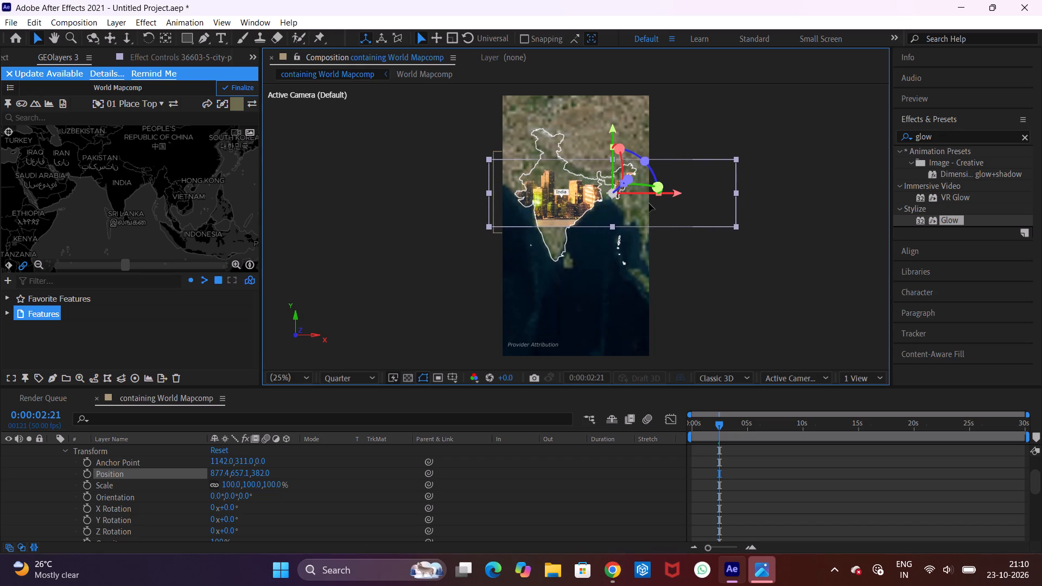
drag(649, 203, 649, 202)
click(781, 263)
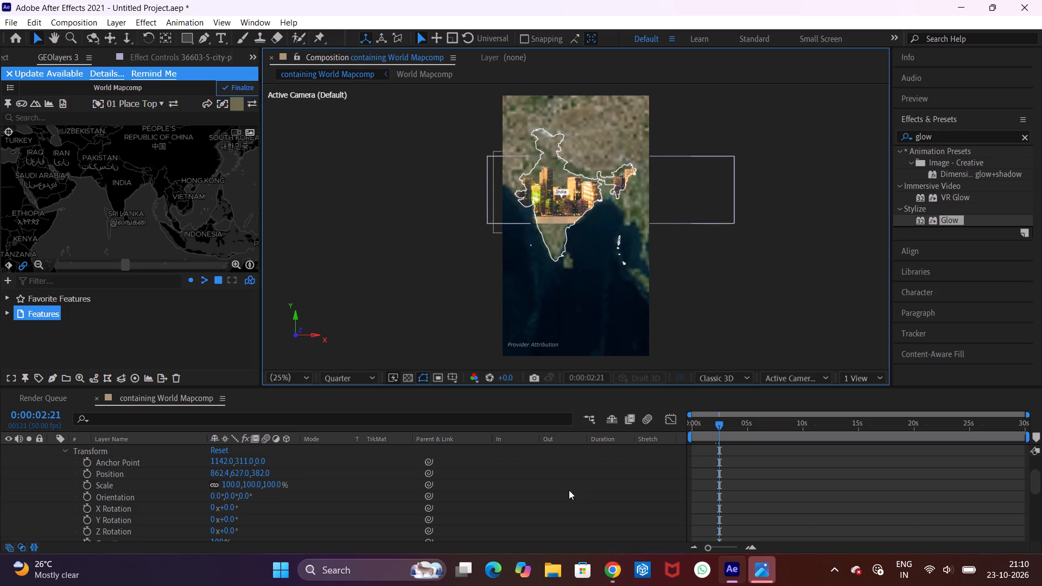
Turn the India merged matte layer's visibility back on.
drag(1035, 486, 1038, 483)
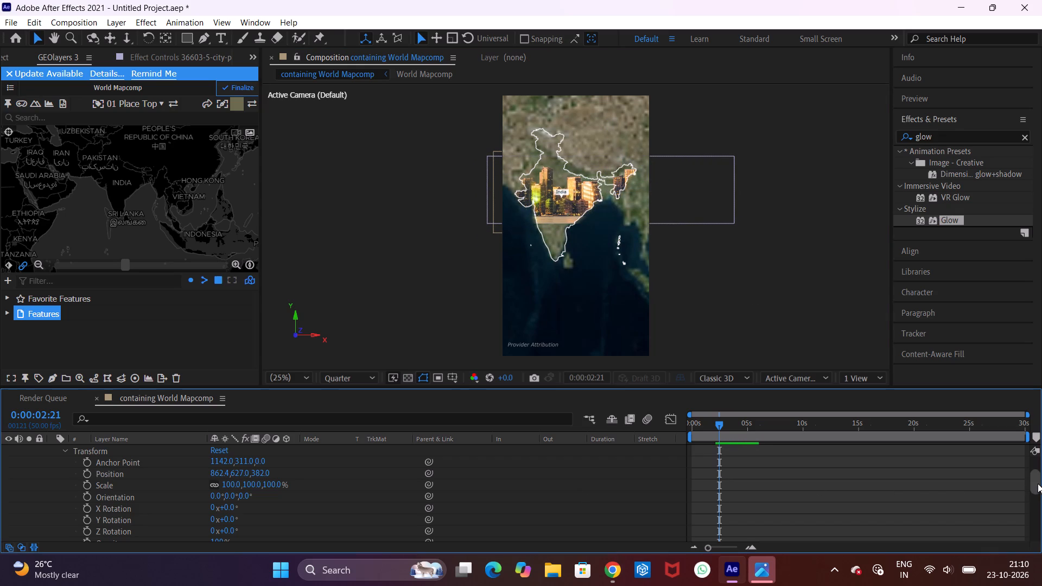
drag(1038, 483, 1041, 458)
click(8, 474)
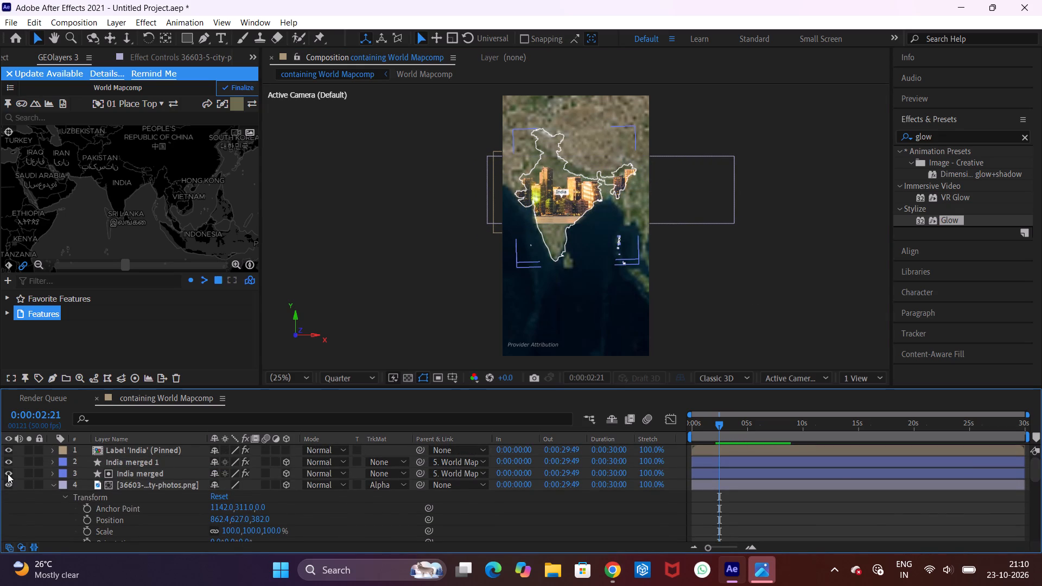
Set the city photo layer's Z position to 46.
drag(259, 520, 351, 519)
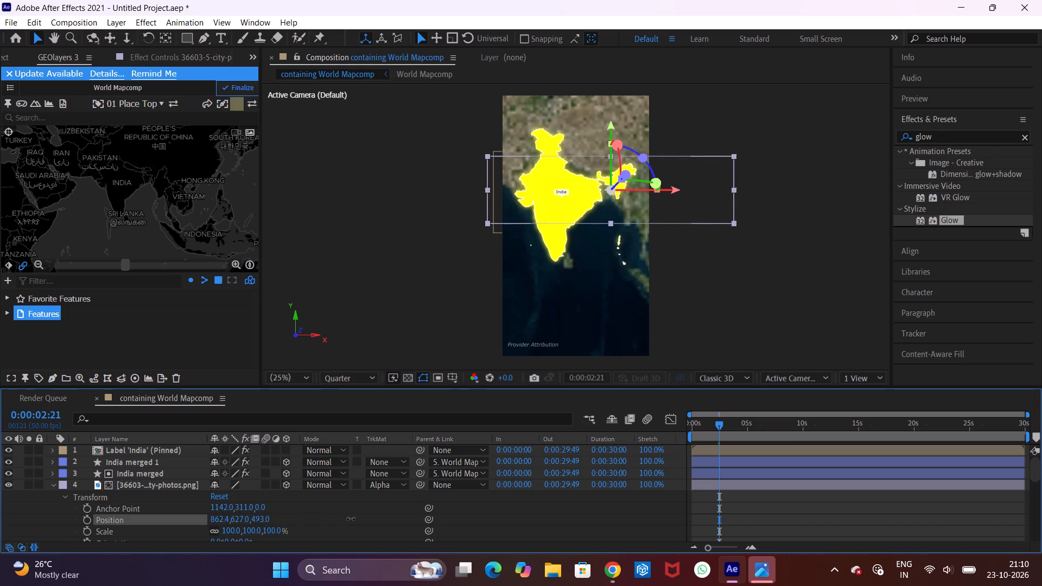
drag(351, 519, 120, 498)
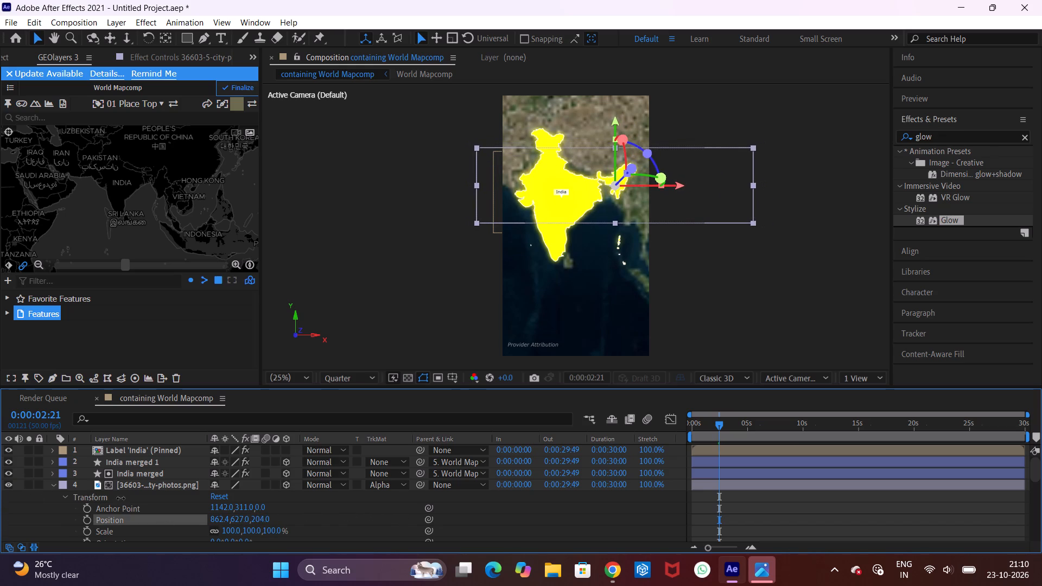
drag(120, 498, 0, 490)
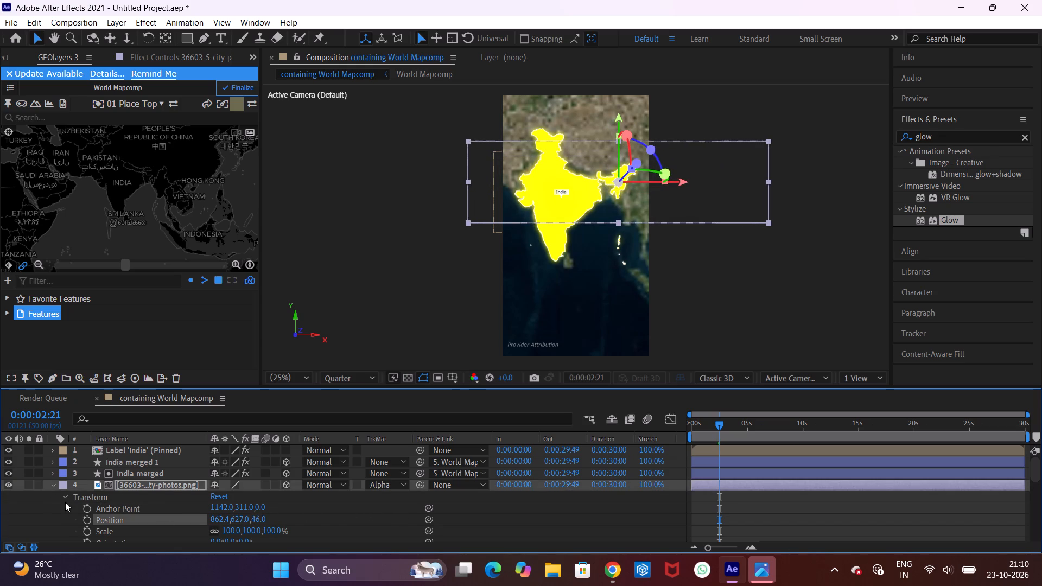
Set the city photo layer's Z position to -108.
drag(260, 522, 69, 518)
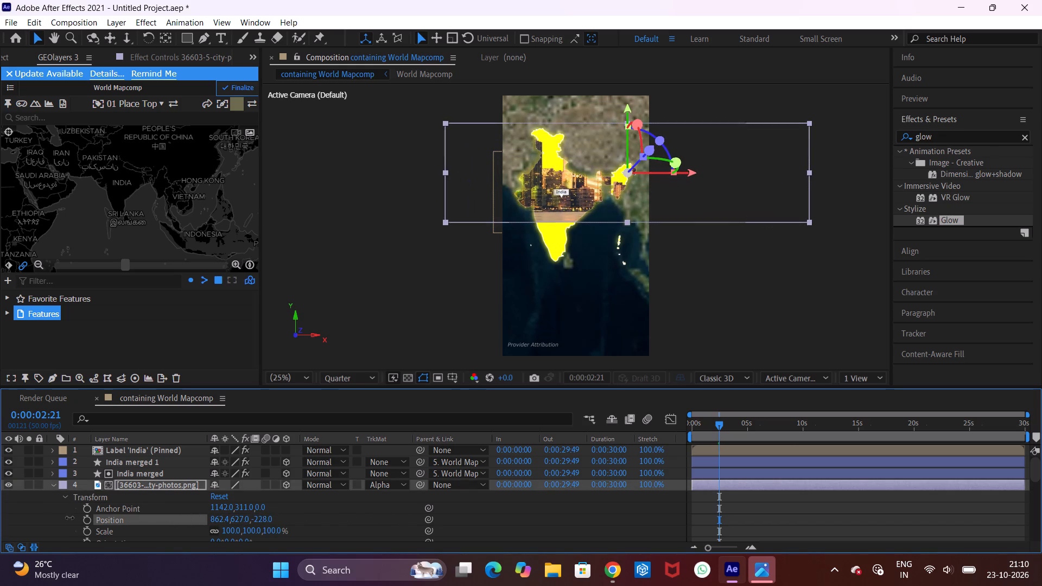
drag(69, 518, 114, 517)
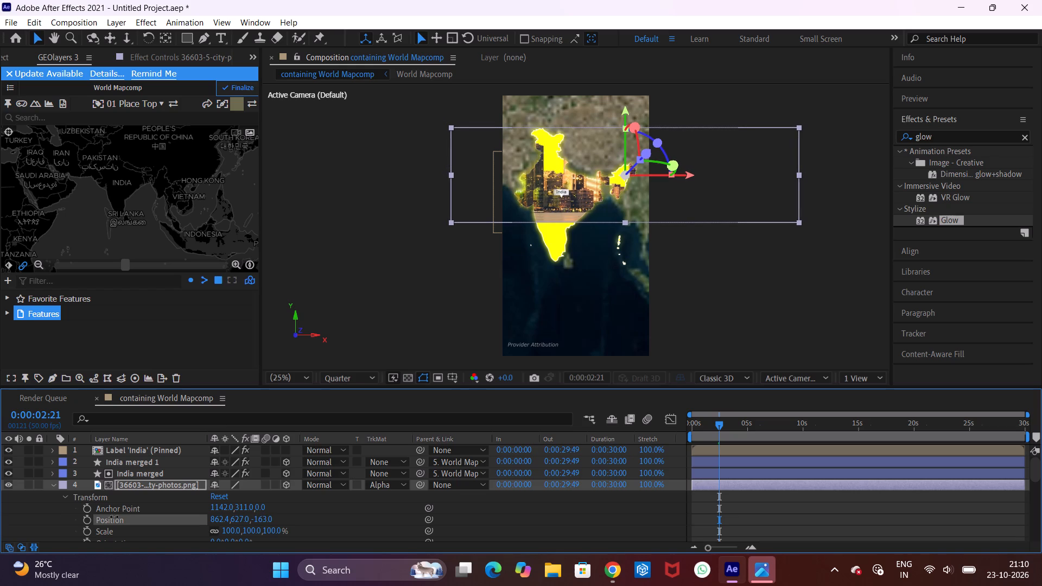
drag(114, 517, 151, 521)
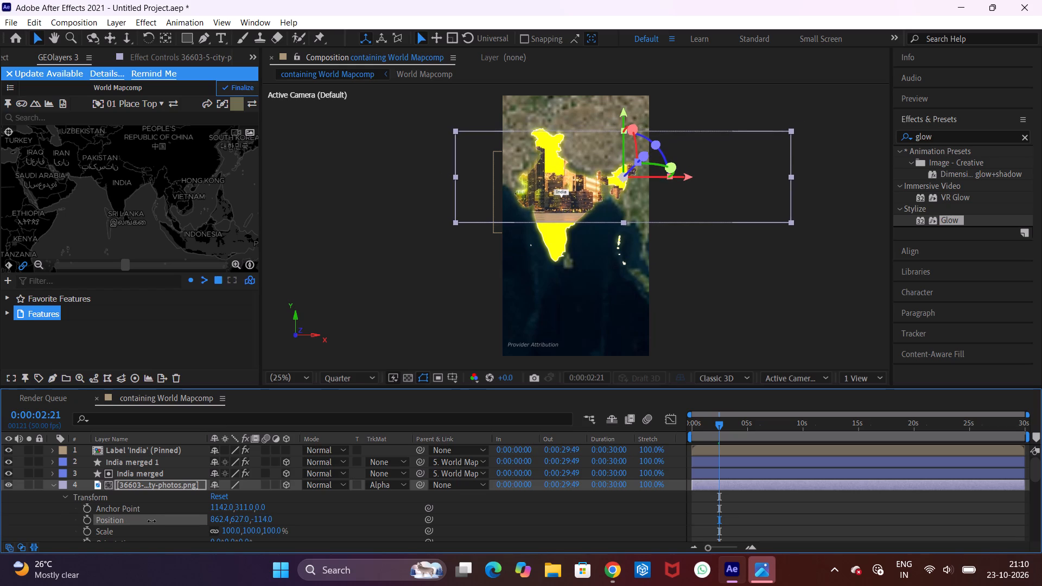
drag(151, 521, 154, 520)
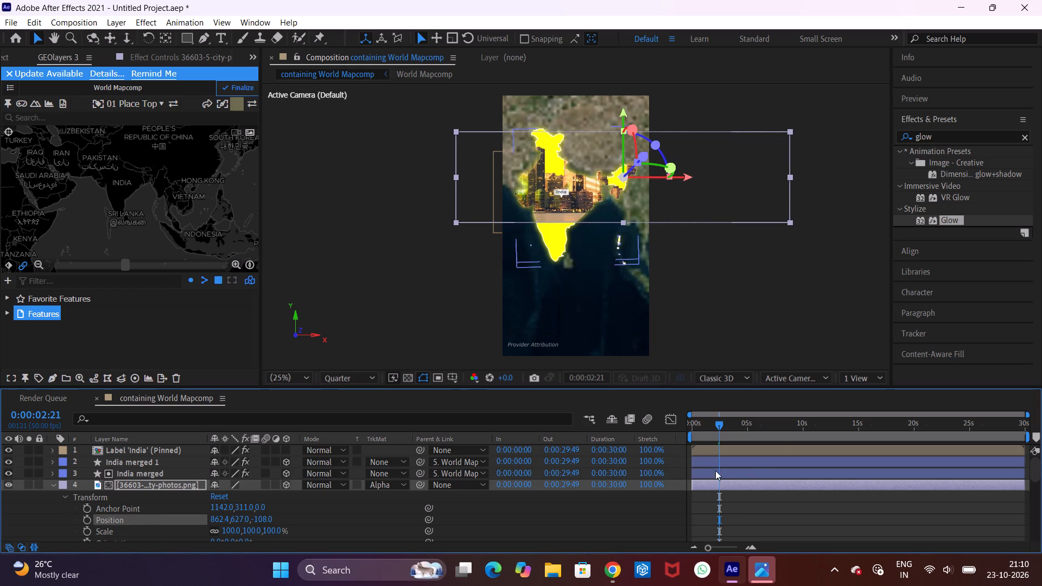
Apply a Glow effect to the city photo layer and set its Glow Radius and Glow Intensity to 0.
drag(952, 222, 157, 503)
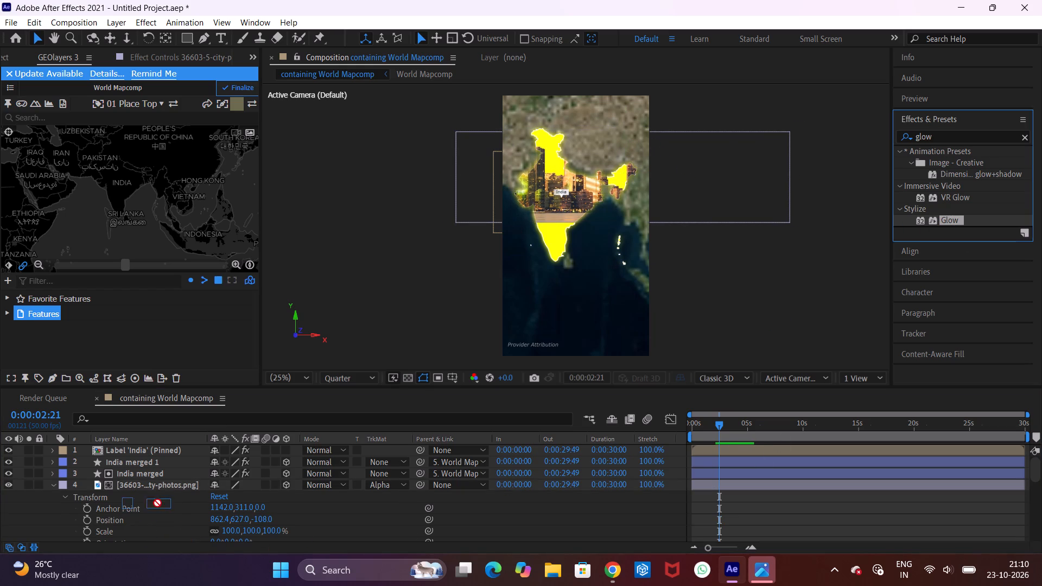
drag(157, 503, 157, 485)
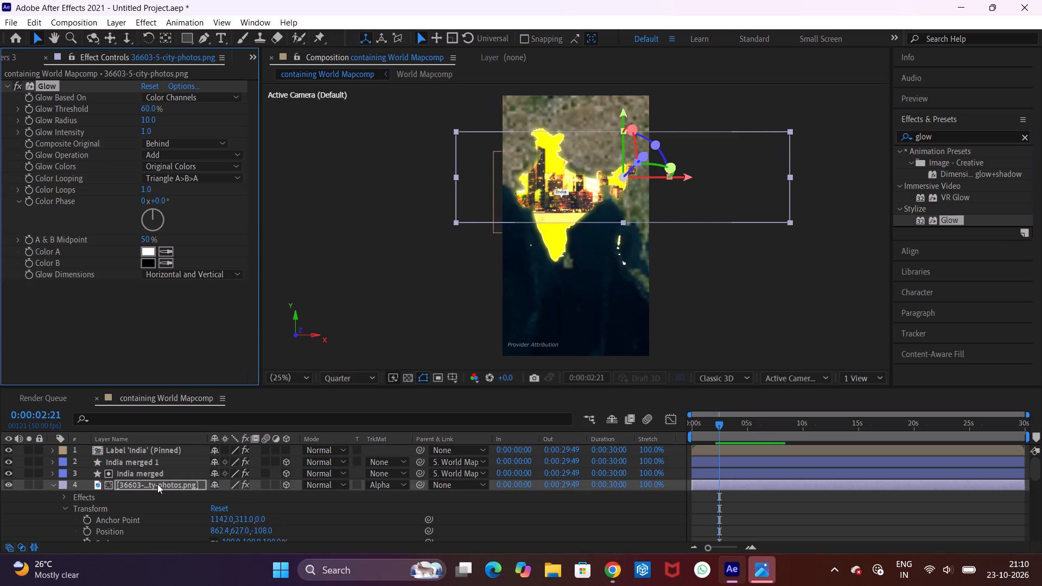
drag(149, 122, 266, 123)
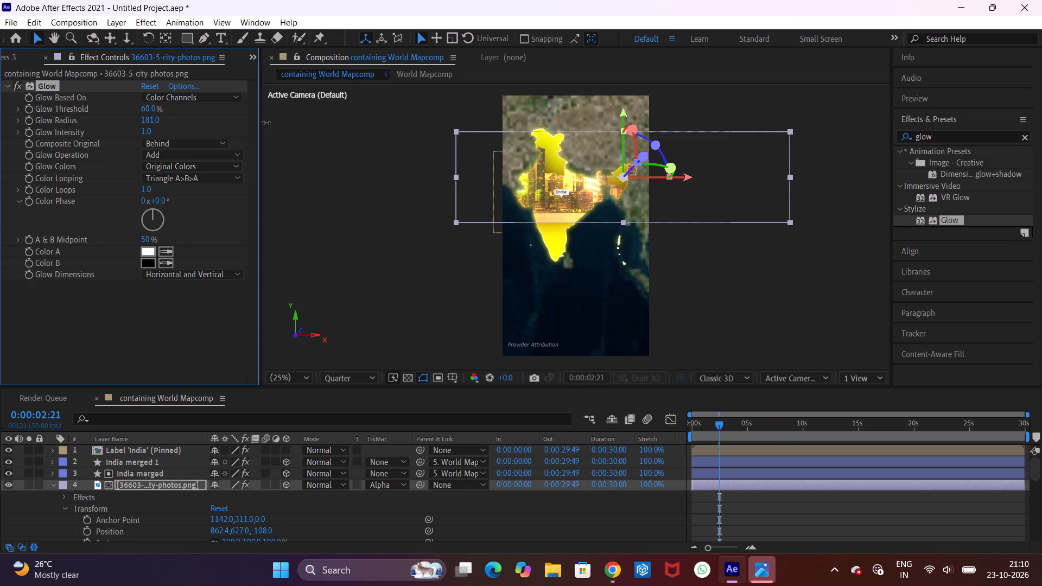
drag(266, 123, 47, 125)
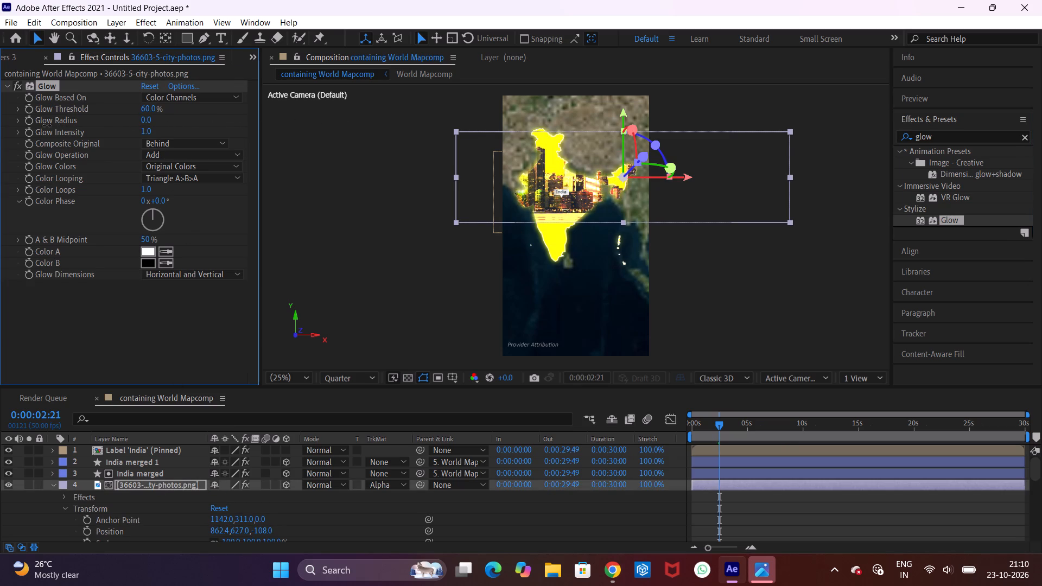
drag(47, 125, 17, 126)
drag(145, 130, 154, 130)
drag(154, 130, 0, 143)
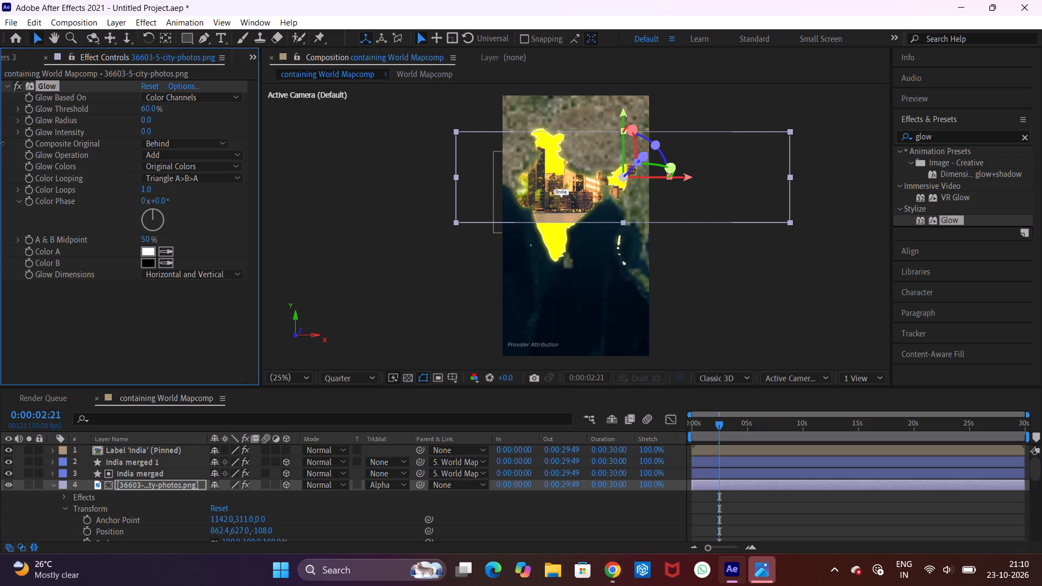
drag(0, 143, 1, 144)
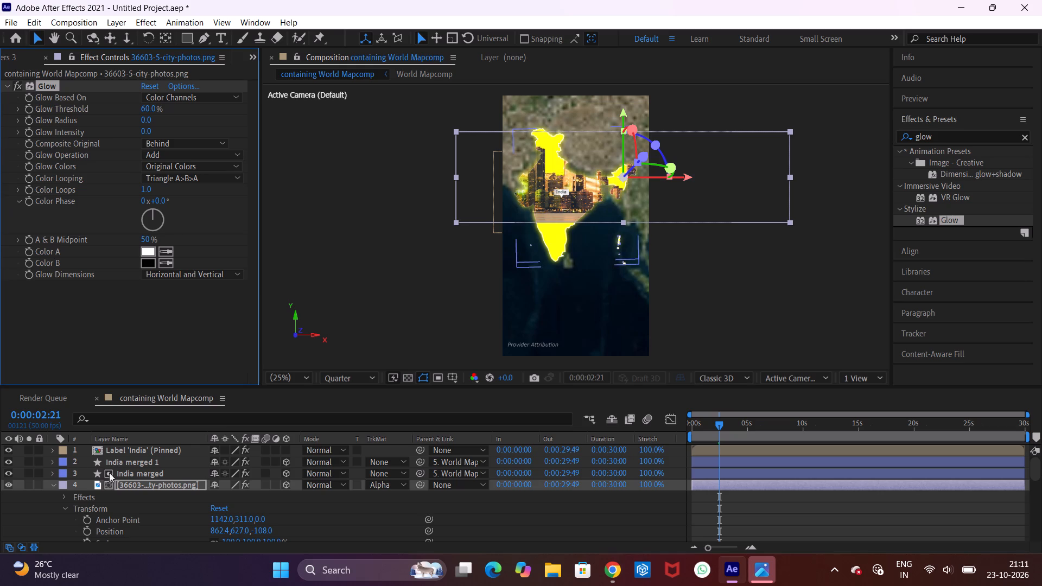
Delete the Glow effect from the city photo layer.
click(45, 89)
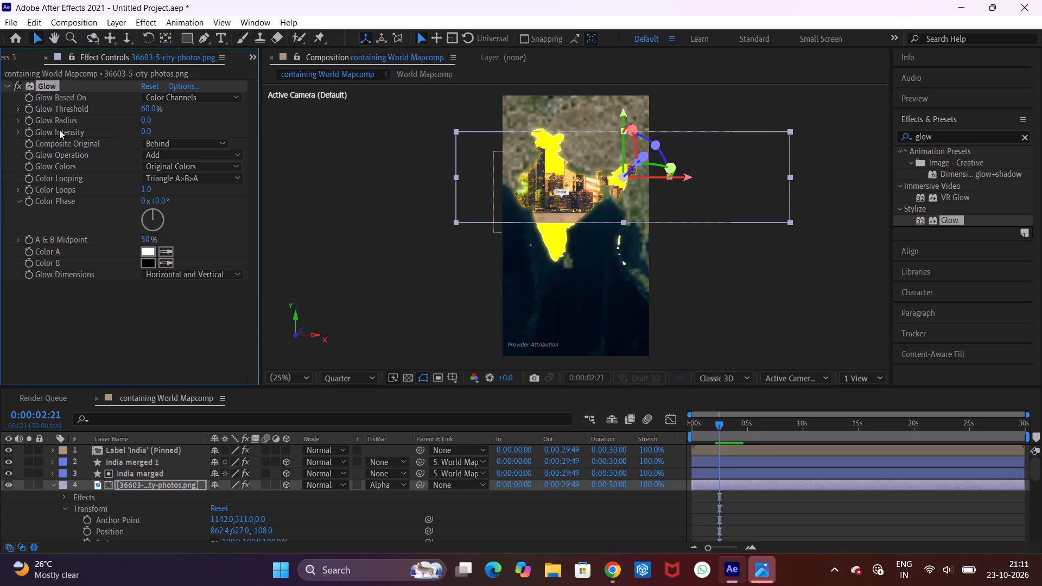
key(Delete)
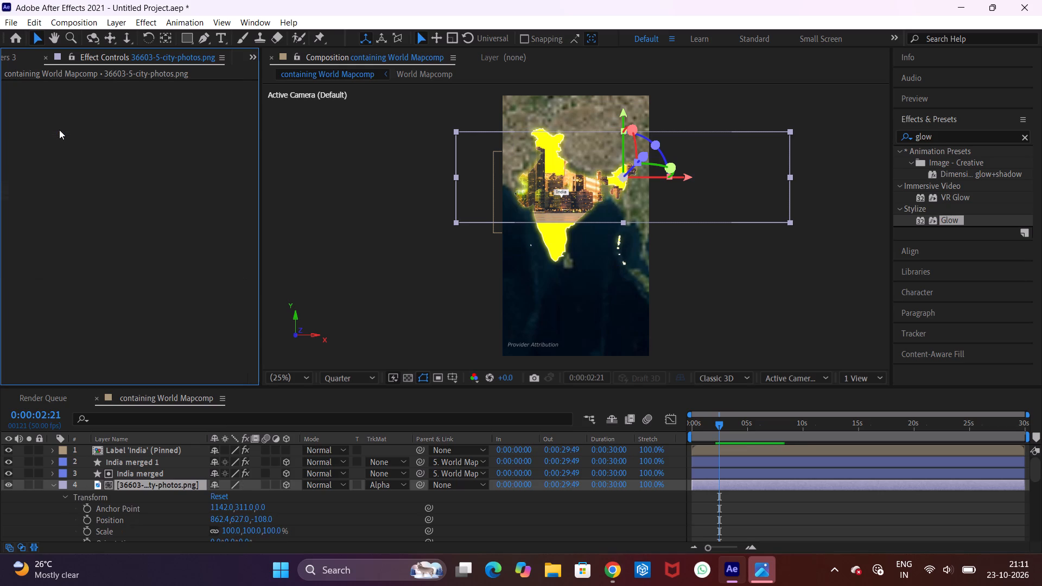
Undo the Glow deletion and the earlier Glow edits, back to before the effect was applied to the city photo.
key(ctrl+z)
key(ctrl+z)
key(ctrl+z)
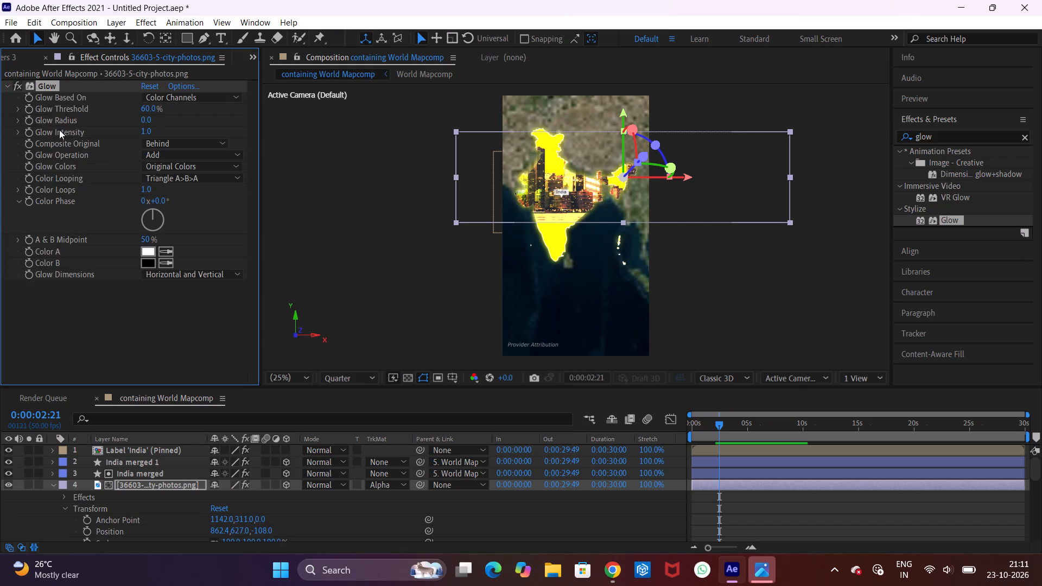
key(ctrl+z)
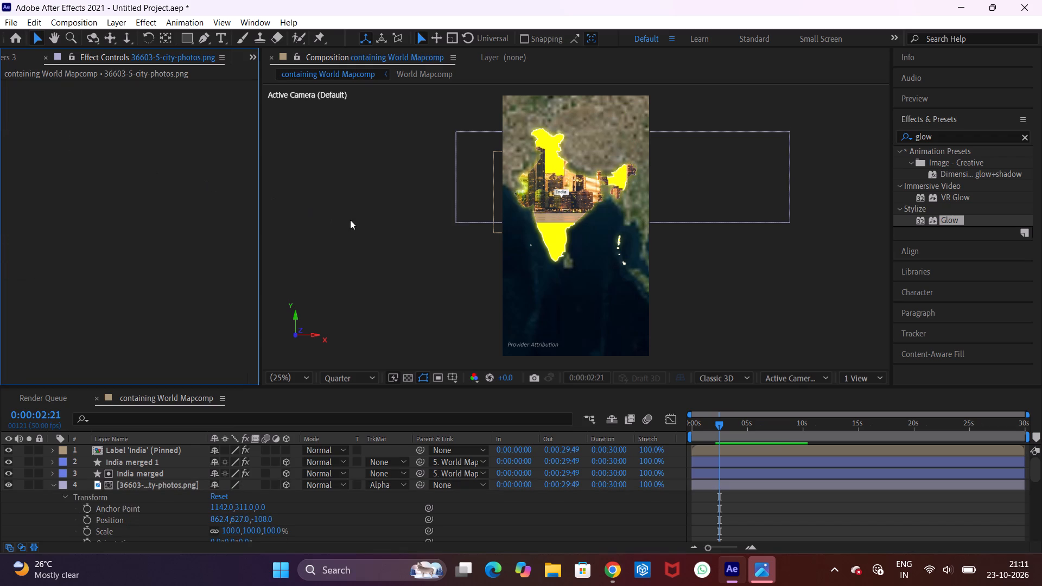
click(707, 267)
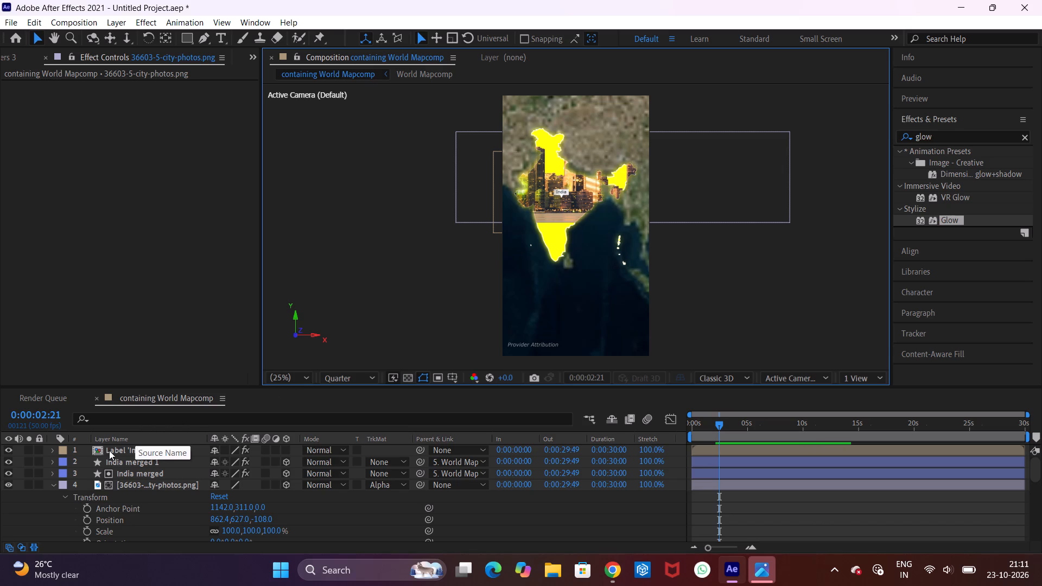
Preview the map zoom from the first frame with the city photo layer selected, stopping at 0:00:02:31.
click(122, 486)
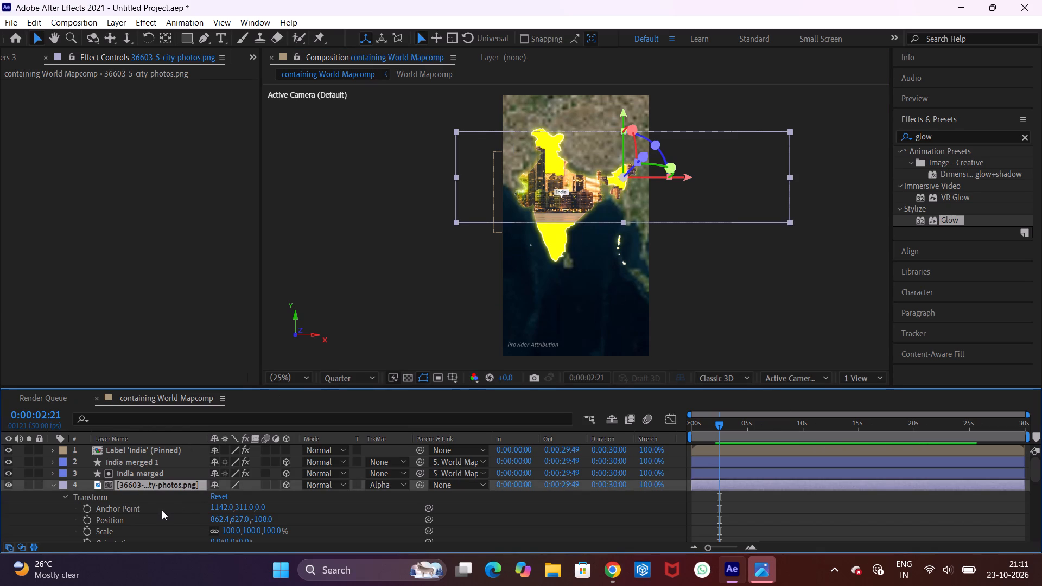
key(i)
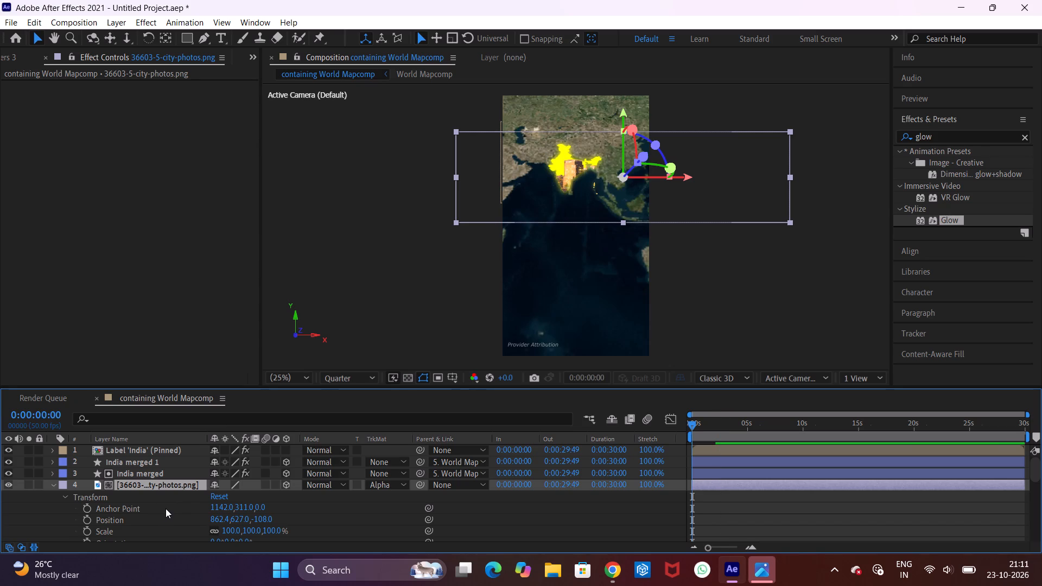
key(c)
key(space)
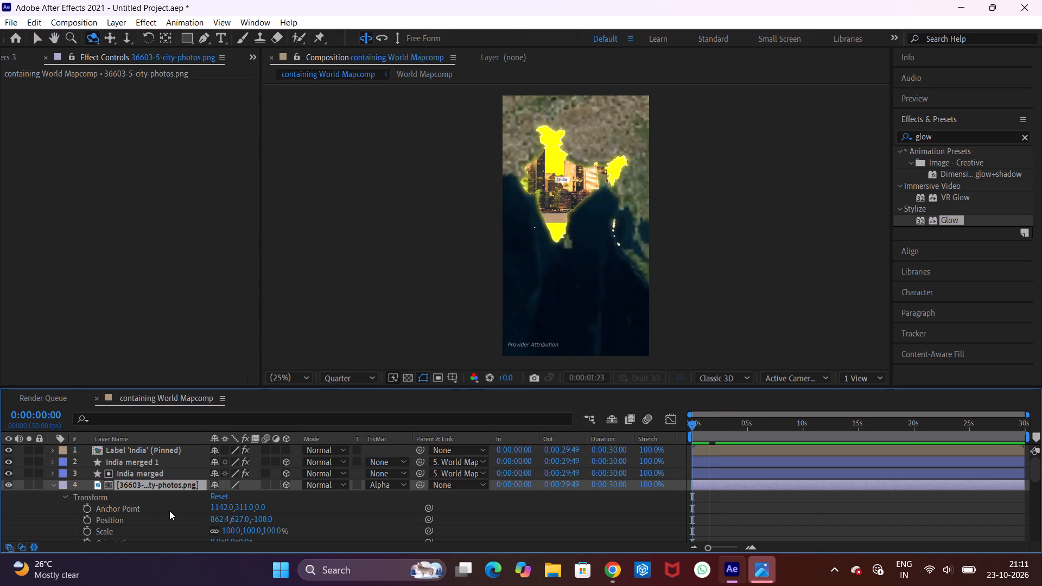
key(space)
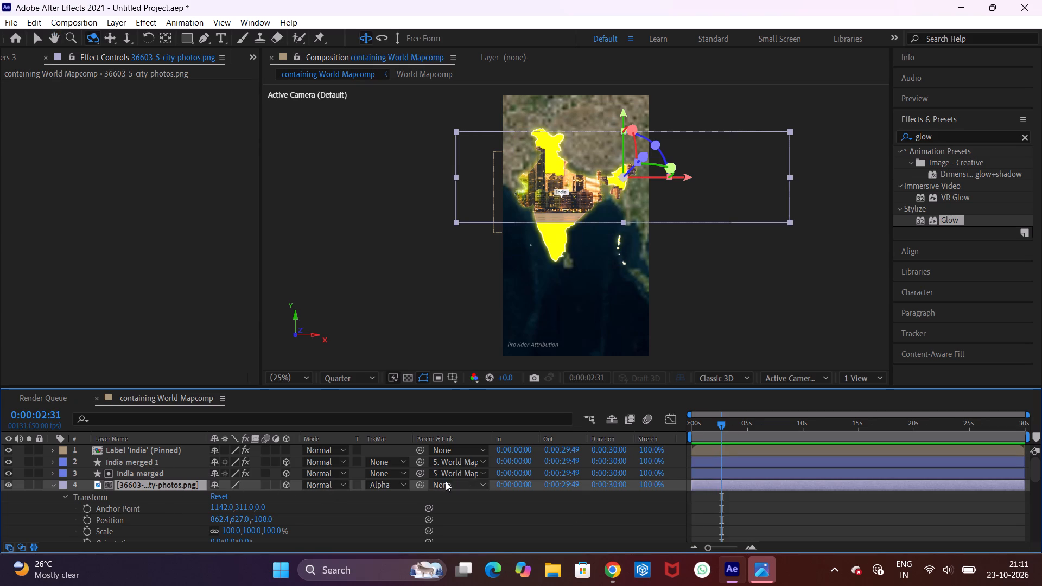
Parent the city photo layer to the World Mapcomp Anchor layer.
click(472, 482)
click(459, 443)
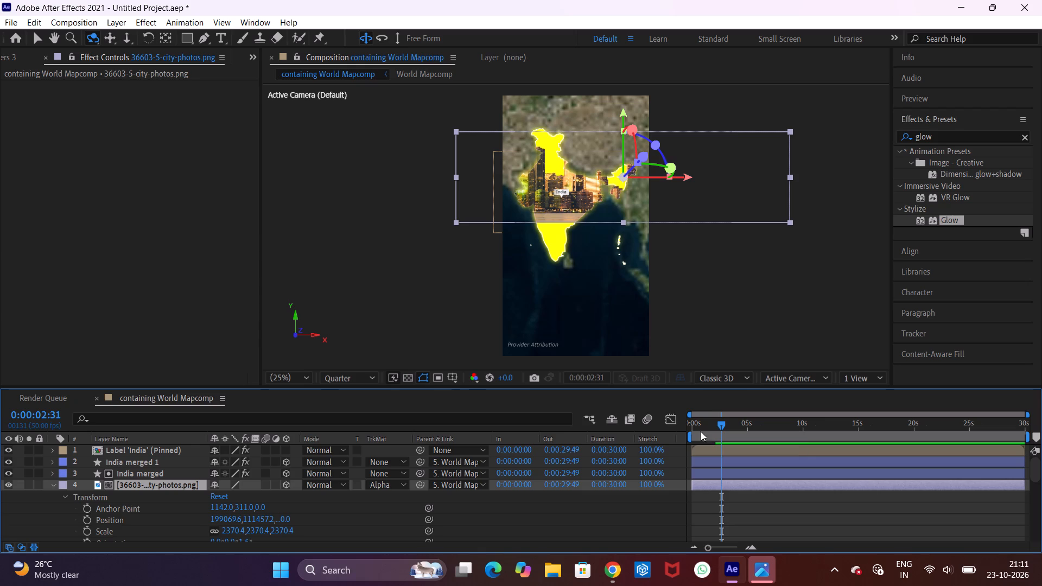
Keyframe the city photo layer's opacity at 0% at 0:00:02:31 and 100% at 0:00:03:13.
key(t)
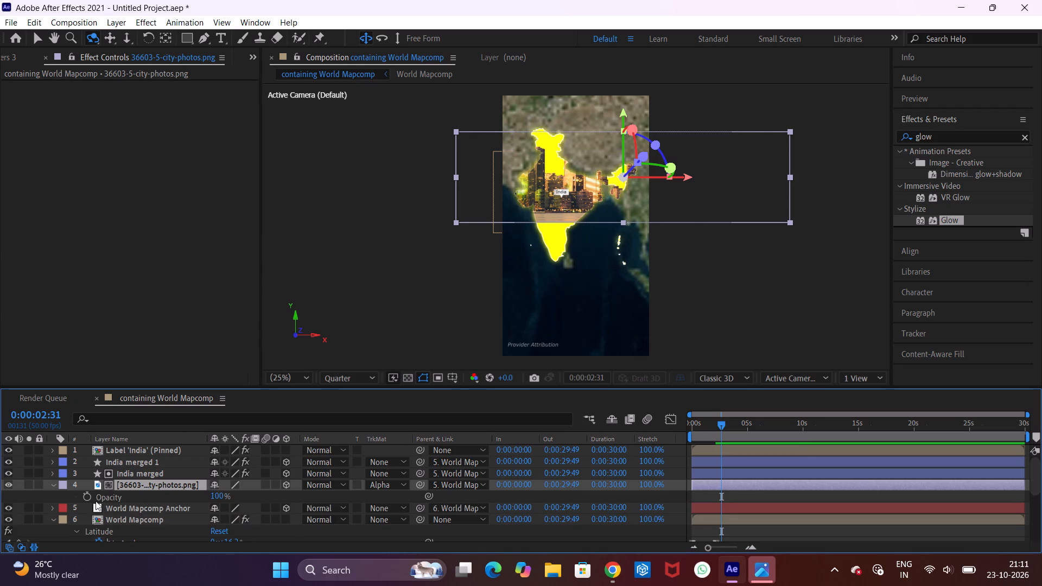
click(89, 491)
click(89, 495)
drag(215, 494, 162, 495)
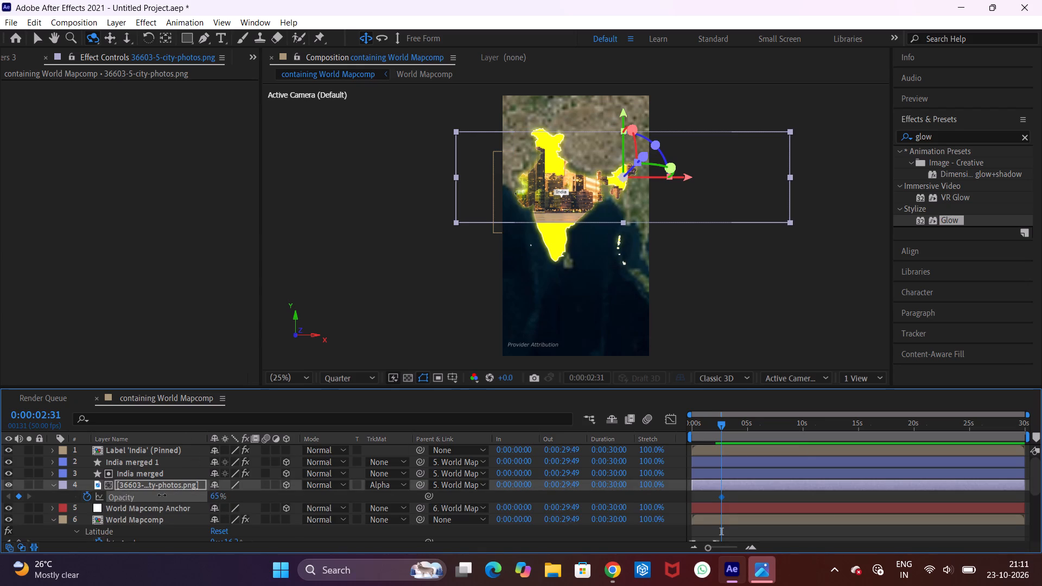
drag(162, 495, 129, 498)
key(space)
key(space)
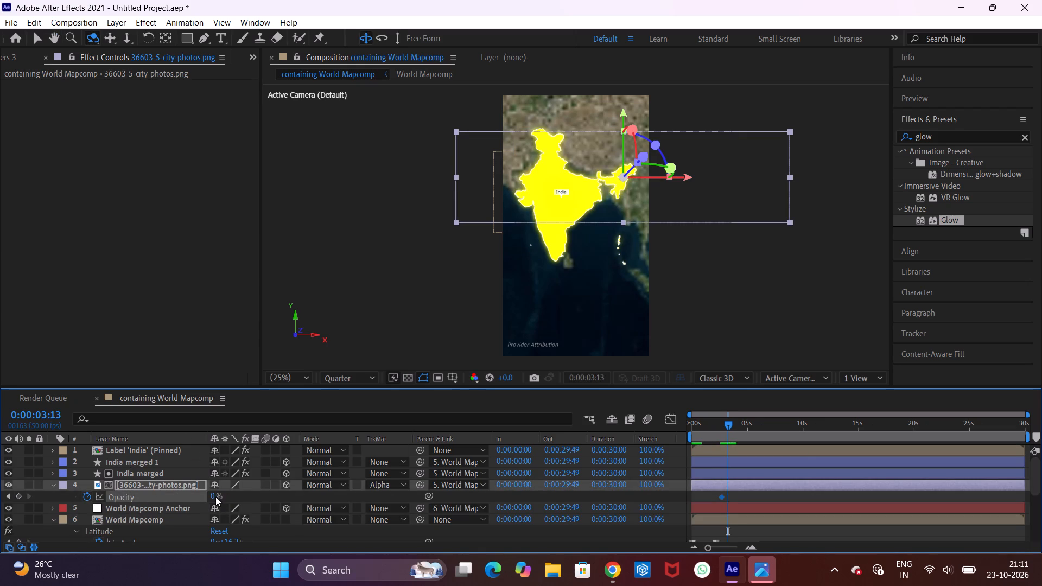
drag(214, 496, 357, 498)
Apply Easy Ease to both city photo opacity keyframes and shift them earlier to start at about 1.3 seconds.
drag(741, 495, 726, 498)
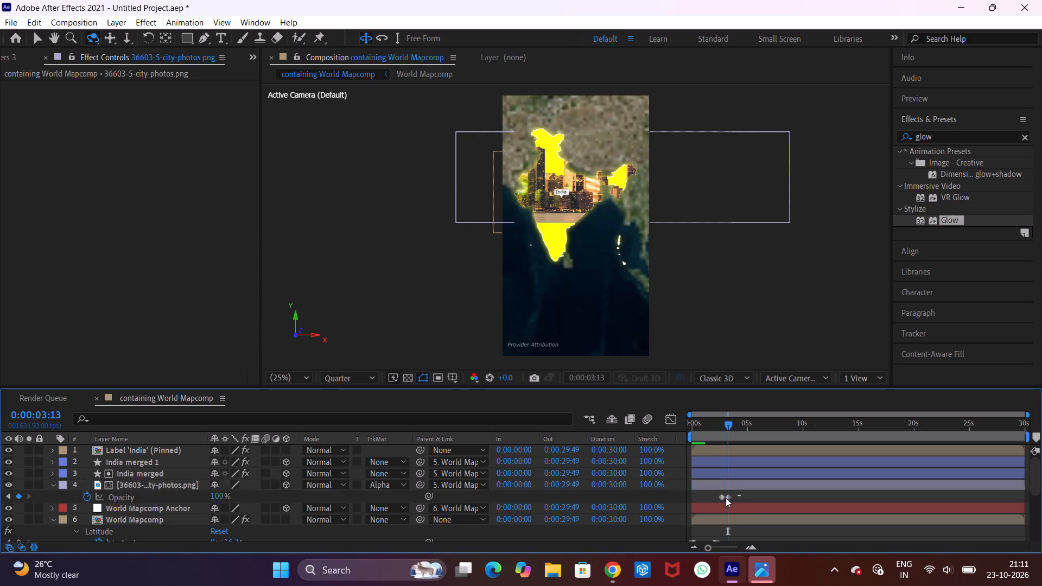
drag(726, 498, 707, 499)
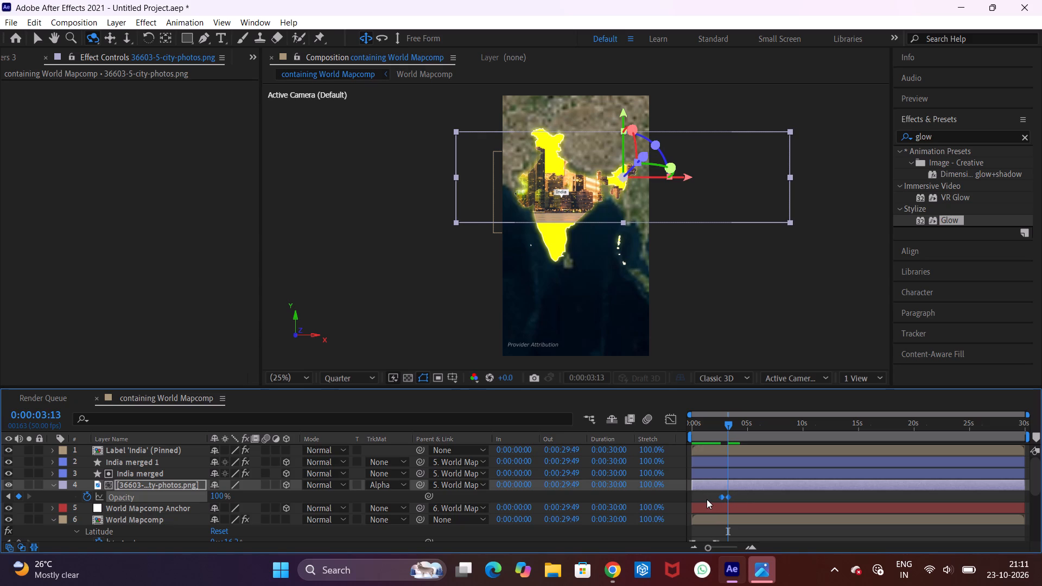
key(F9)
drag(723, 498, 707, 497)
drag(707, 497, 708, 497)
Preview the city photo's fade-in during the map zoom from the start of the timeline, stopping at 0:00:02:13.
click(694, 430)
key(b)
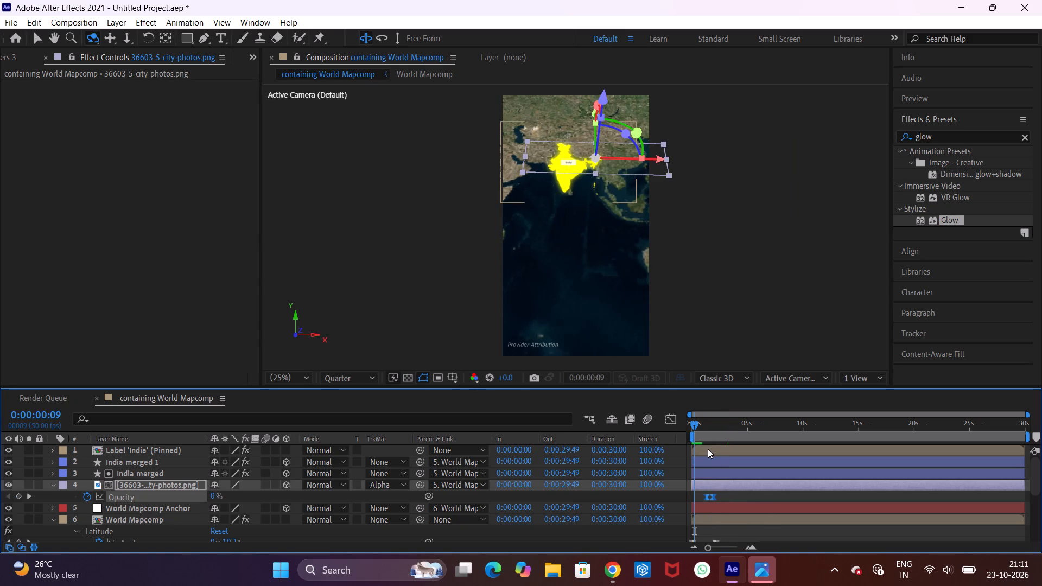
key(space)
key(space)
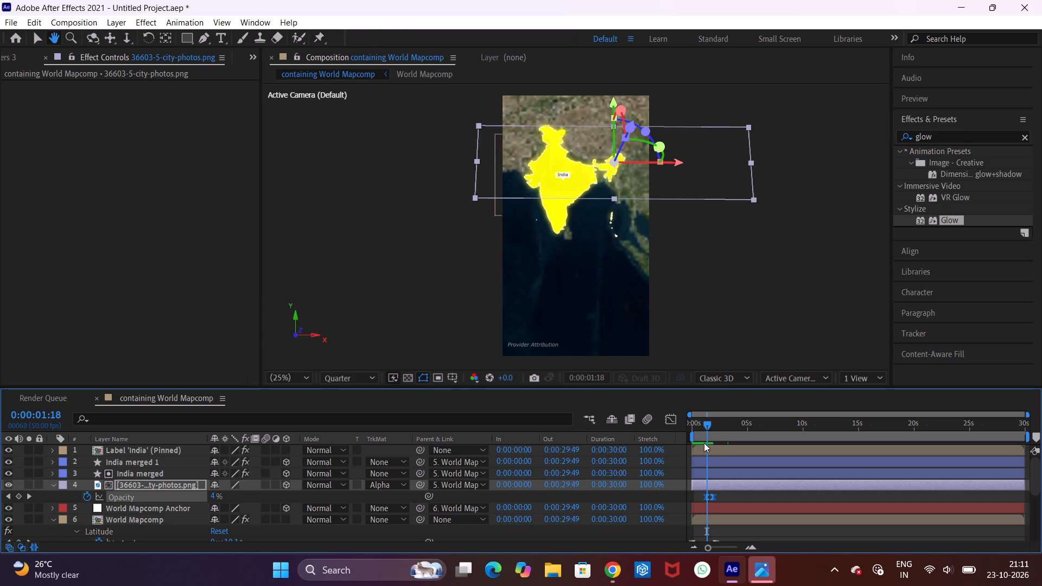
key(space)
key(space)
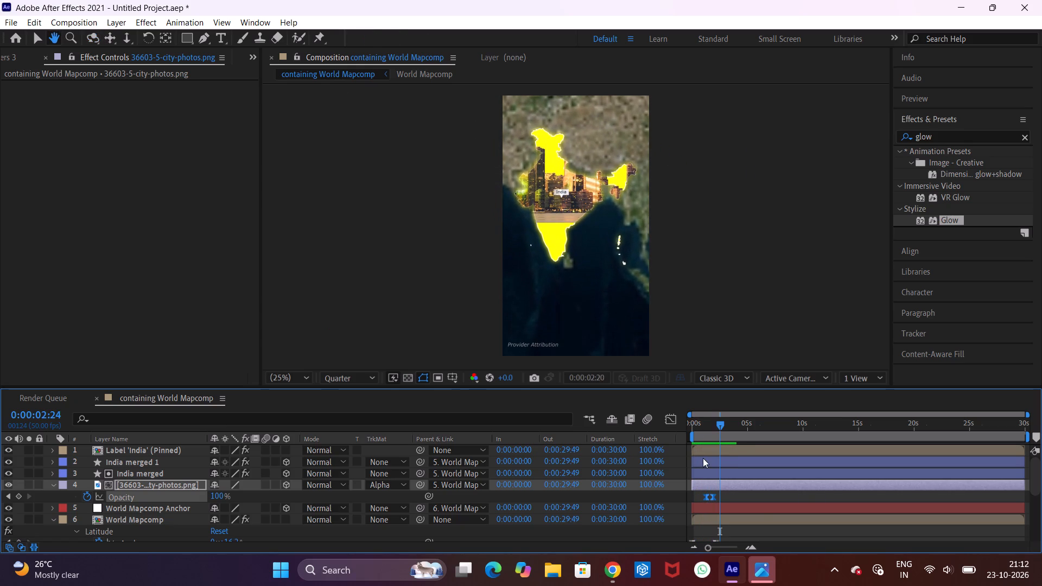
drag(704, 437, 675, 432)
drag(709, 425, 681, 429)
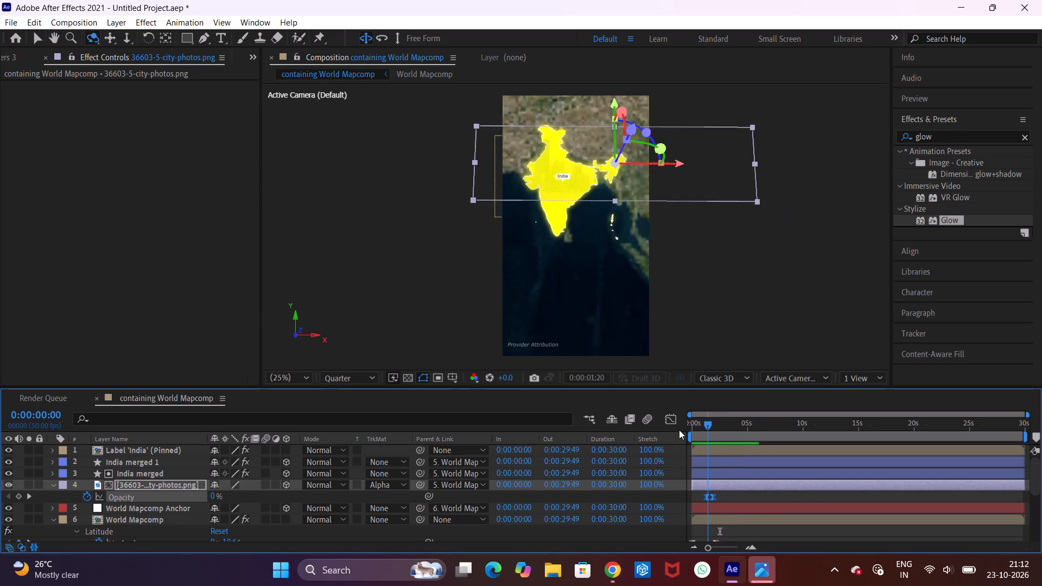
key(space)
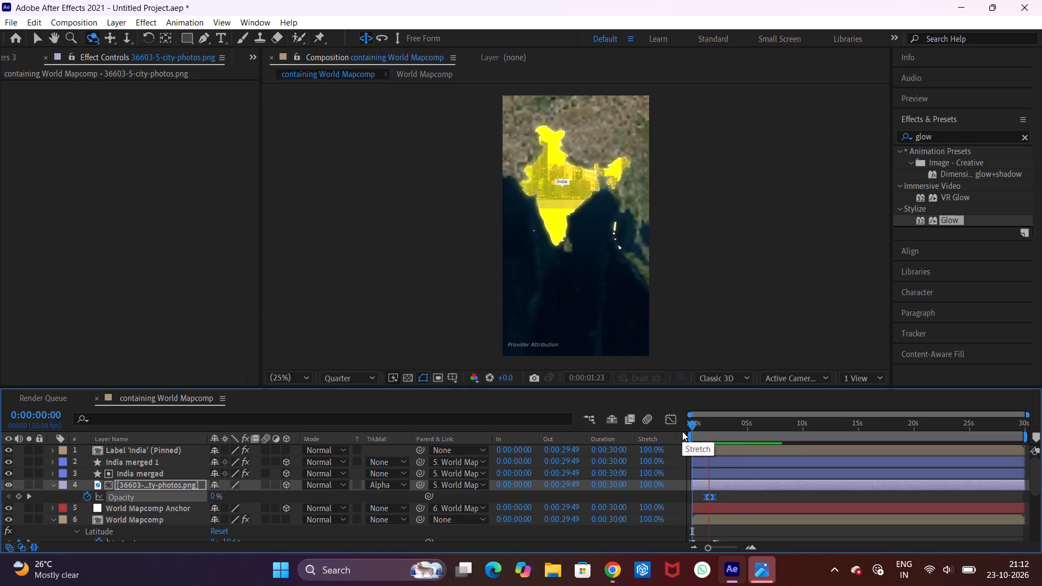
key(space)
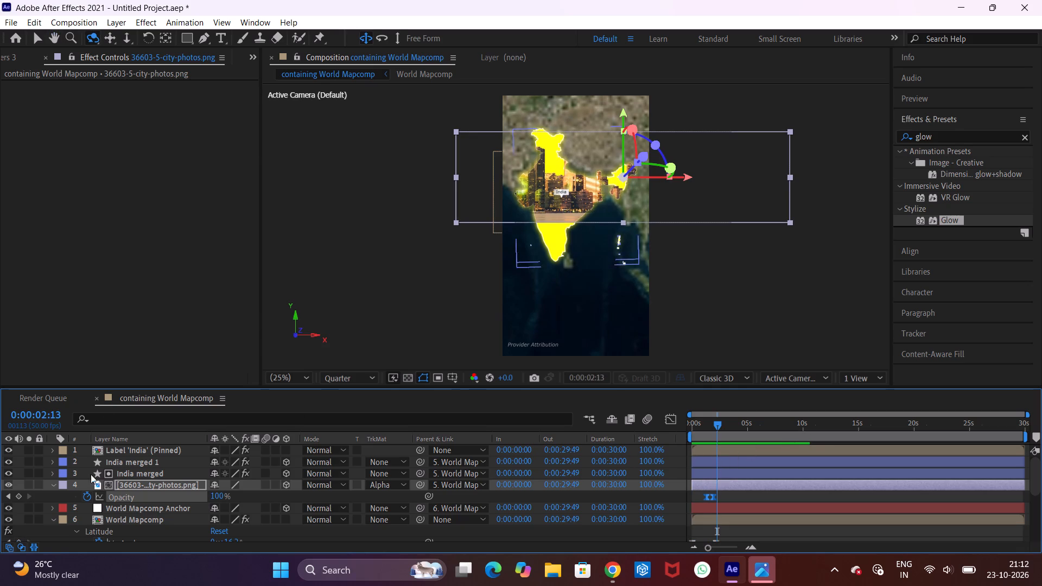
Keyframe the city photo layer's opacity at 100% at 0:00:02:13 and 0% at 0:00:02:33 to fade it out.
click(20, 494)
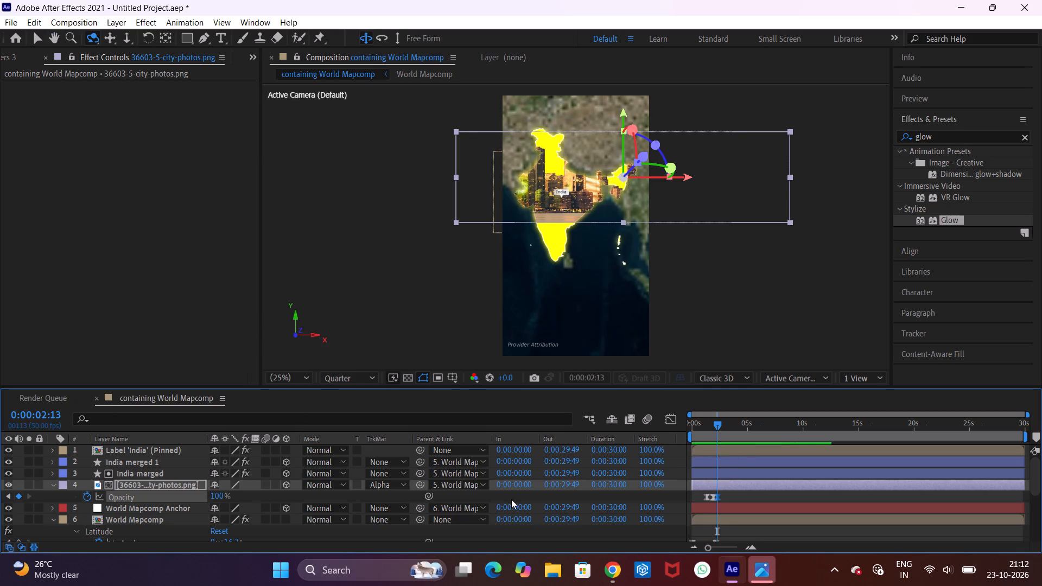
key(space)
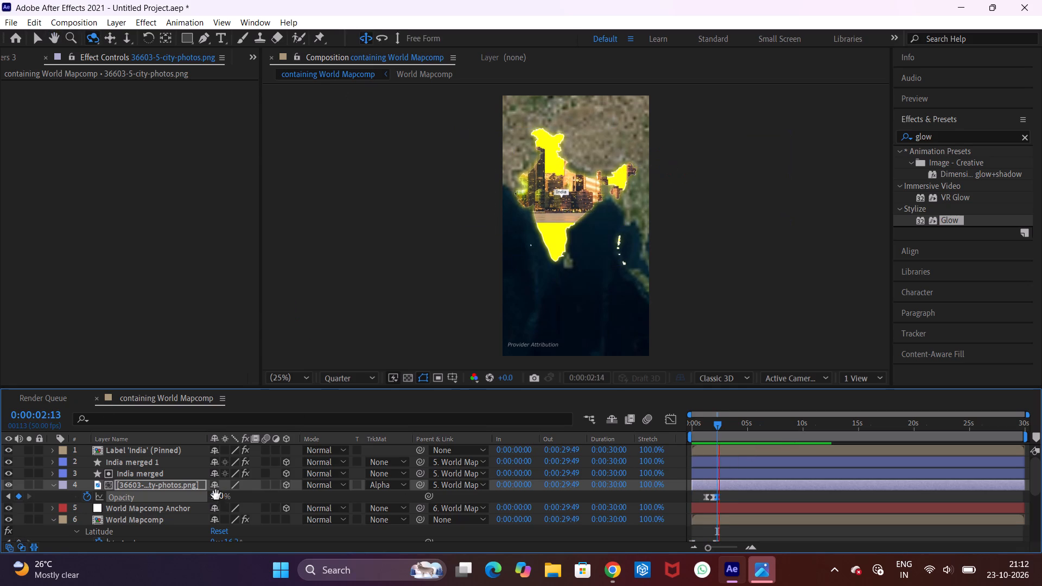
key(space)
drag(216, 495, 113, 488)
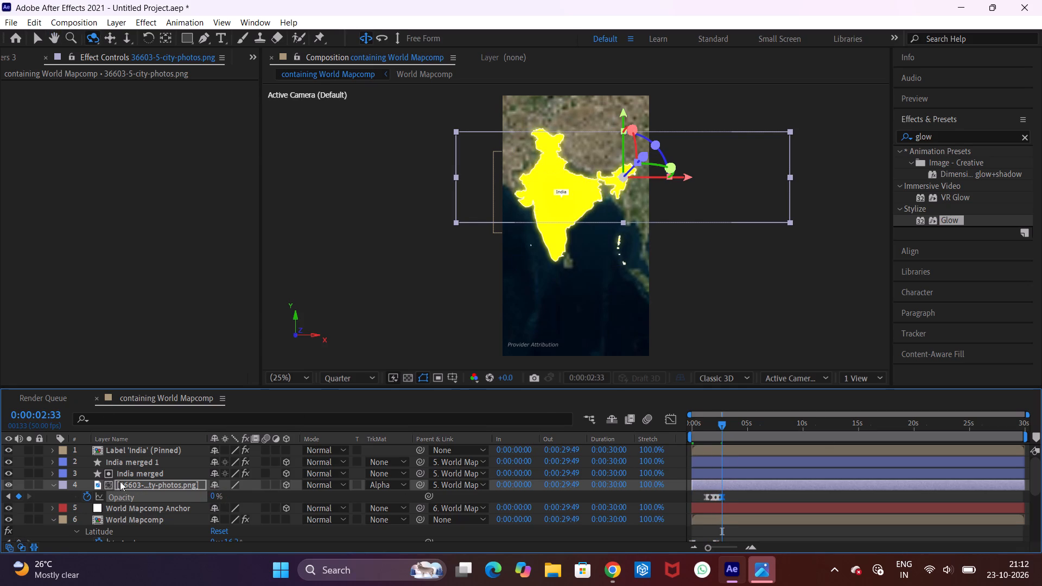
key(space)
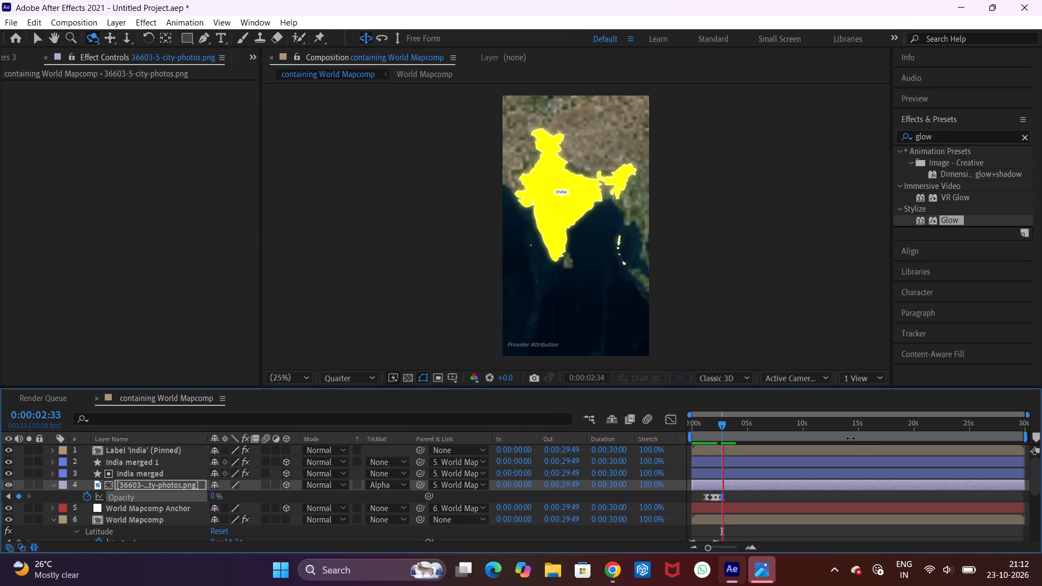
key(space)
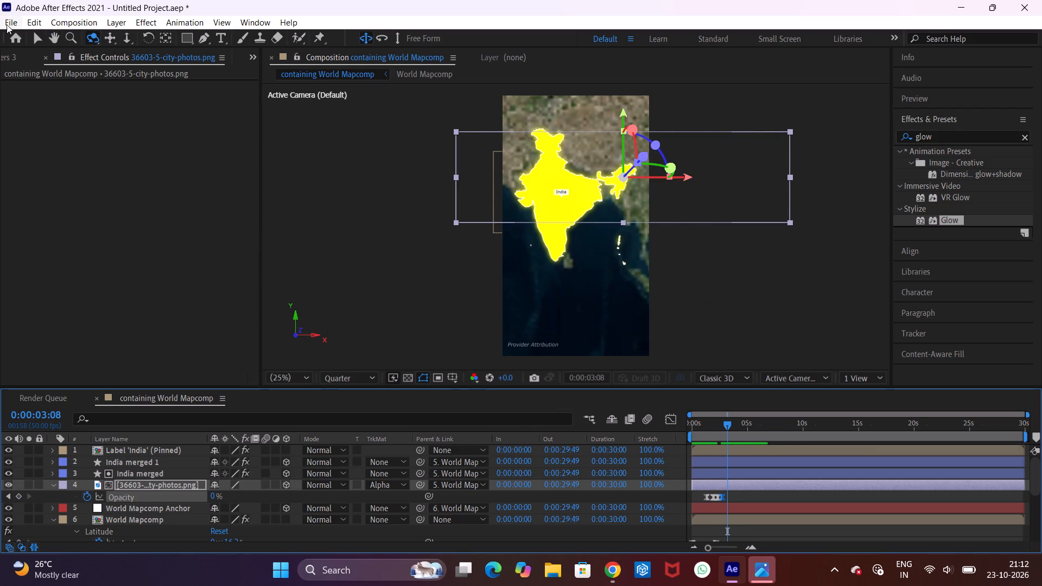
Save the project to the Desktop as "cleanest city".
click(5, 23)
click(42, 125)
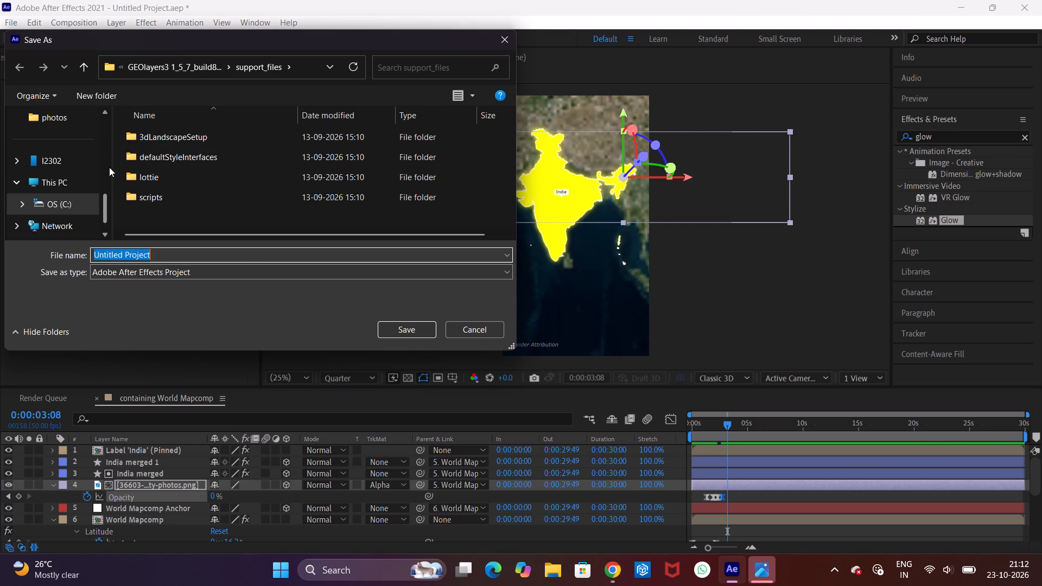
double_click(104, 127)
click(103, 127)
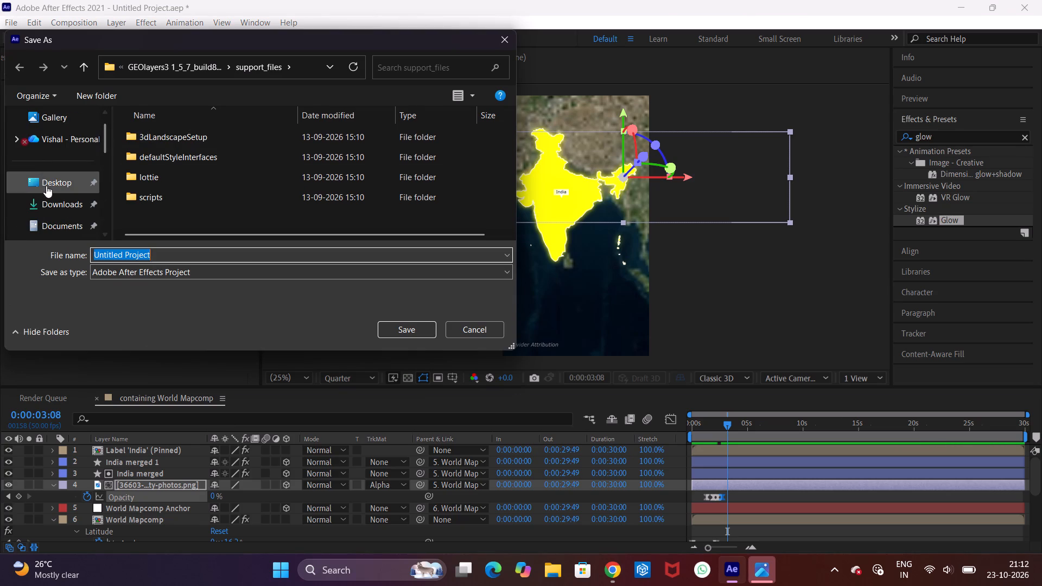
click(46, 186)
click(164, 278)
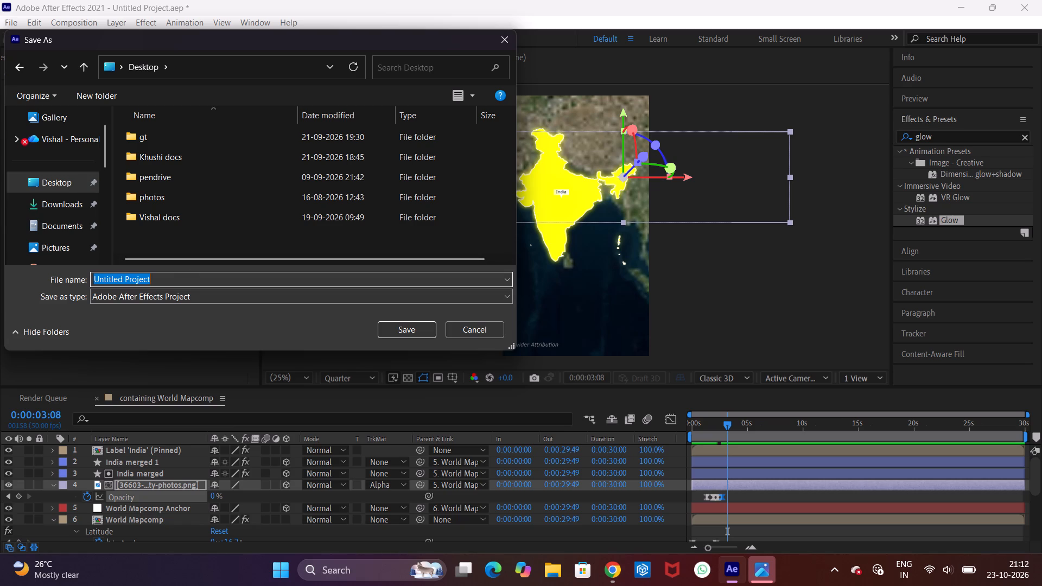
text(clean)
text(est city)
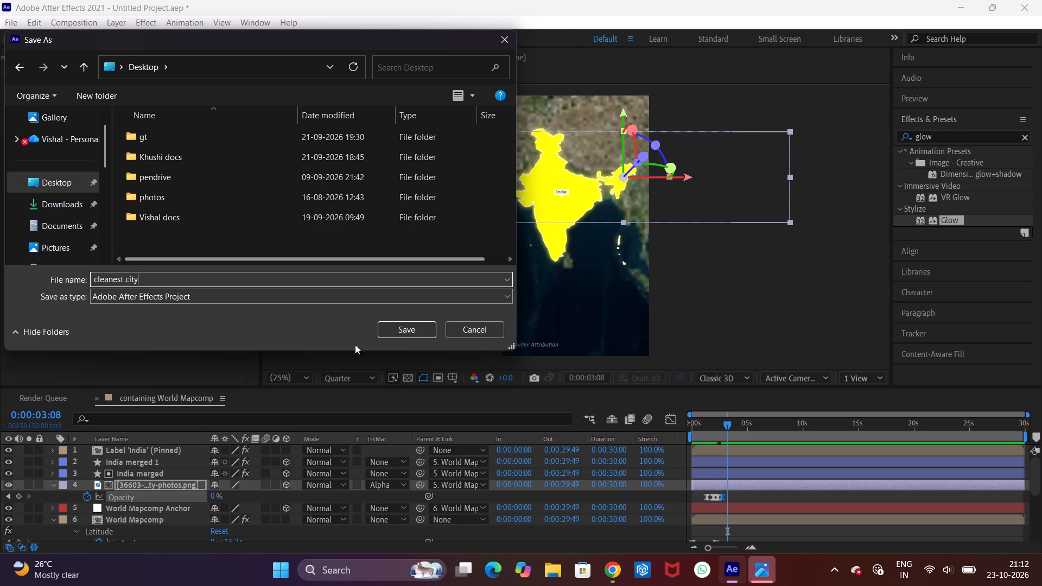
click(412, 331)
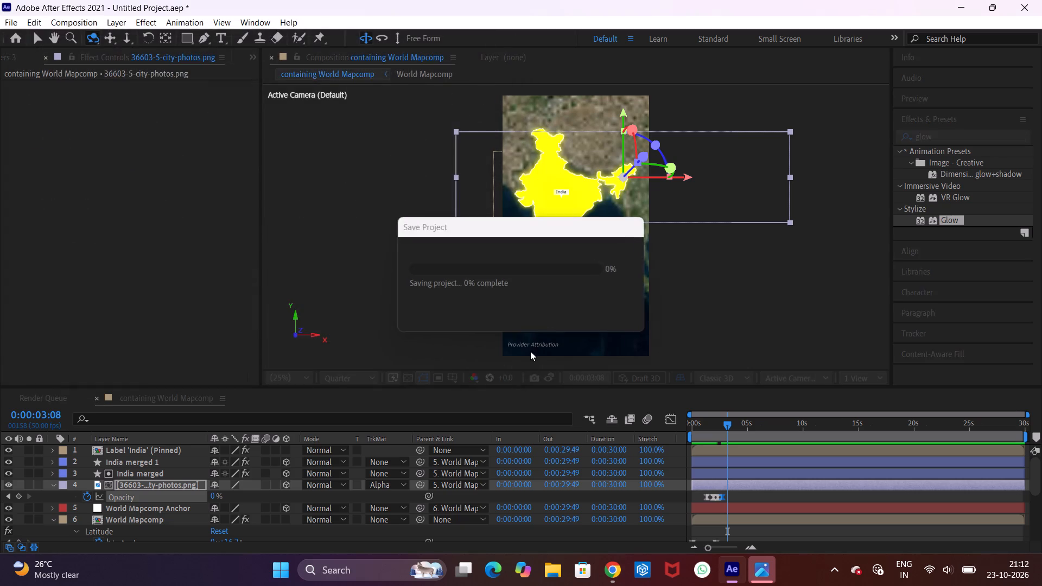
Preview the city photo's fade-in and fade-out during the map zoom repeatedly from the start of the timeline.
drag(713, 429, 666, 425)
key(space)
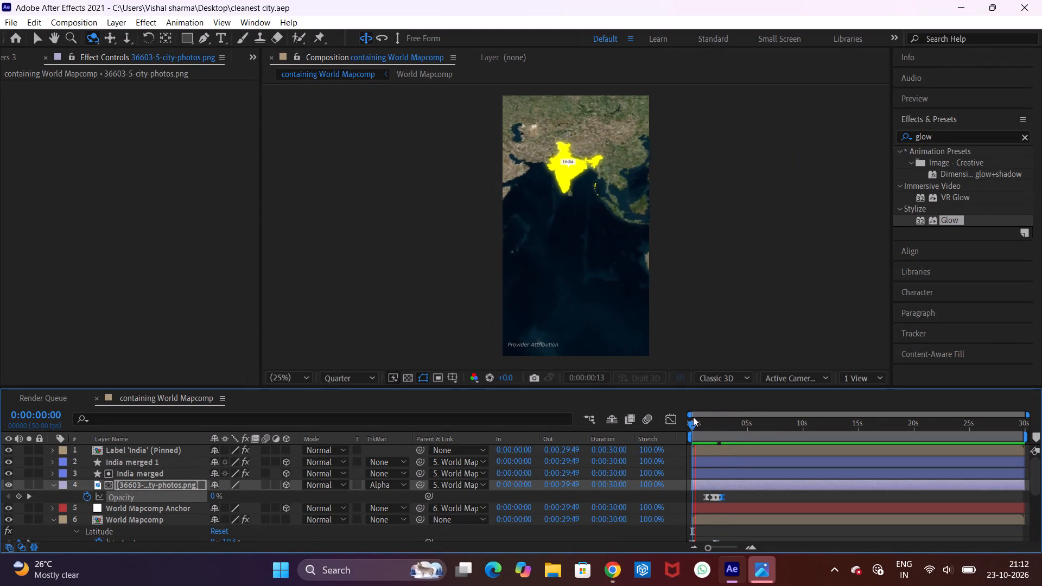
key(space)
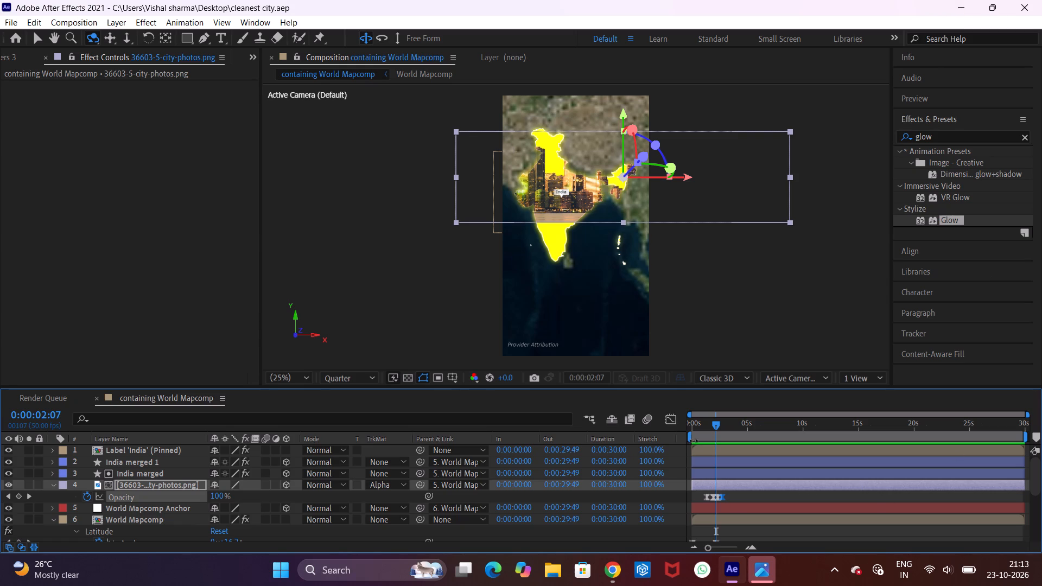
drag(710, 434, 695, 429)
drag(708, 422, 696, 421)
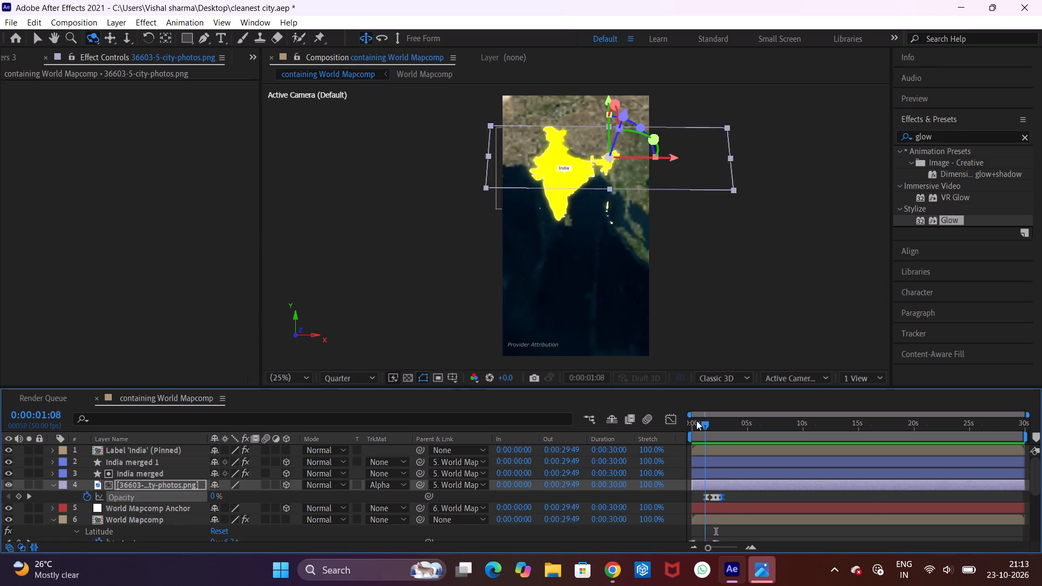
drag(696, 421, 678, 407)
key(space)
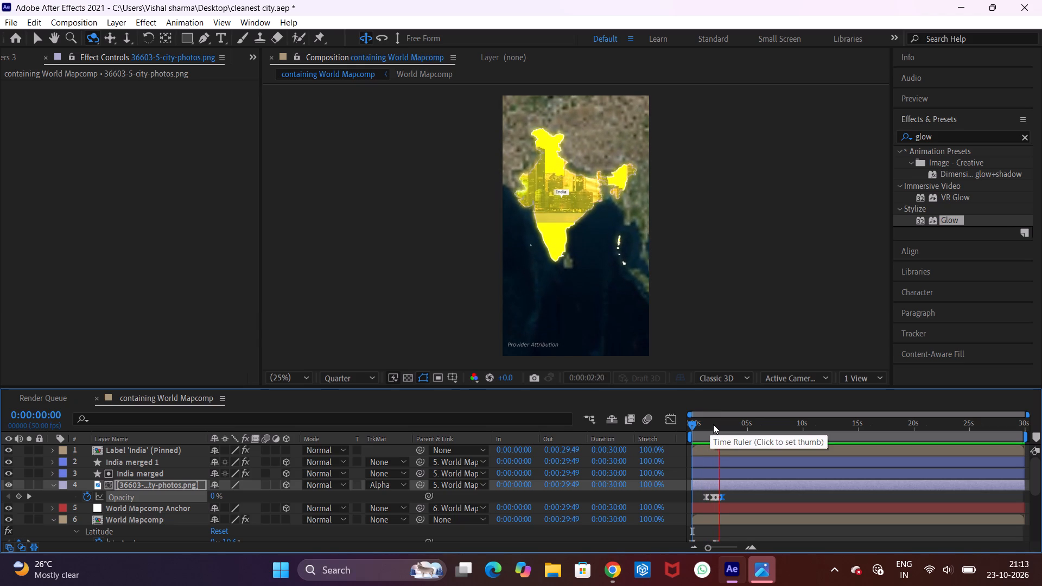
key(space)
drag(705, 427, 684, 427)
key(space)
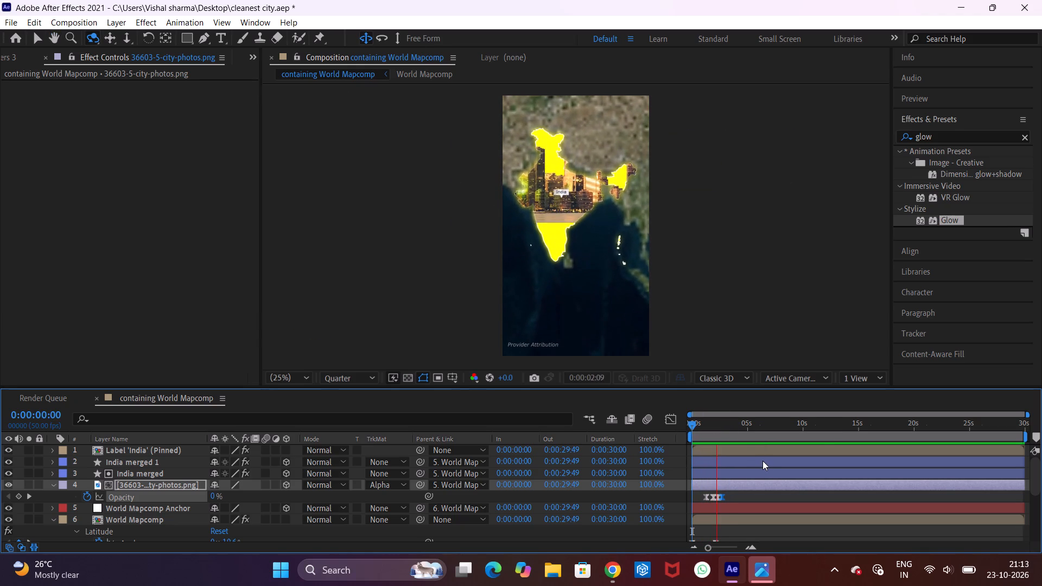
key(space)
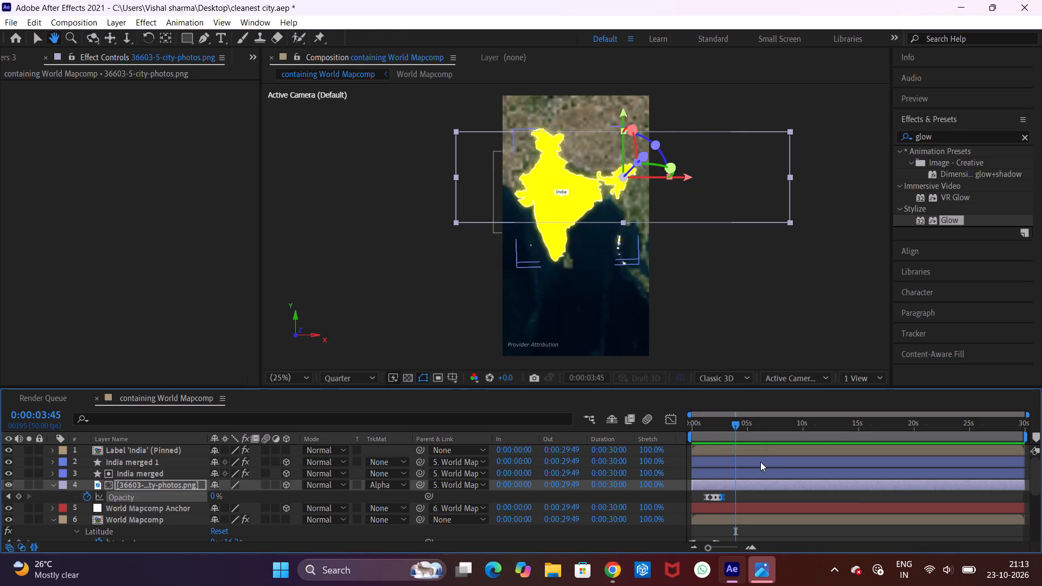
Search GEOlayers 3 for "vishakhapatnam".
click(253, 56)
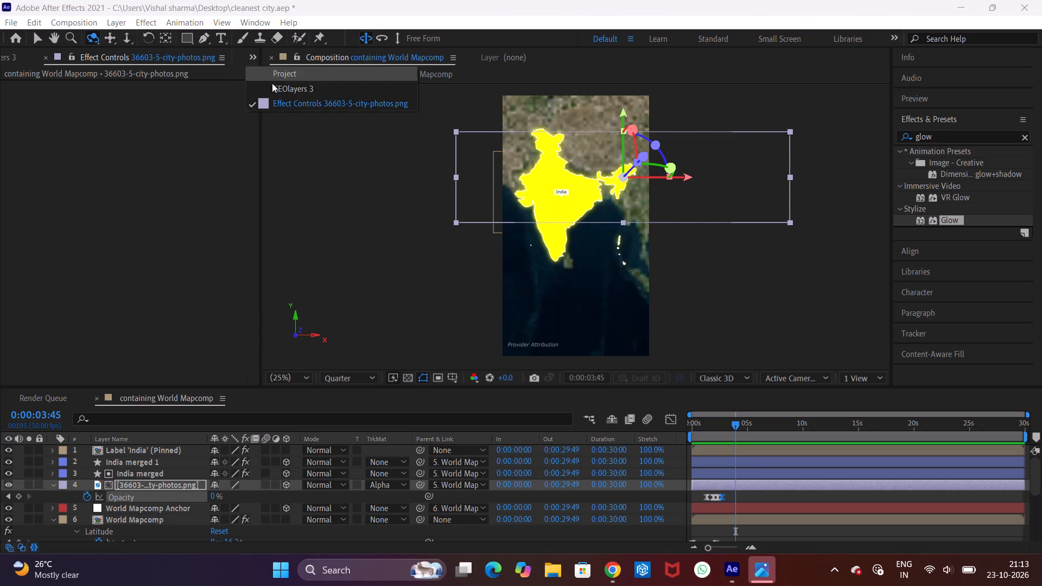
click(275, 88)
click(95, 118)
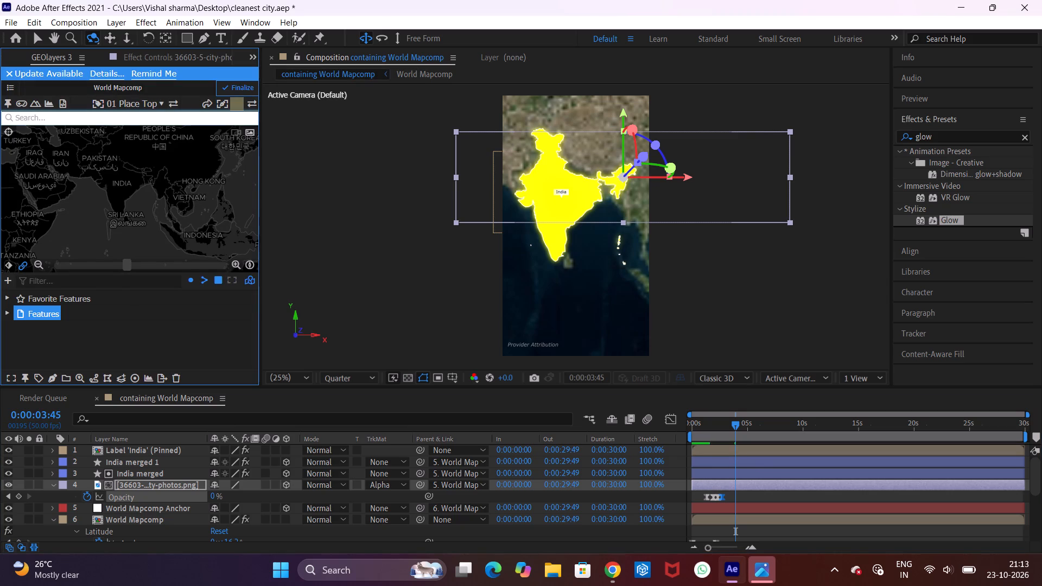
text(vishakha)
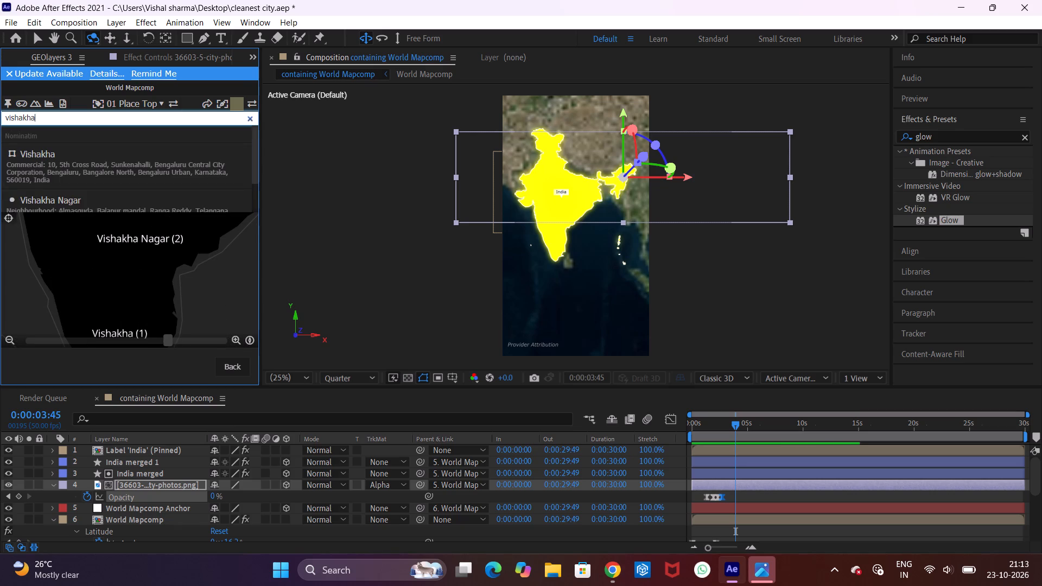
text(patnam)
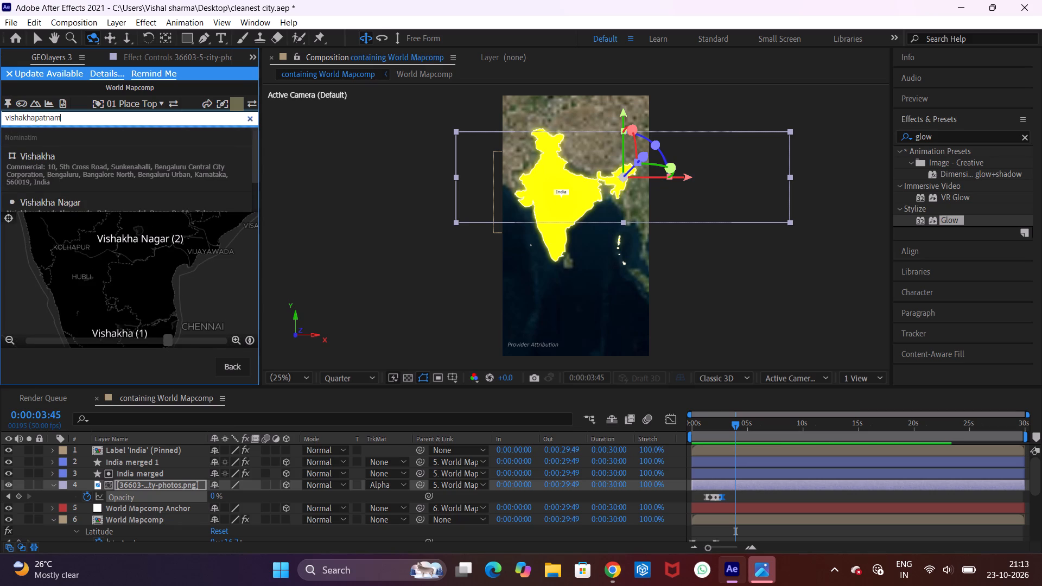
Look up "vishakhapatnam" on Google in a new Chrome tab and copy the city name from the results heading.
drag(87, 115, 0, 112)
right_click(47, 116)
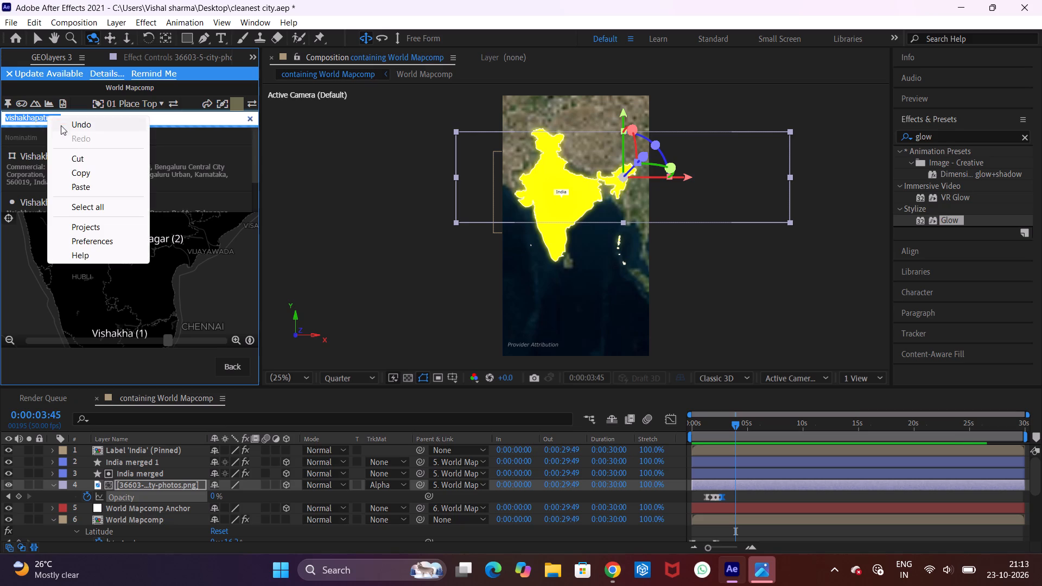
click(77, 170)
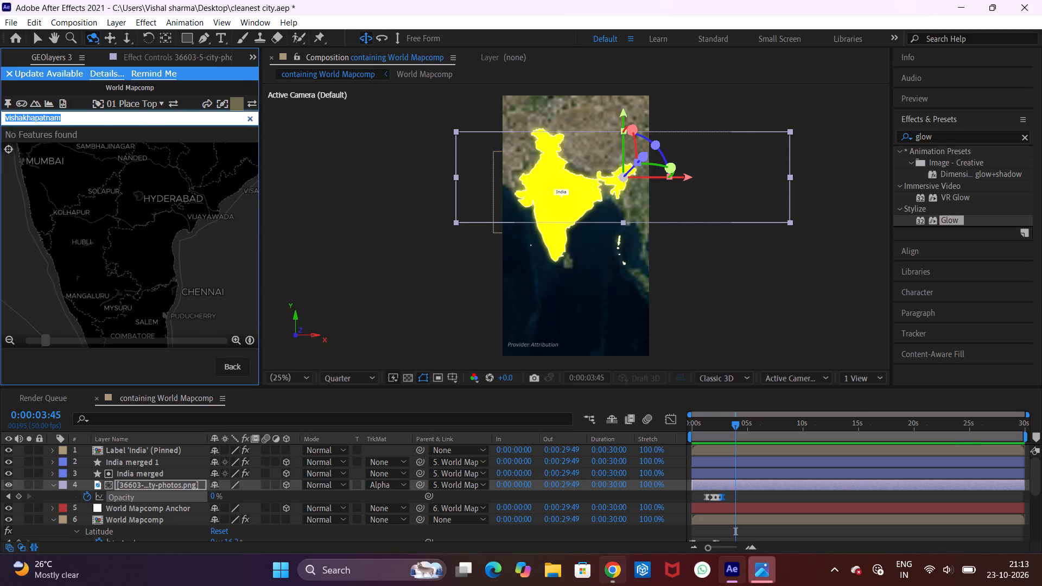
click(603, 577)
click(359, 9)
right_click(173, 43)
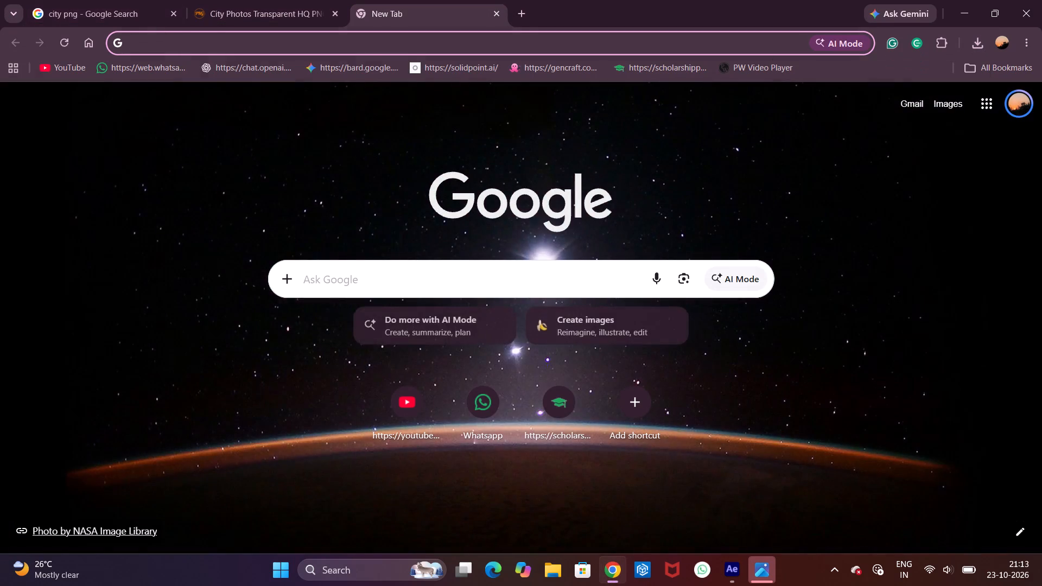
click(232, 161)
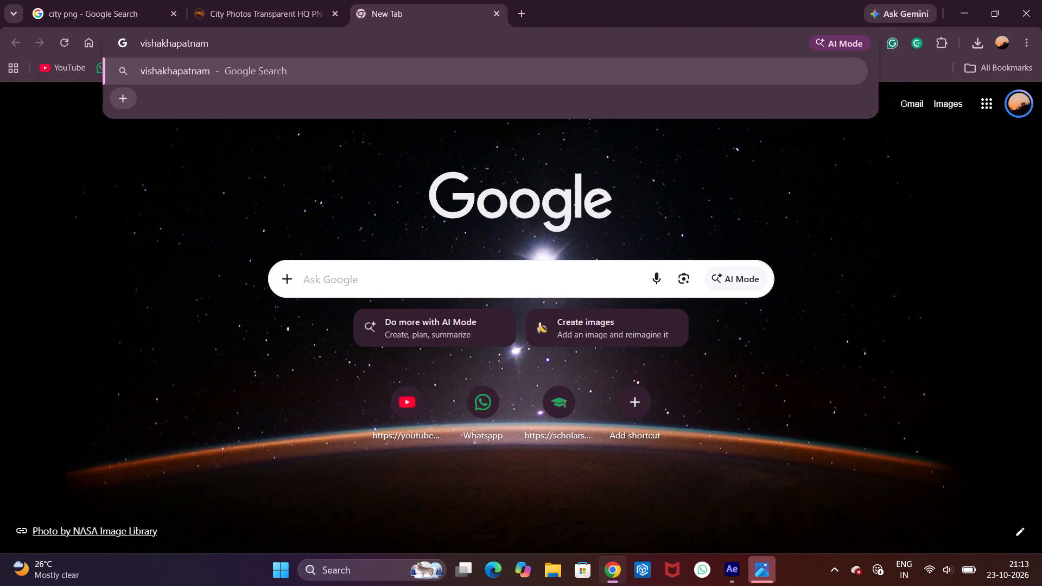
key(Return)
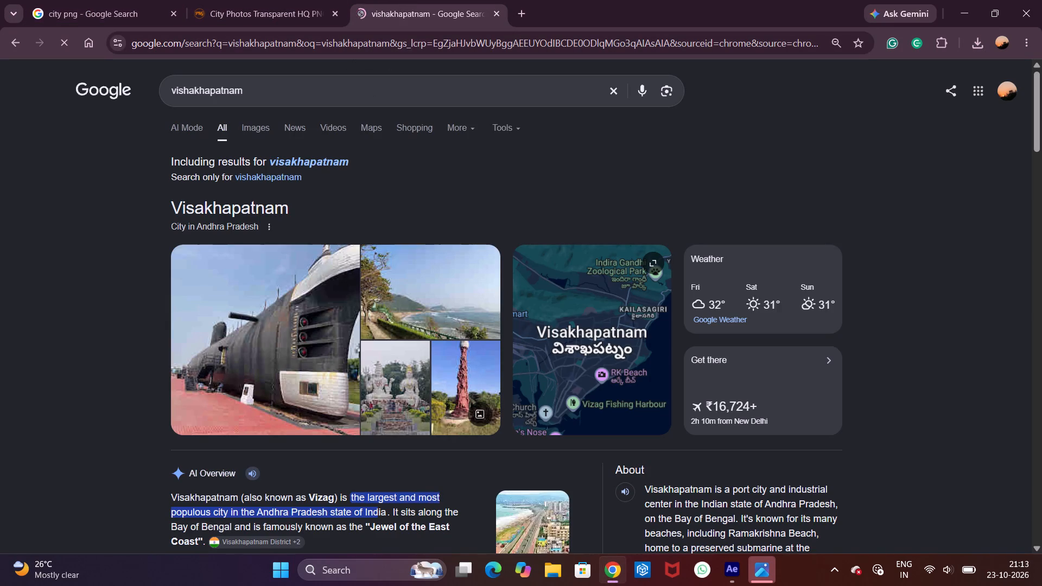
click(309, 156)
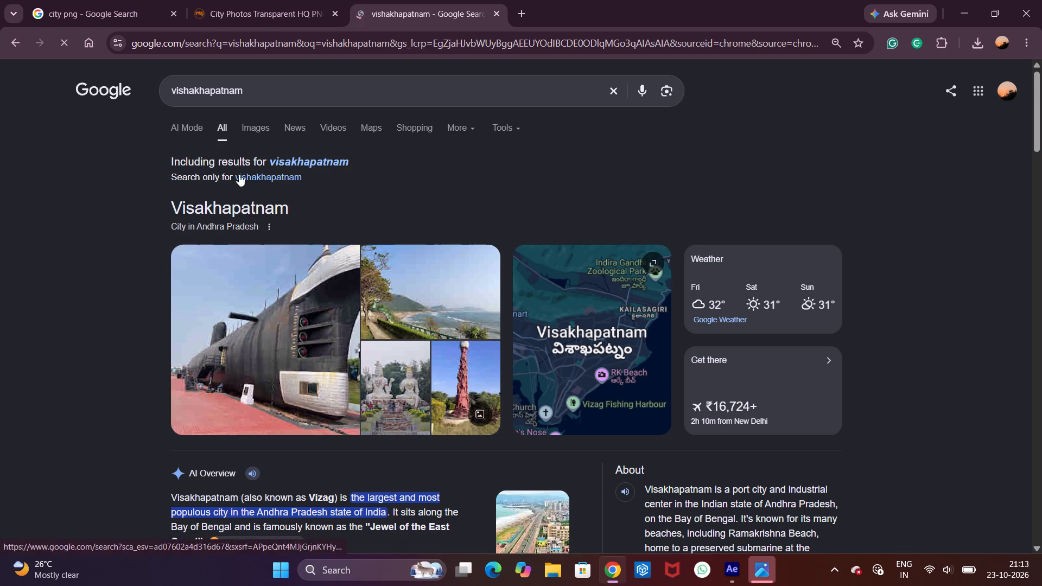
double_click(300, 156)
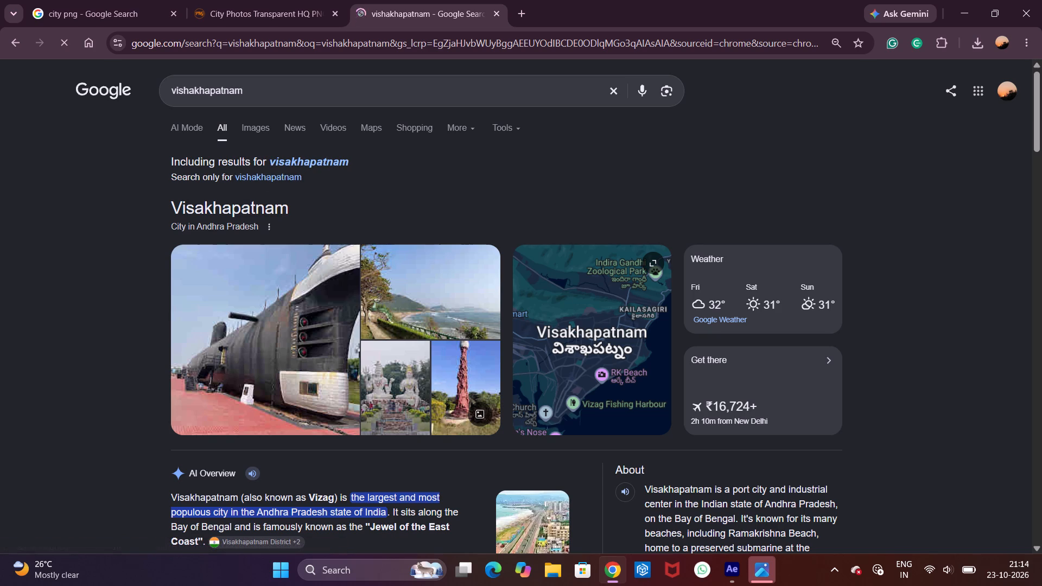
drag(173, 209, 295, 209)
right_click(251, 200)
click(282, 222)
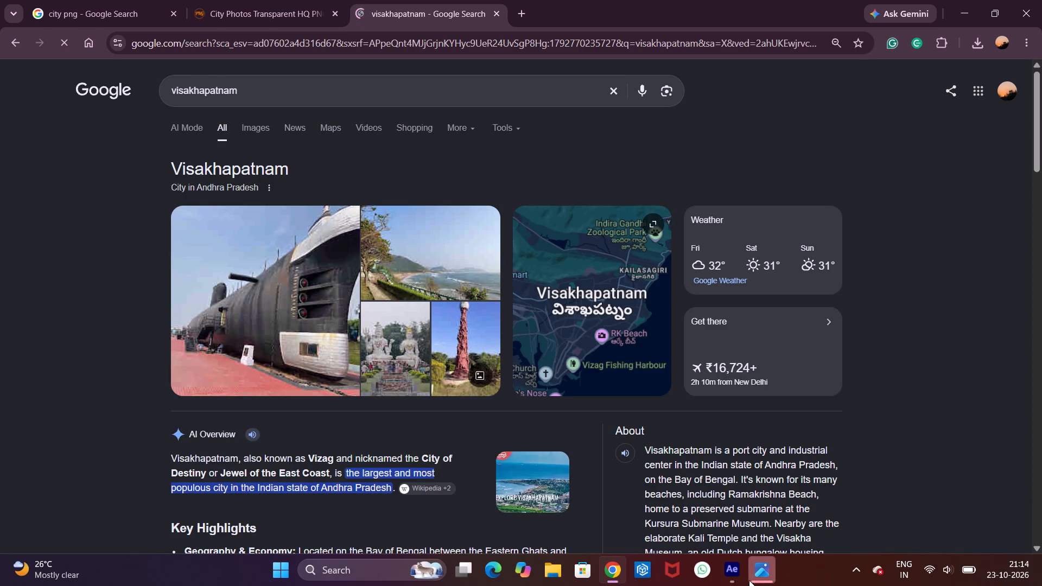
Return to After Effects and close the Photos window showing the city photo.
click(743, 577)
click(770, 577)
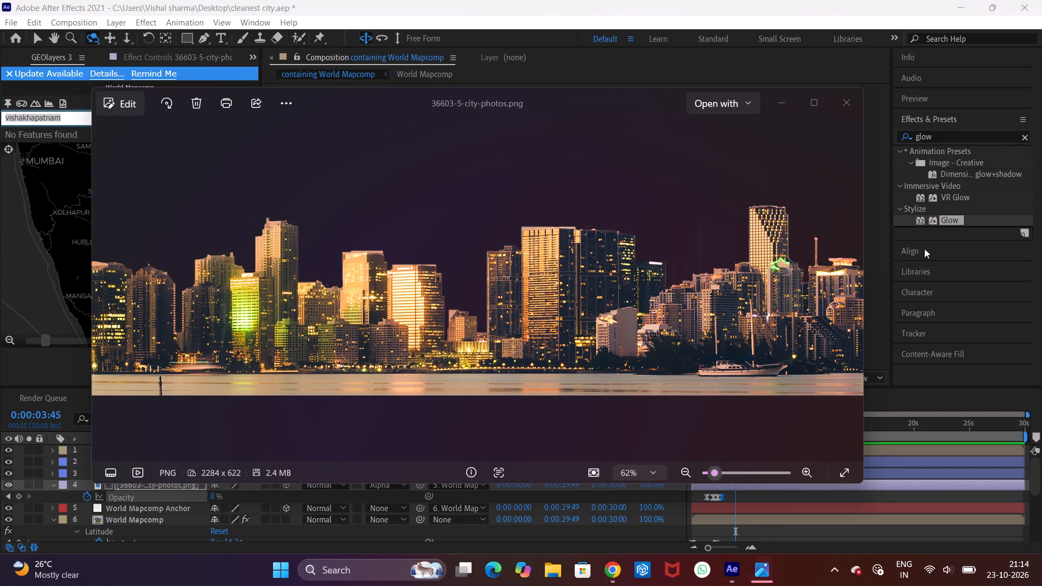
click(838, 100)
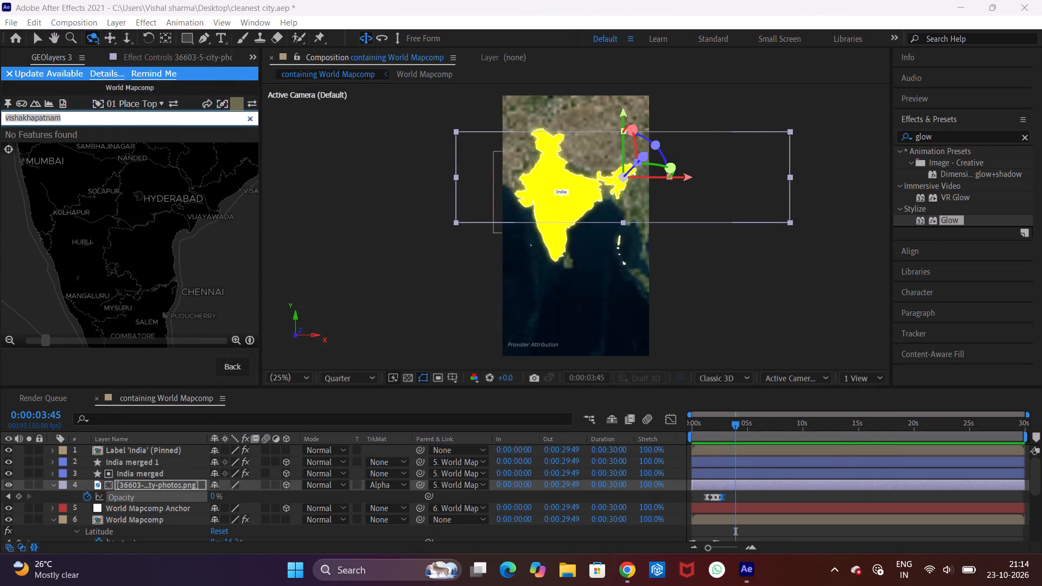
Search GEOlayers 3 for the copied name "Visakhapatnam" and add Visakhapatnam District to the feature browser.
drag(101, 118, 0, 122)
key(ctrl+v)
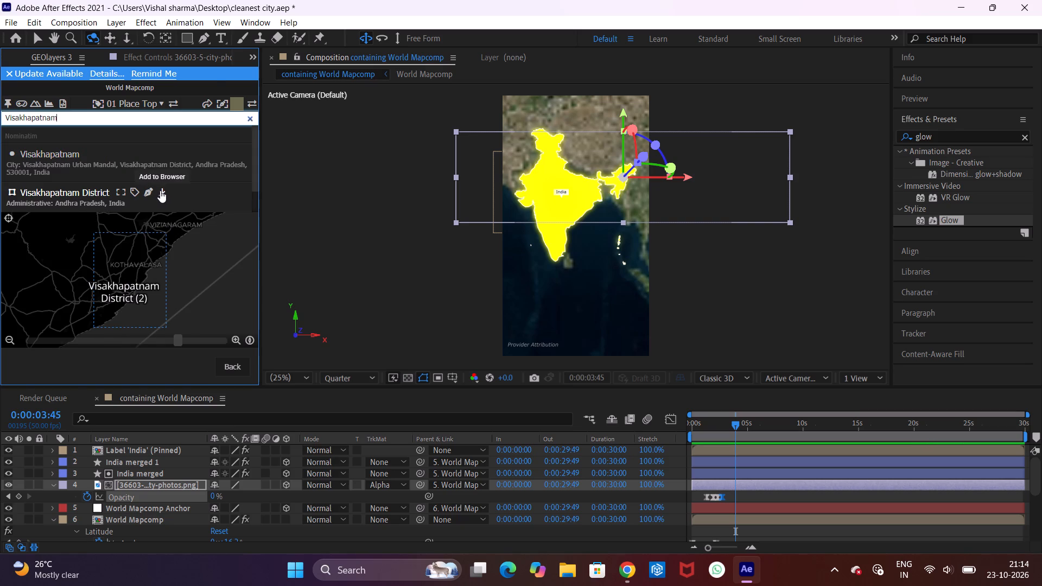
click(160, 190)
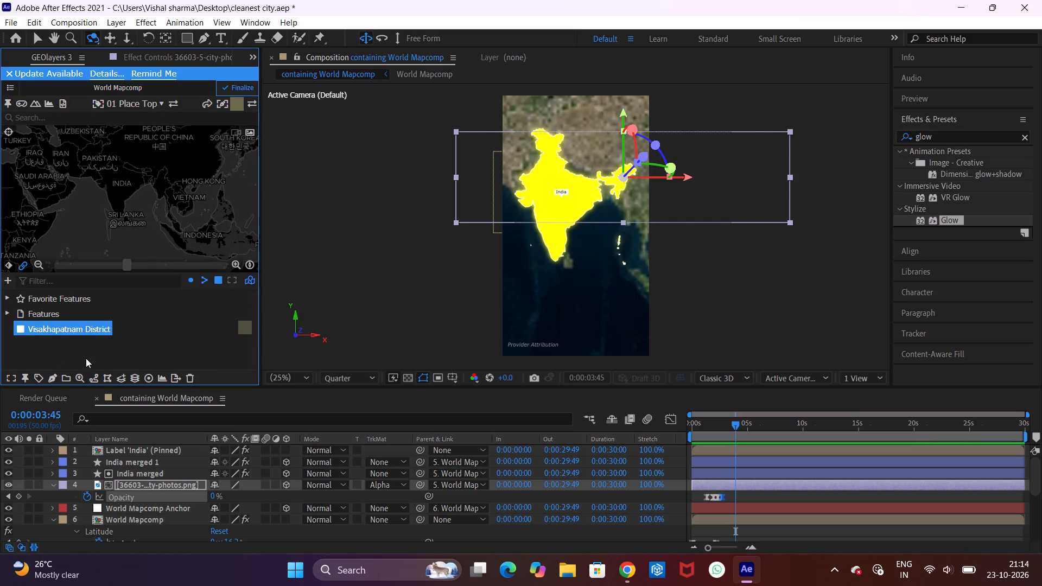
Draw the Visakhapatnam District feature as a shape layer on the map.
click(52, 377)
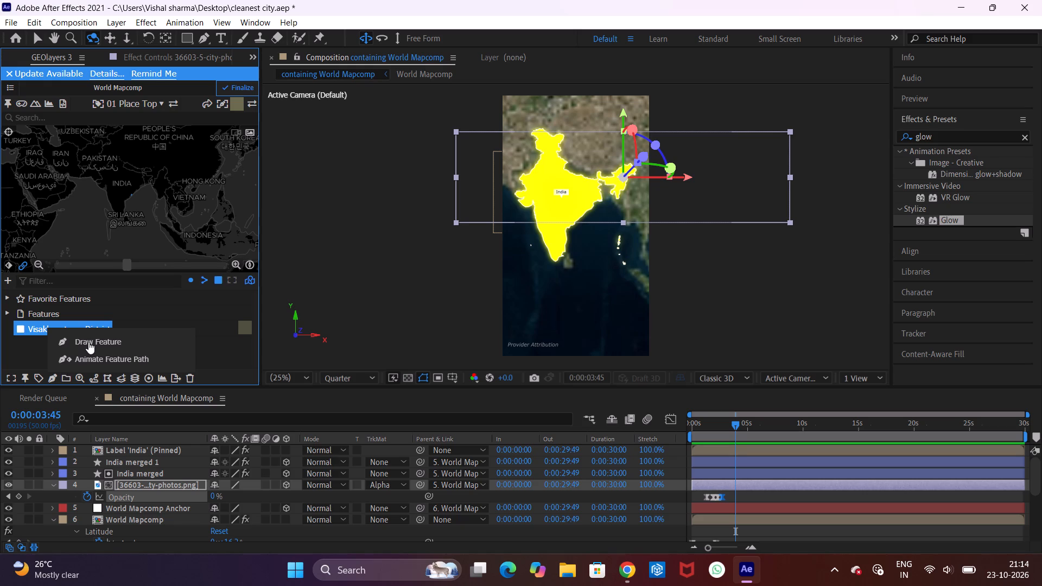
click(88, 342)
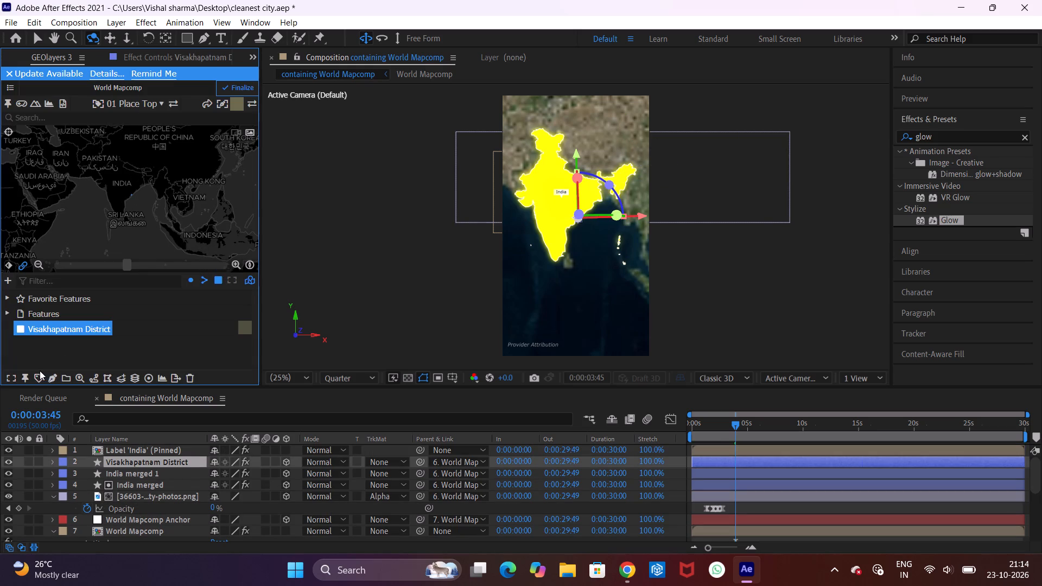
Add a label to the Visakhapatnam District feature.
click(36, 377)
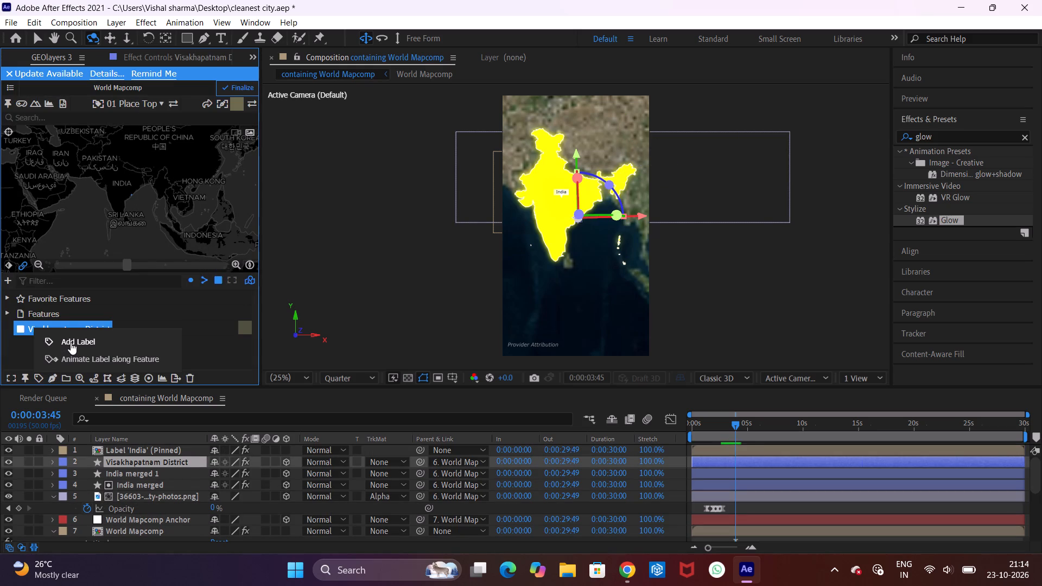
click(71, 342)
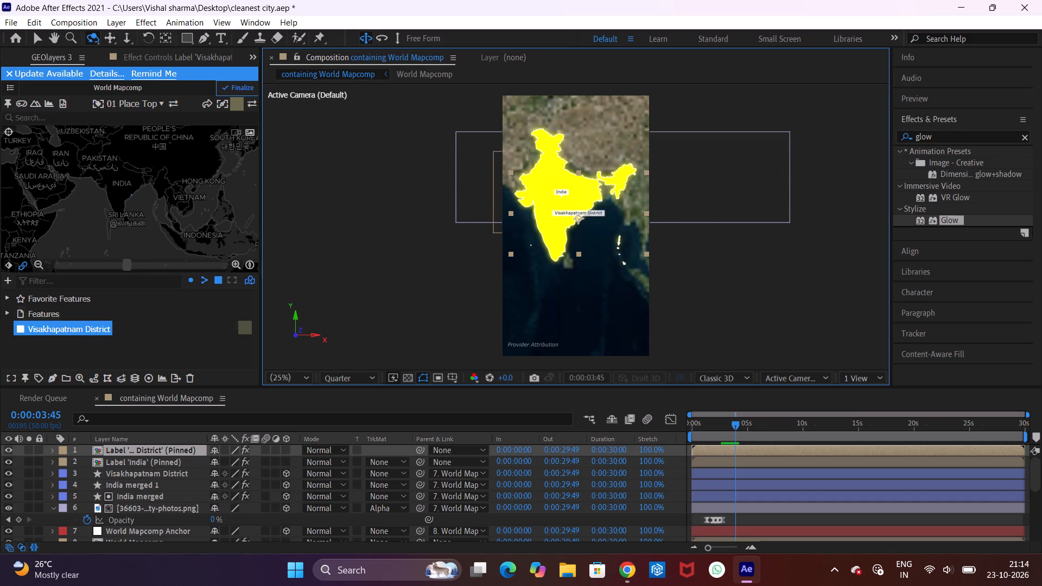
Search GEOlayers 3 for the copied name "Visakhapatnam" and add a label for the Visakhapatnam city result.
click(62, 120)
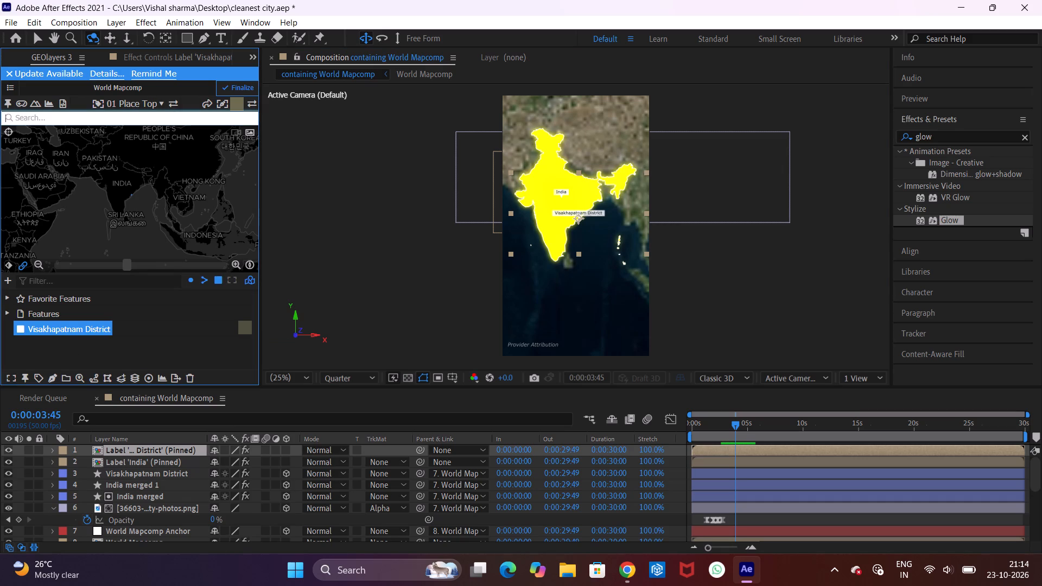
key(ctrl+v)
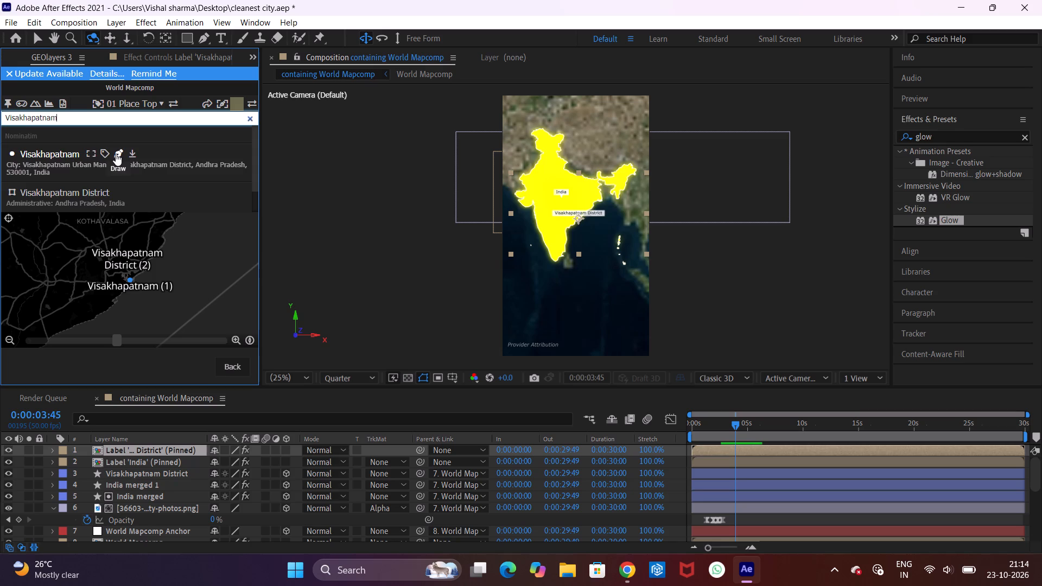
click(103, 151)
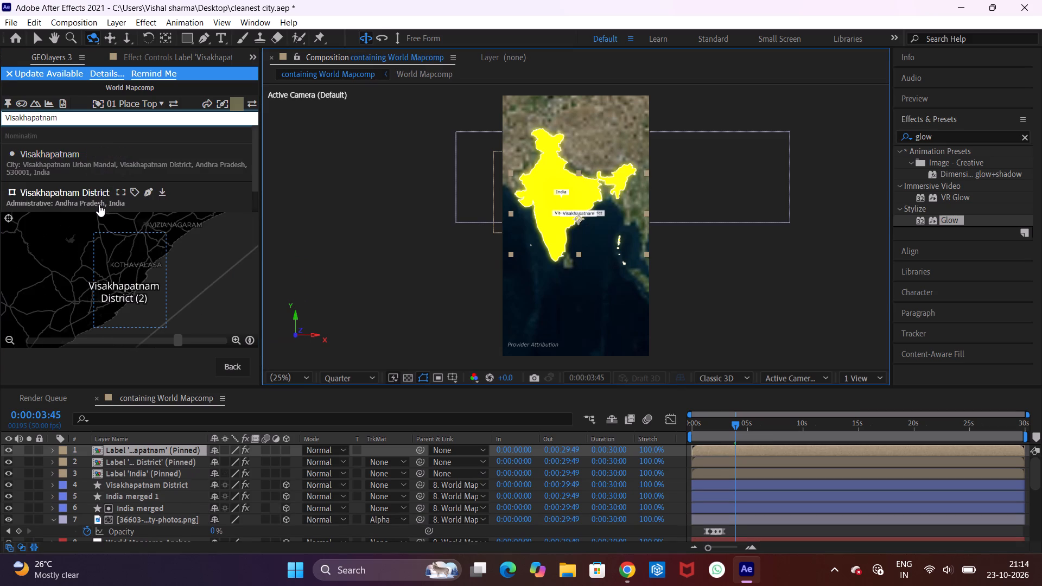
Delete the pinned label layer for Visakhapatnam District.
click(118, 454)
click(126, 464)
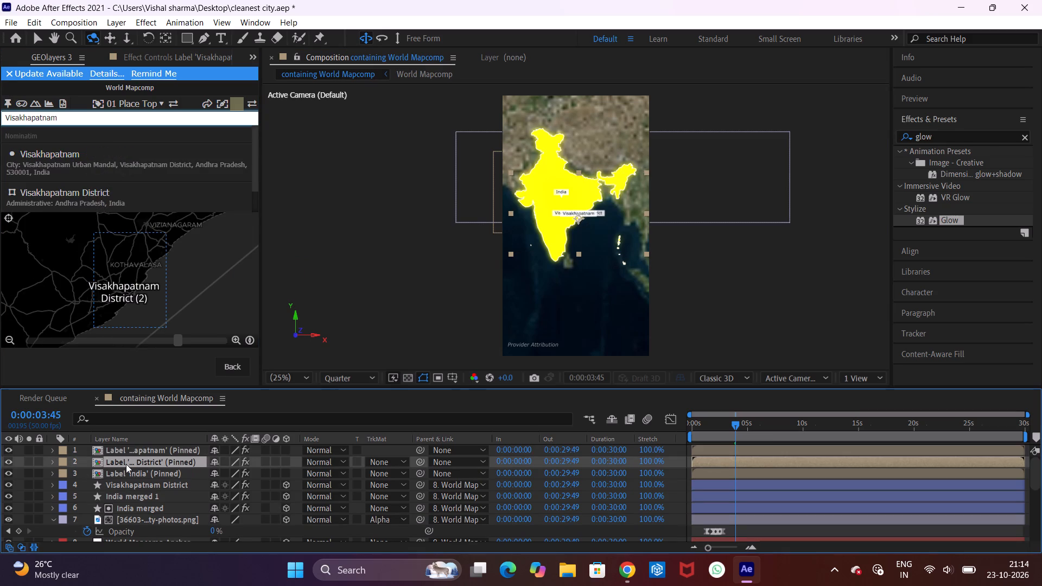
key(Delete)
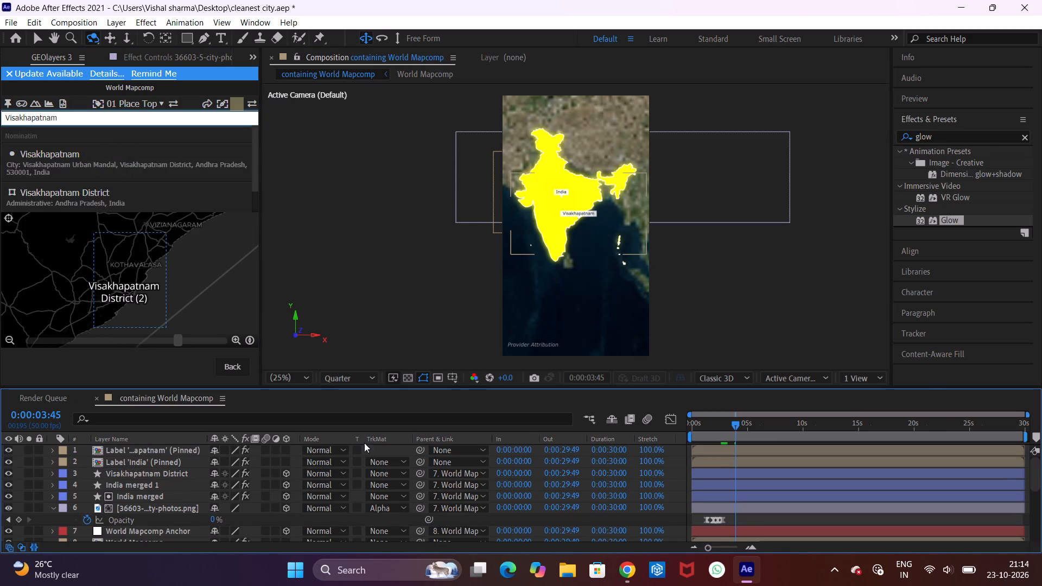
Preview the map animation from the start of the composition to check when the Visakhapatnam label shows.
click(145, 473)
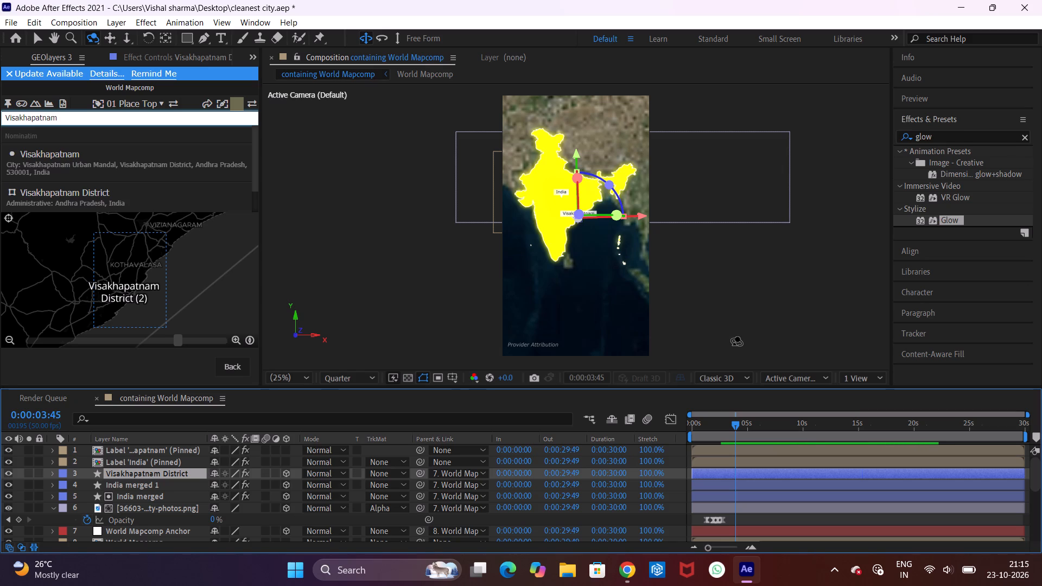
drag(731, 435, 710, 432)
drag(710, 432, 704, 430)
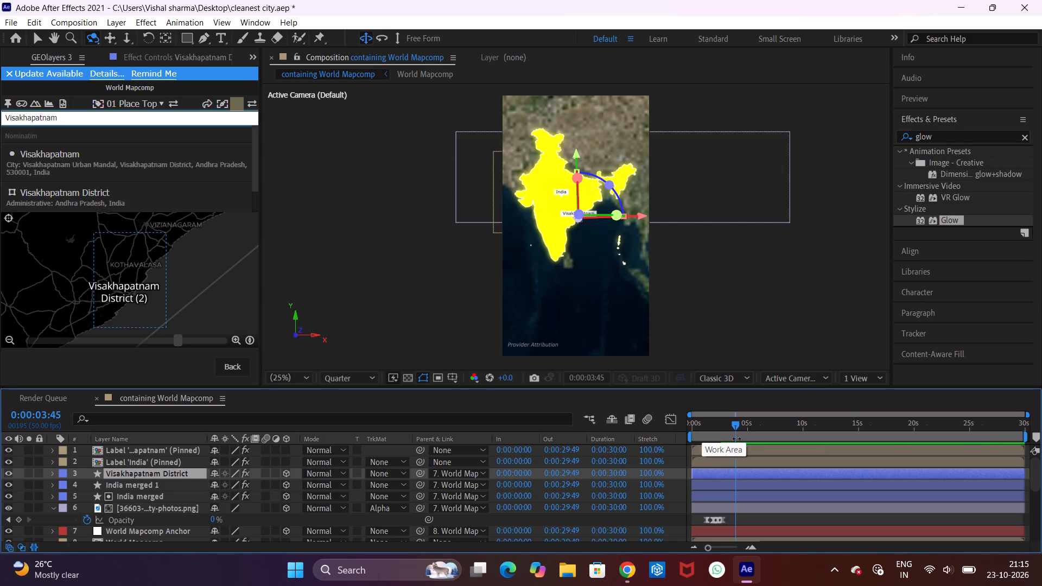
drag(711, 427, 689, 422)
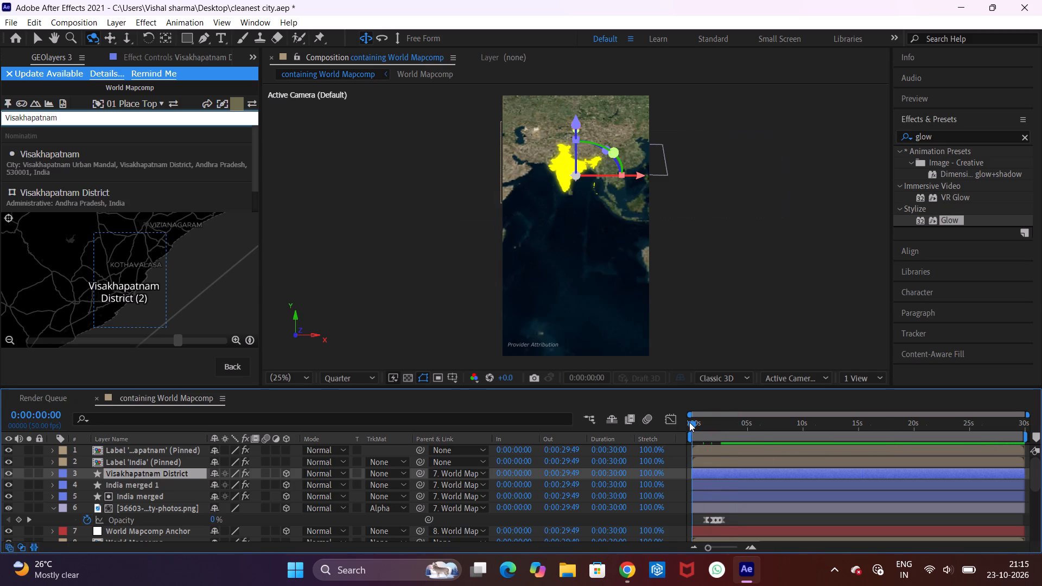
drag(689, 422, 670, 418)
key(space)
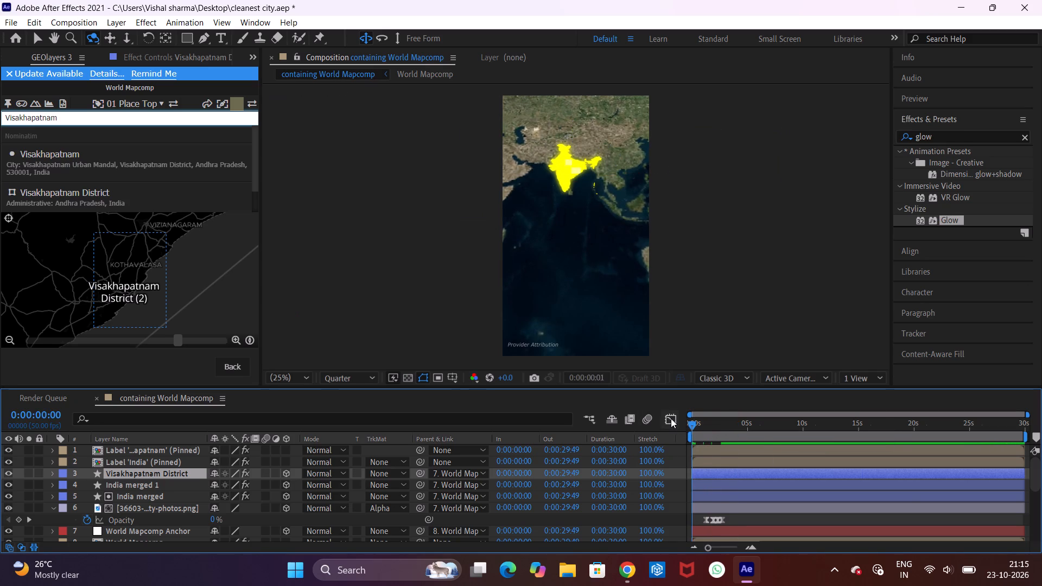
key(space)
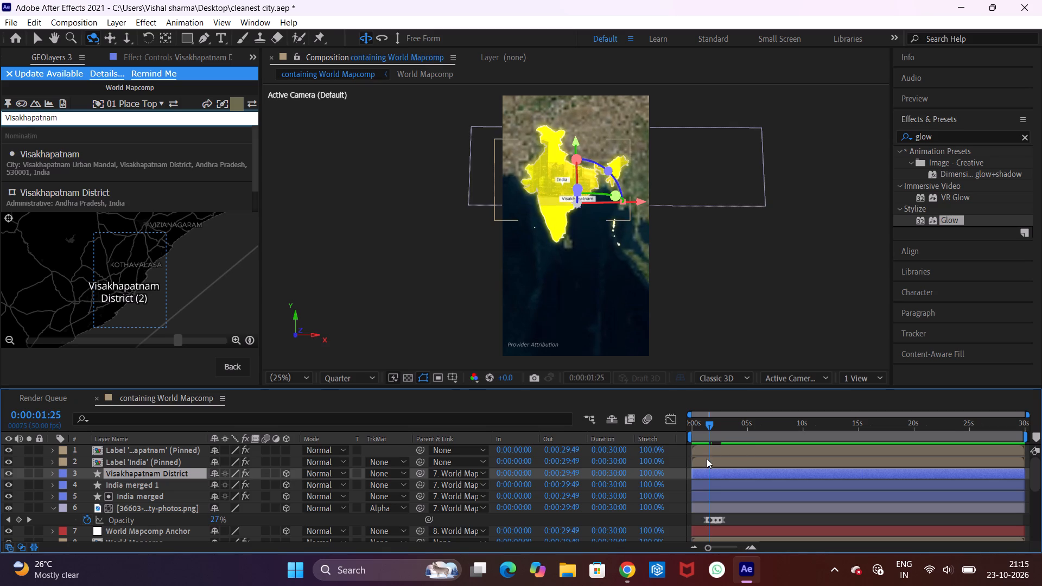
Shift the Visakhapatnam label and Visakhapatnam District shape layers together so they start at 0:00:02:41.
click(707, 457)
click(707, 442)
click(703, 446)
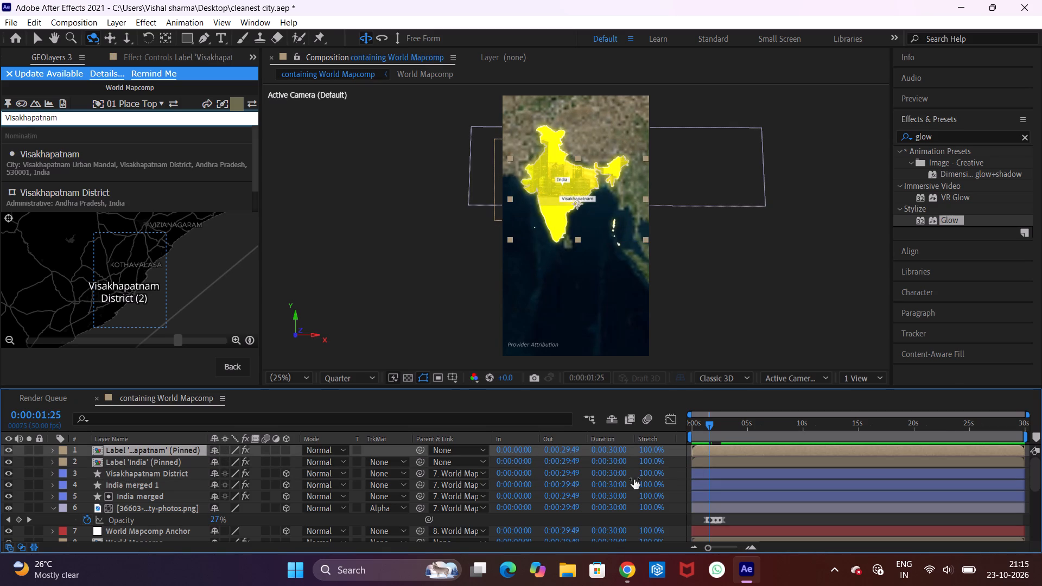
ctrl+click(143, 473)
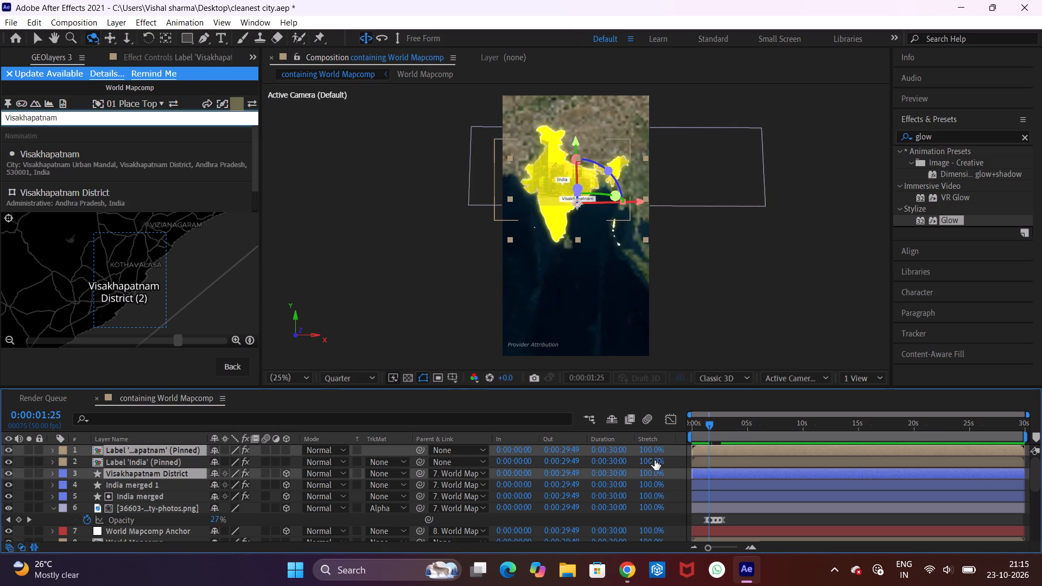
drag(719, 453, 749, 452)
Play back the opening seconds repeatedly to check the timing of the Visakhapatnam label against the skyline fade.
key(space)
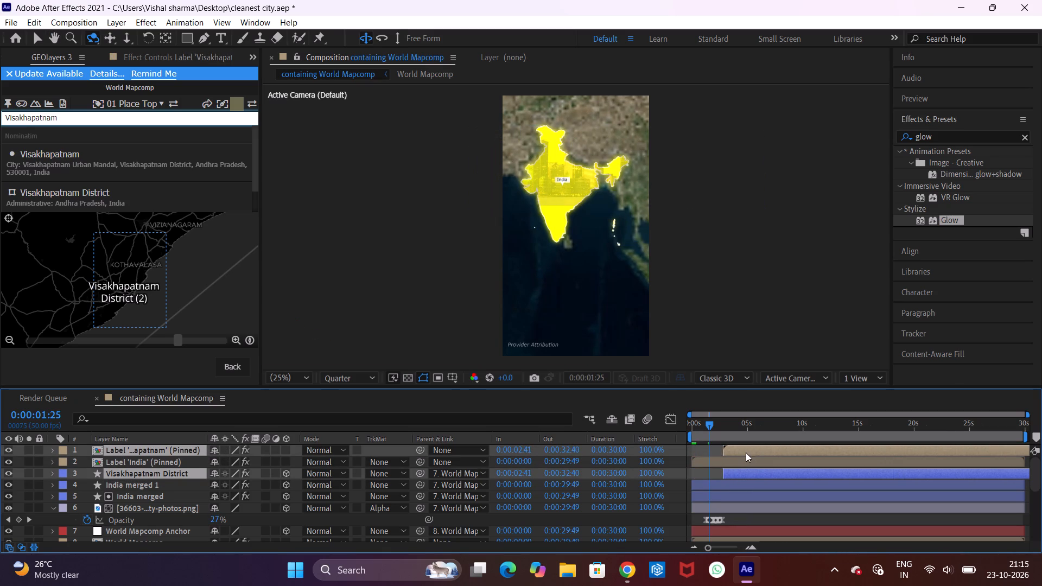
key(space)
drag(707, 428, 679, 429)
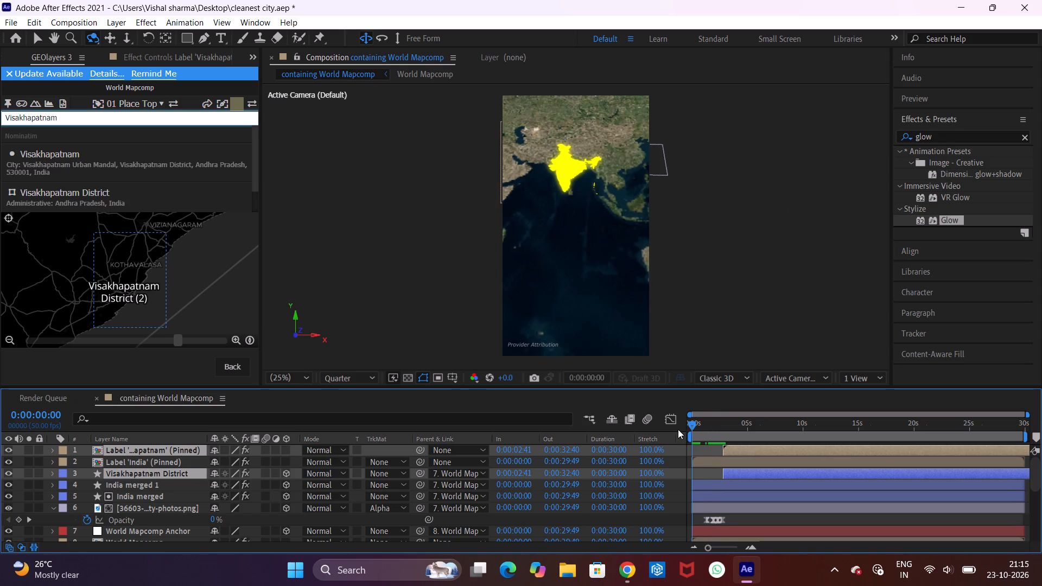
key(space)
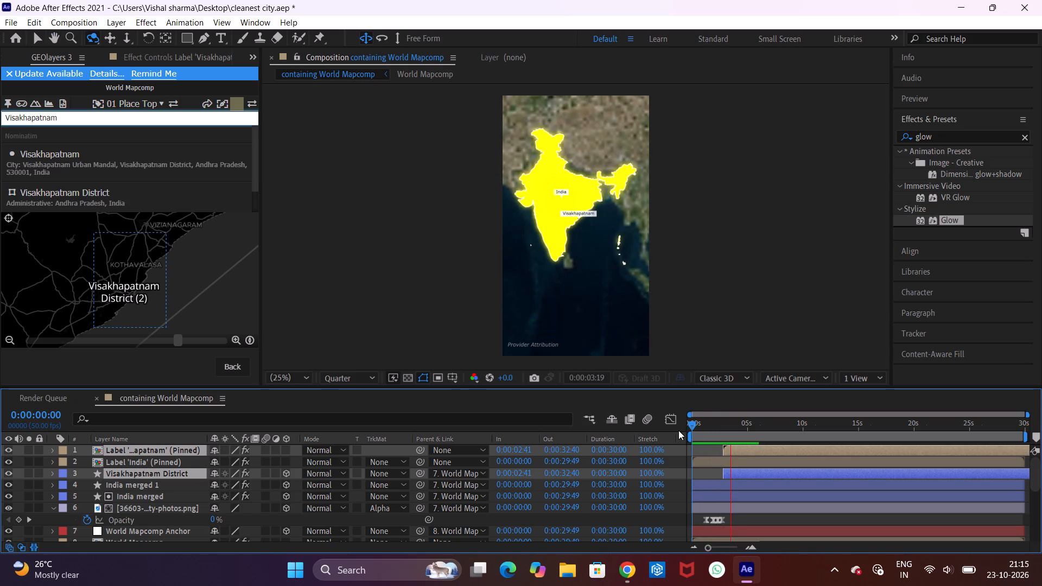
key(space)
drag(720, 436, 711, 433)
key(space)
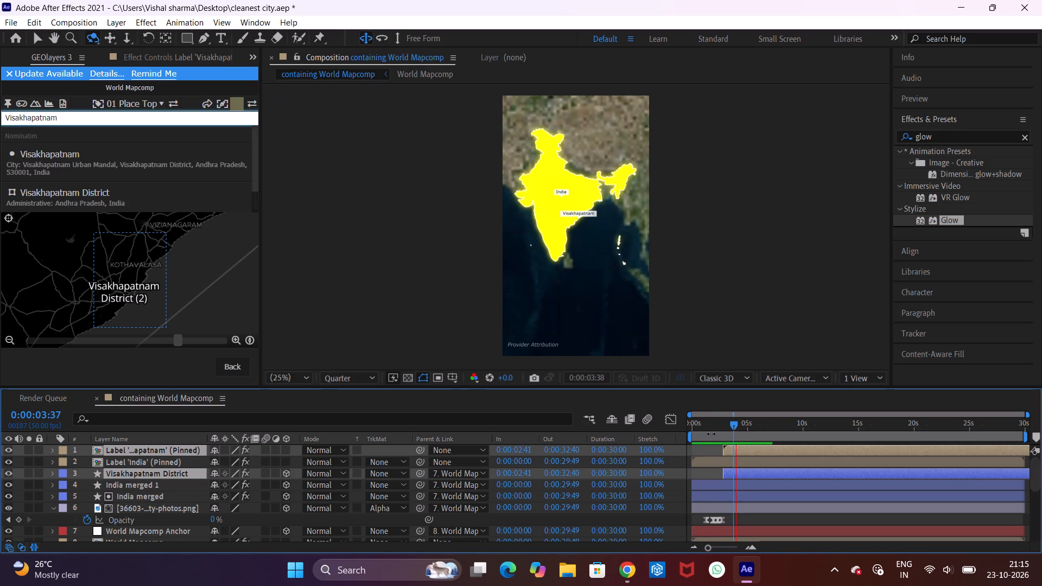
key(space)
click(715, 432)
drag(713, 422, 707, 424)
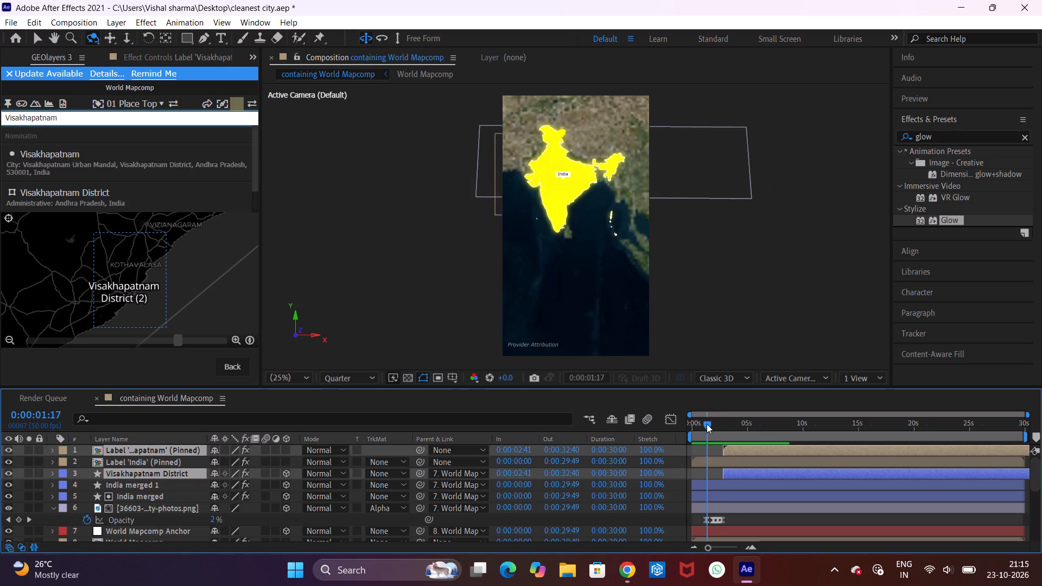
key(space)
key(space)
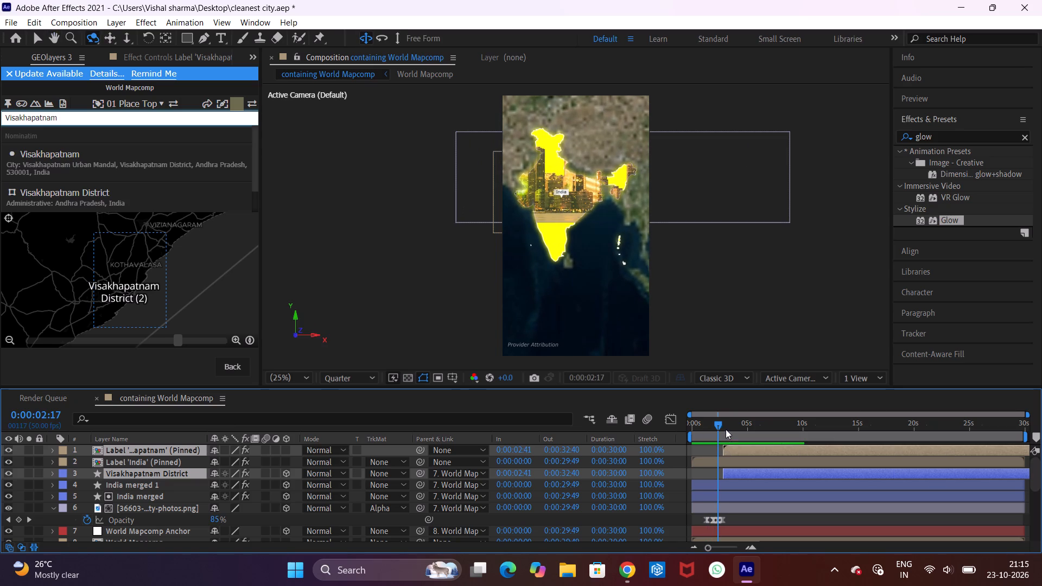
key(space)
key(space)
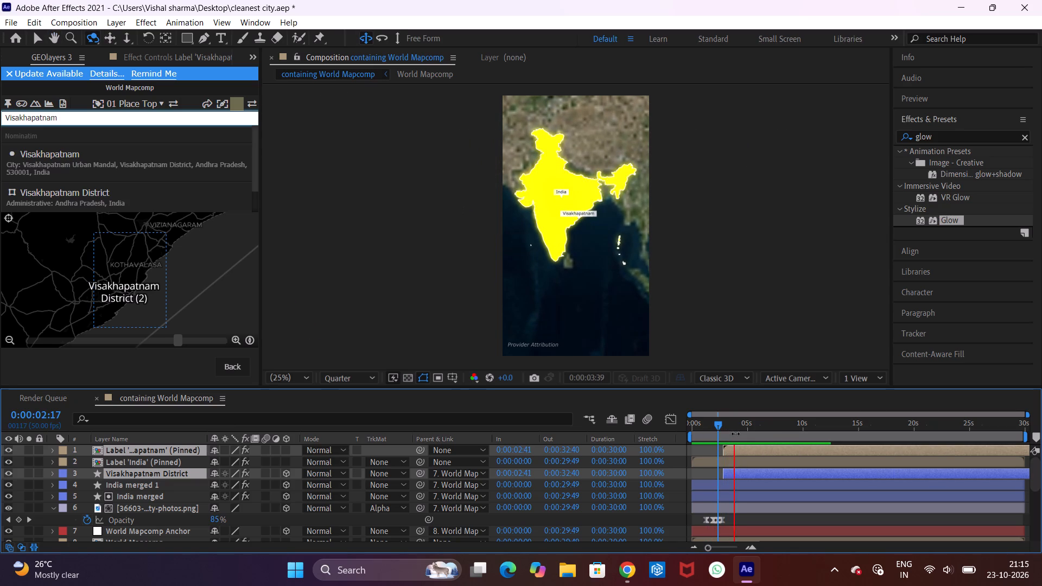
Leave the GEOlayers 3 search results and return to the feature browser.
click(144, 479)
click(145, 485)
click(147, 474)
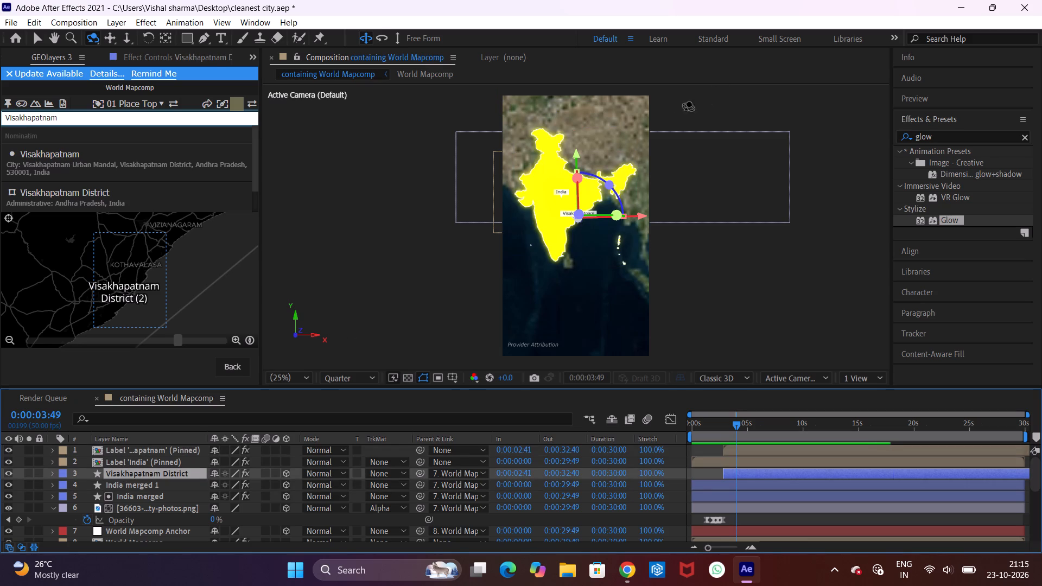
click(241, 369)
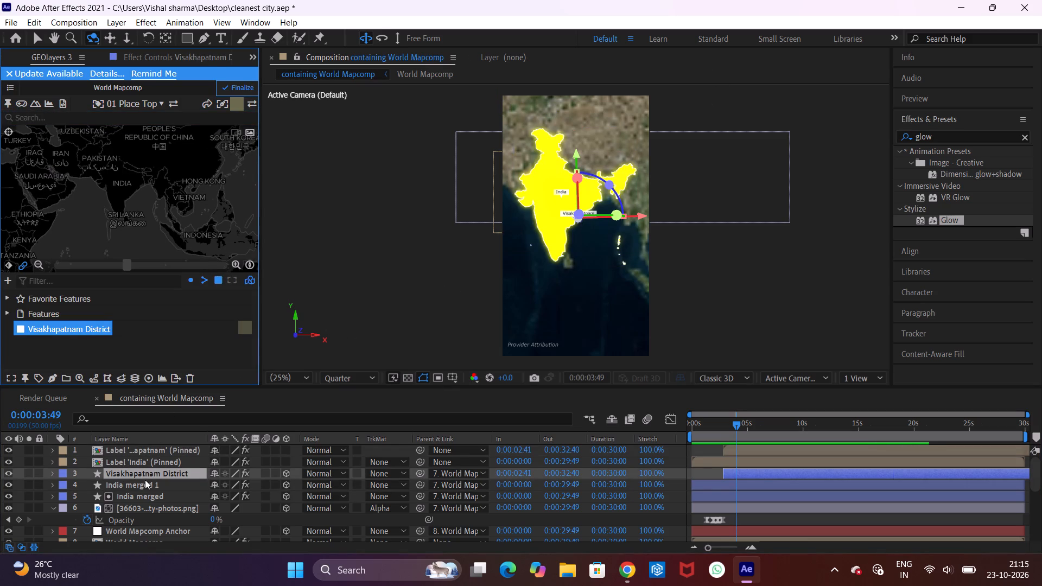
click(144, 486)
click(144, 467)
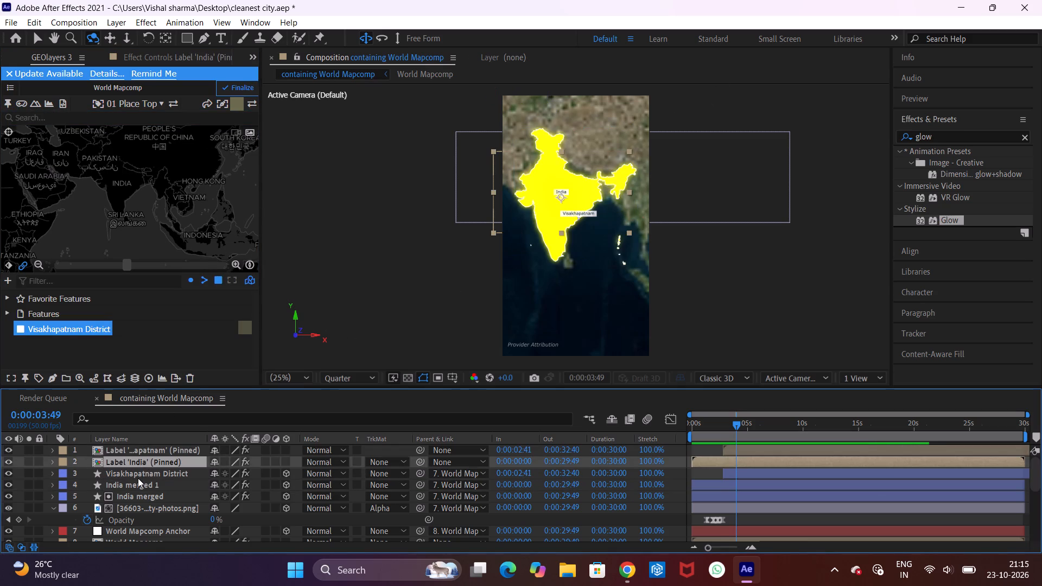
click(138, 478)
click(141, 467)
Switch to the Selection tool and set the Visakhapatnam District shape layer's fill colour to bright cyan, 00DEFF.
click(34, 41)
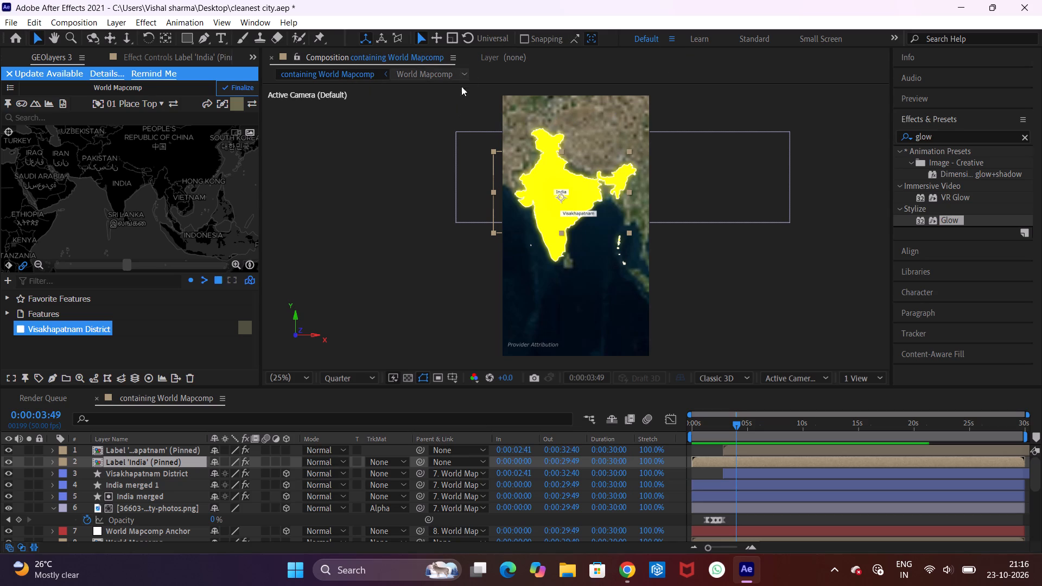
click(131, 473)
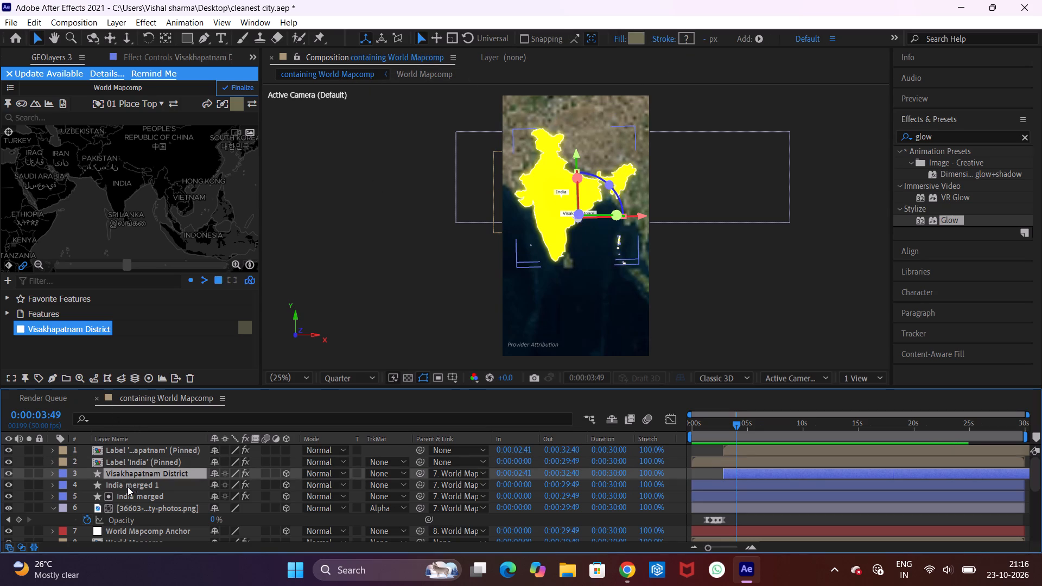
click(128, 493)
click(135, 473)
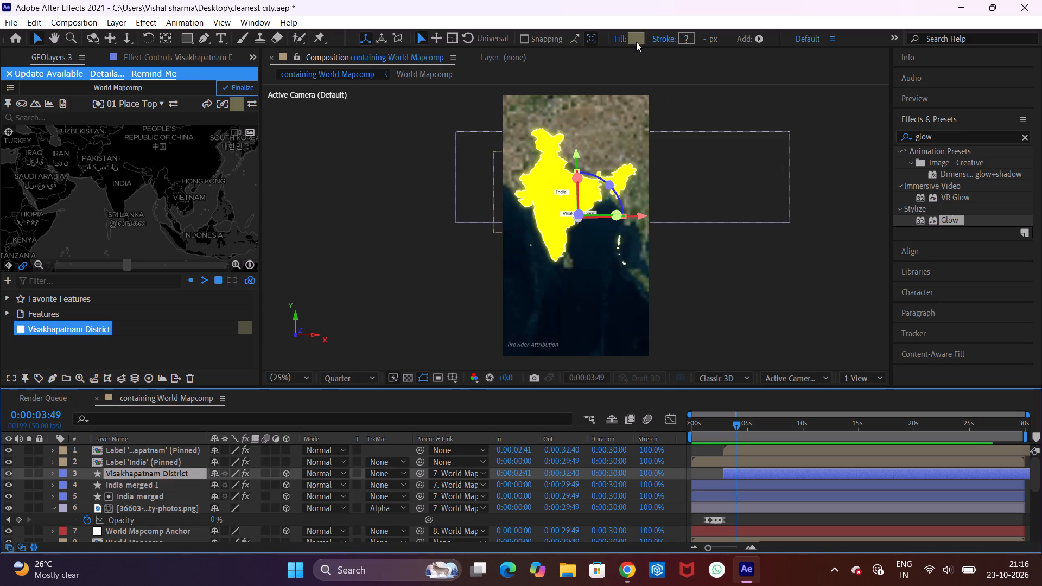
click(636, 37)
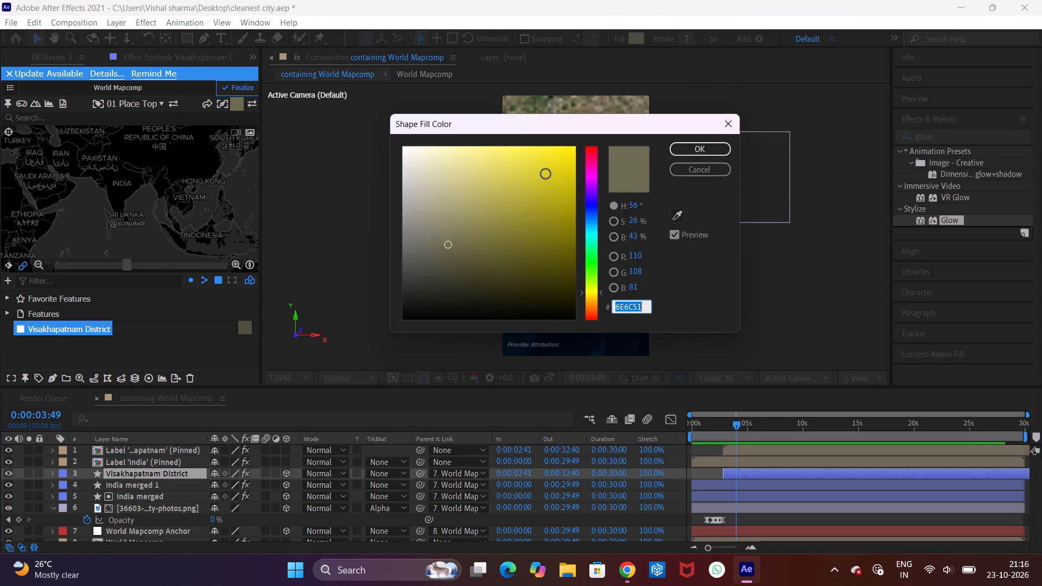
click(601, 207)
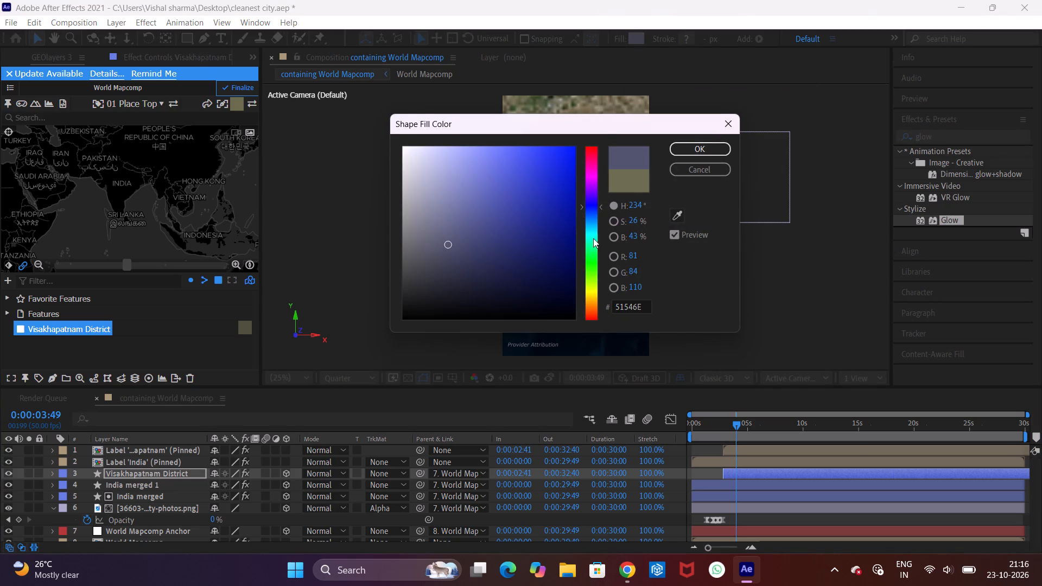
click(592, 243)
click(588, 229)
drag(538, 186, 654, 107)
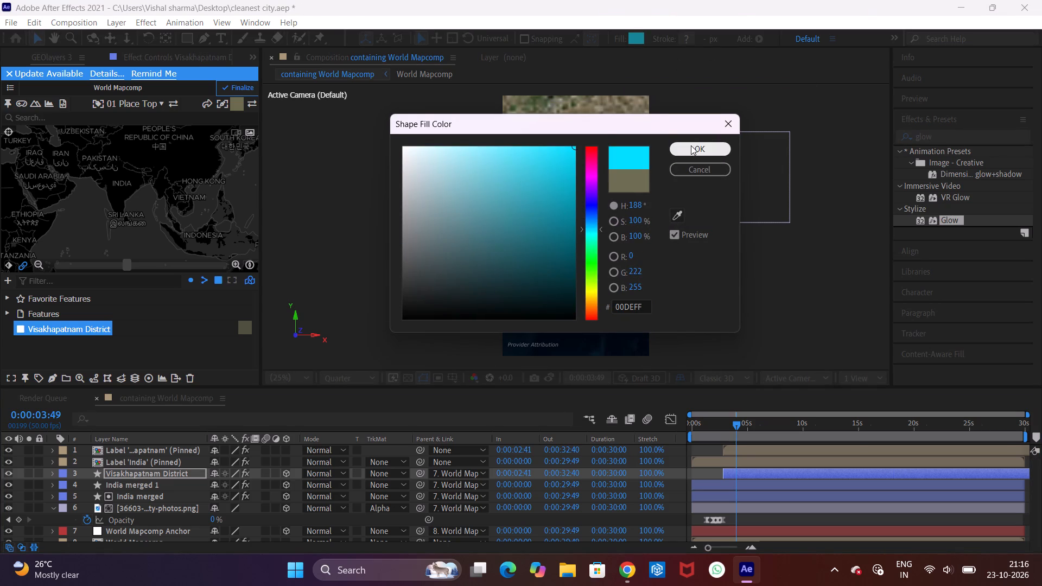
click(692, 146)
click(402, 270)
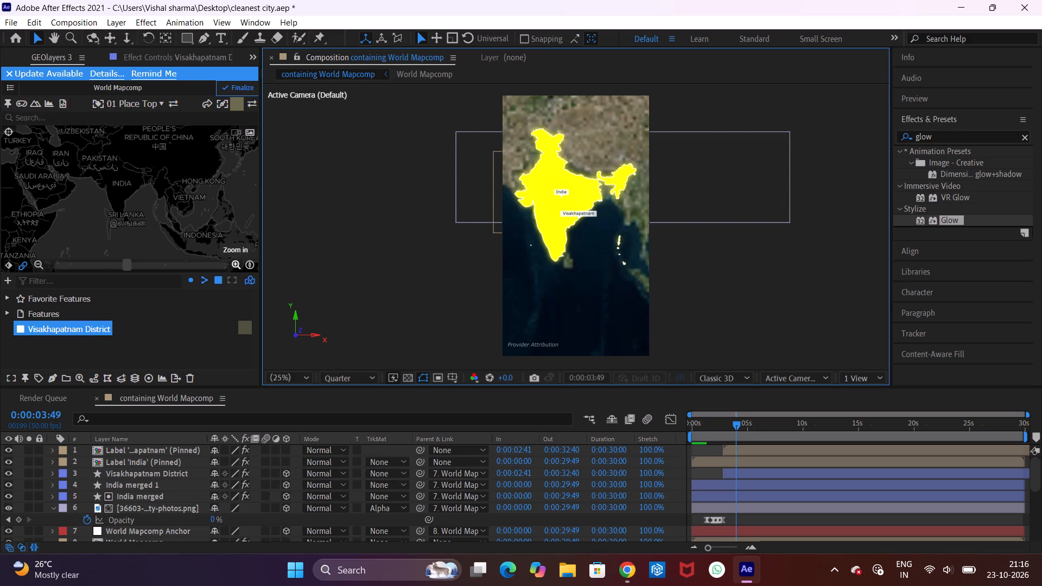
Keyframe the map view at 0:00:03:49, zoomed in on Visakhapatnam District to 8.43 and rotated to a bearing of about -39.2°.
click(45, 314)
click(45, 329)
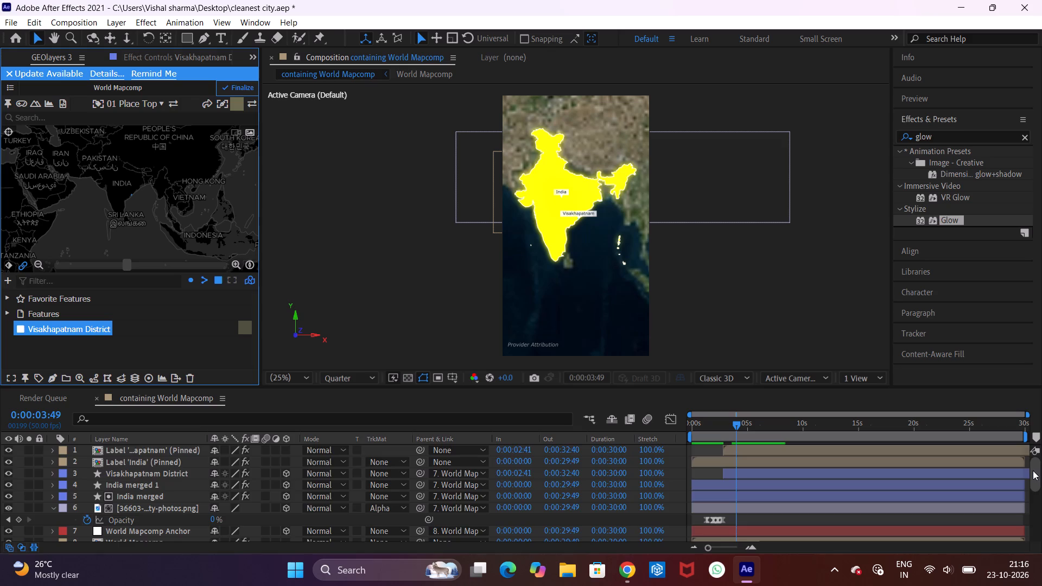
drag(1034, 473, 1041, 546)
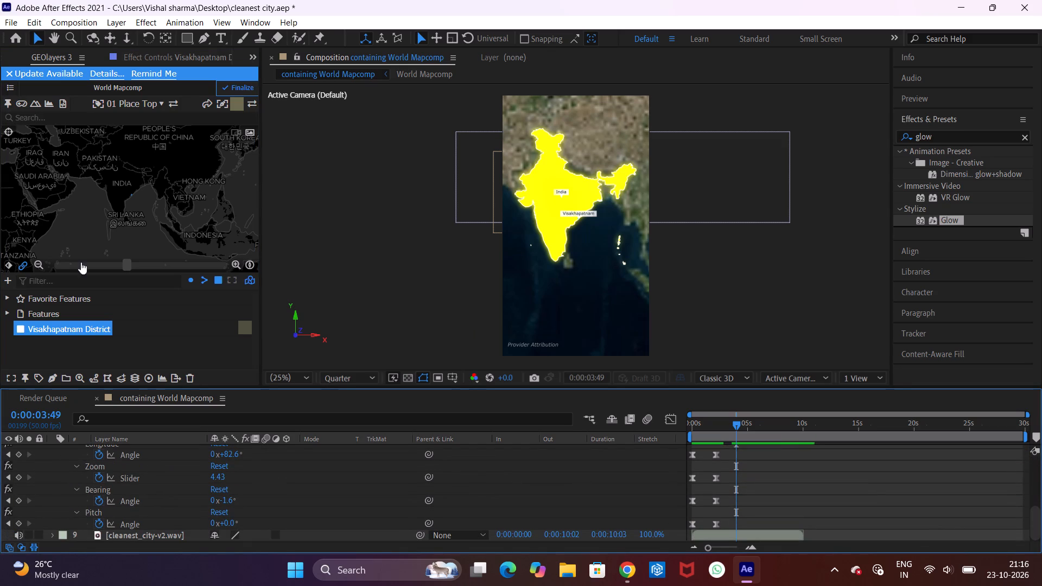
click(238, 264)
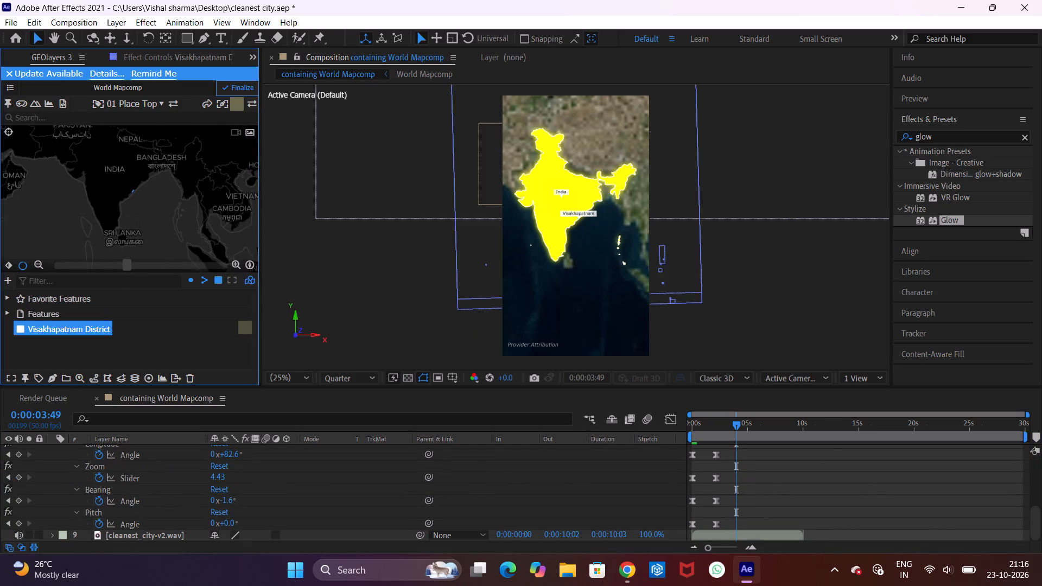
click(239, 265)
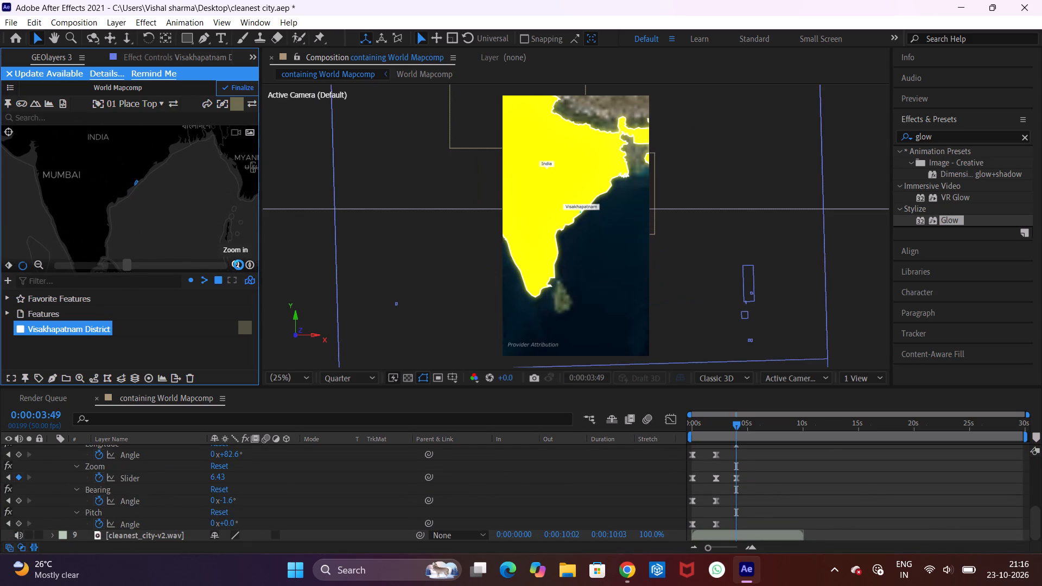
click(239, 265)
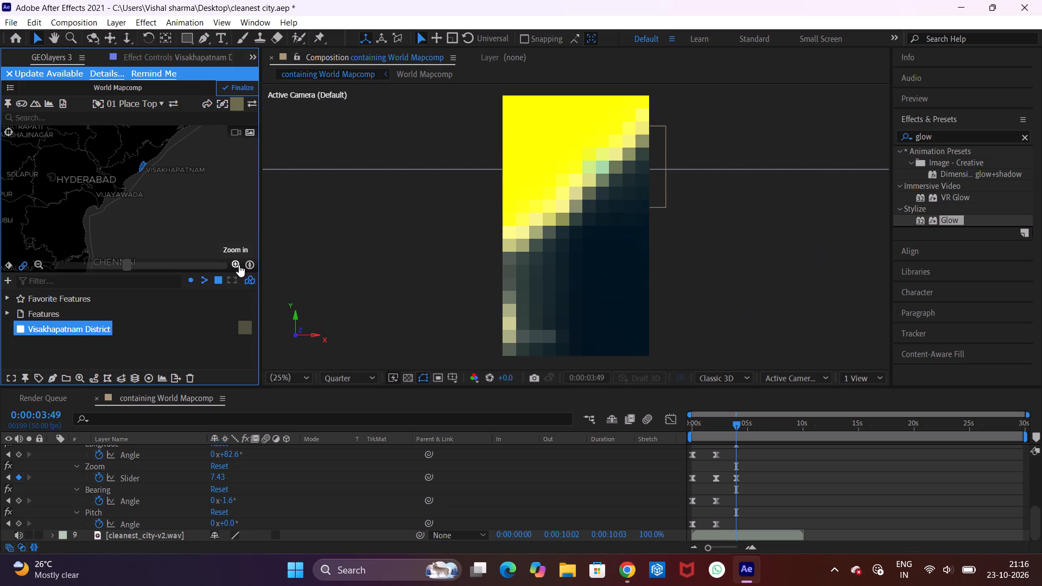
click(239, 265)
drag(189, 184, 169, 222)
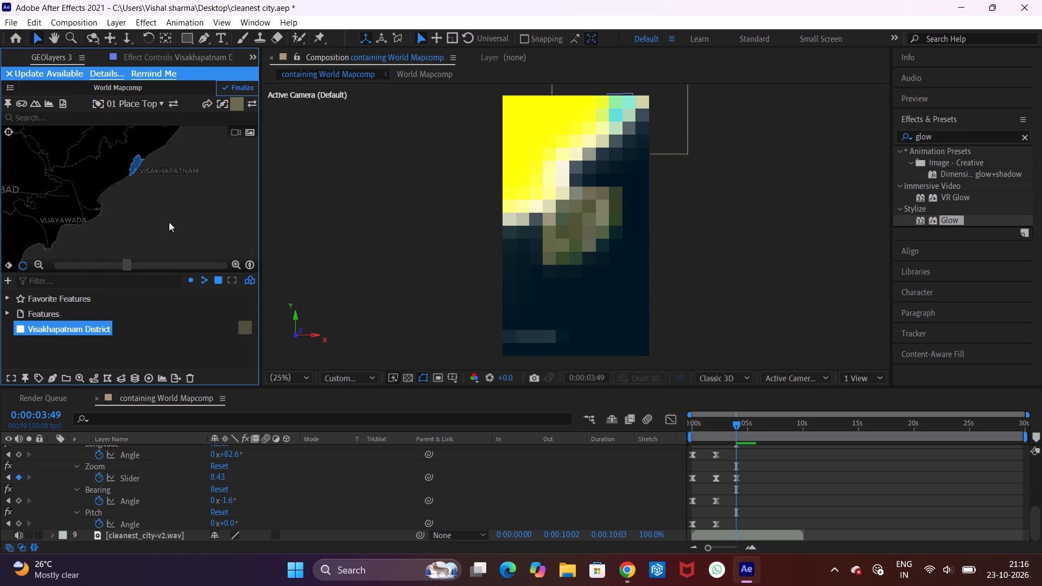
drag(169, 222, 166, 235)
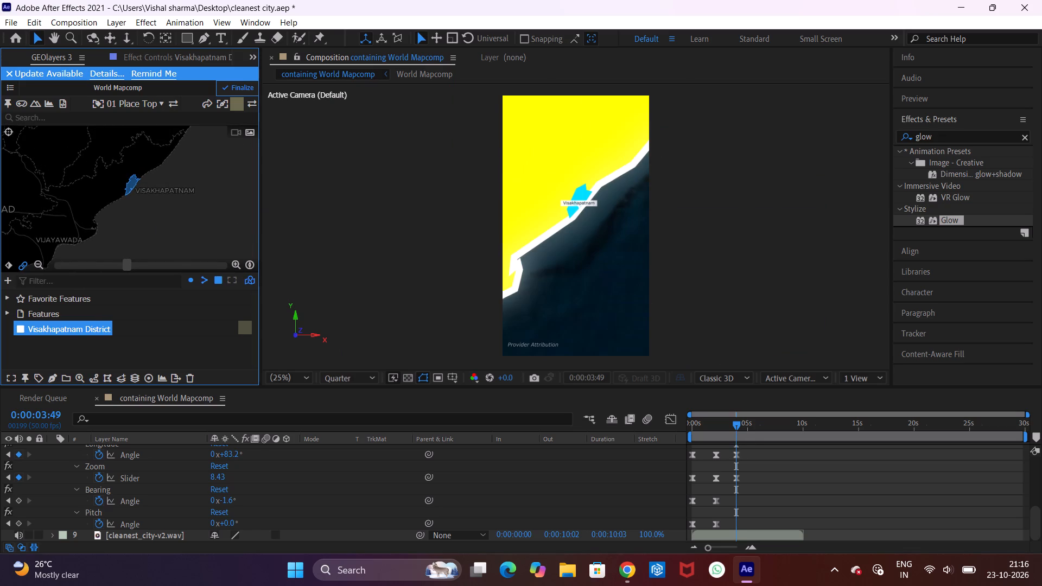
ctrl+drag(167, 228, 196, 232)
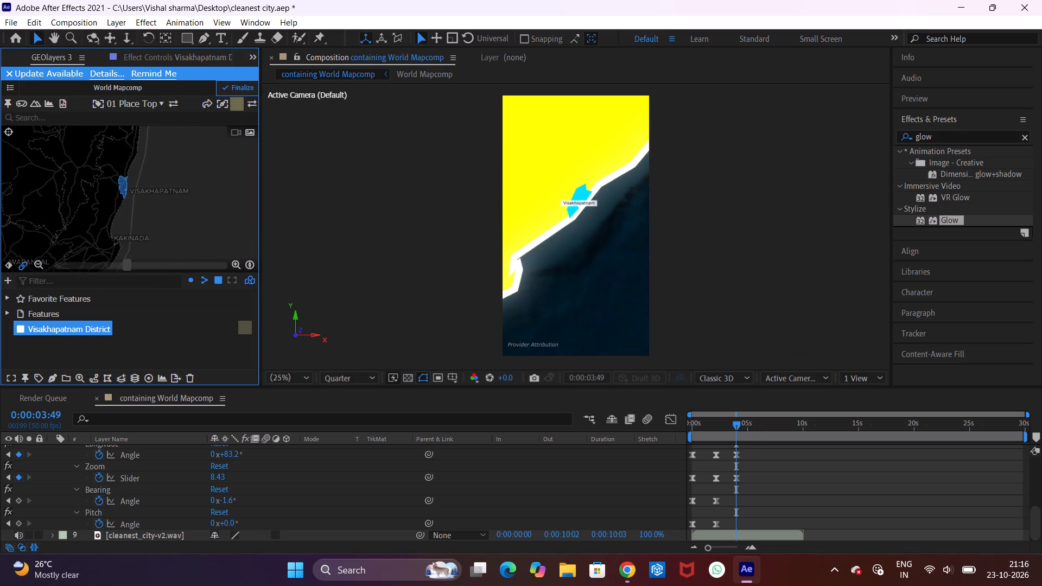
ctrl+drag(196, 232, 199, 232)
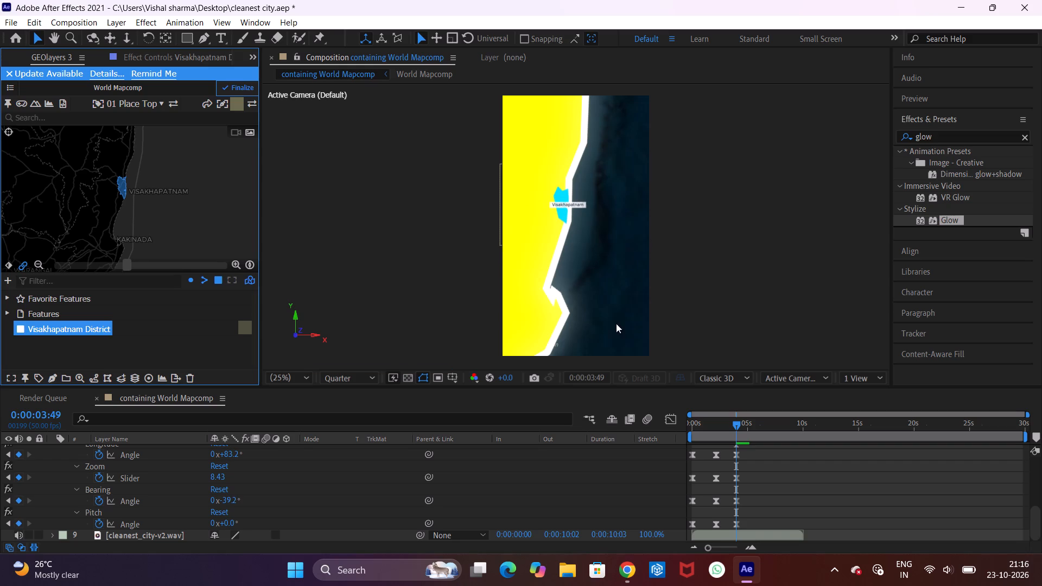
Play back the opening seconds from several points to check the camera zoom and rotation into Visakhapatnam.
drag(744, 435, 720, 435)
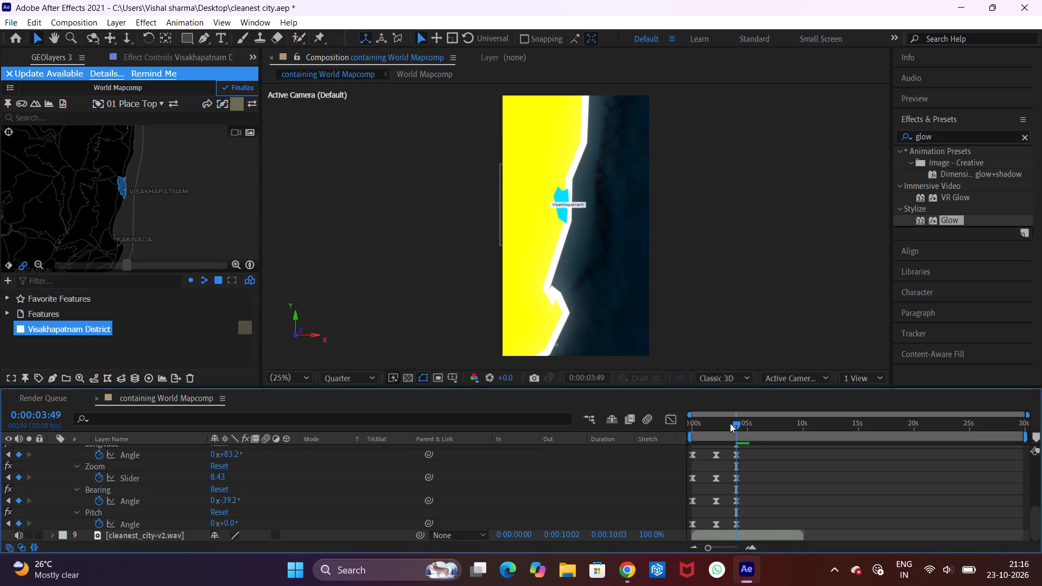
drag(732, 422, 706, 424)
key(space)
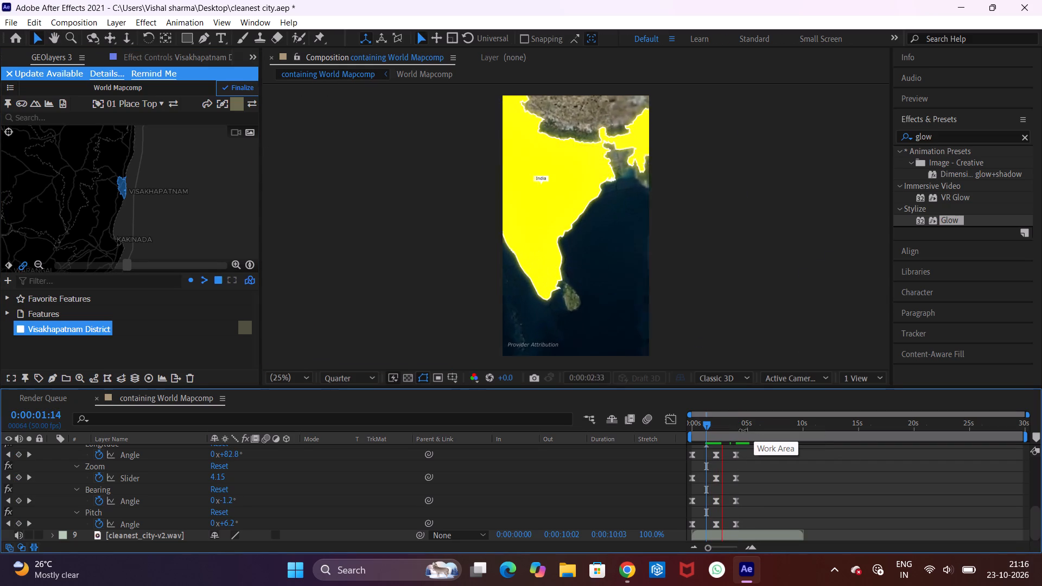
key(space)
click(716, 426)
key(space)
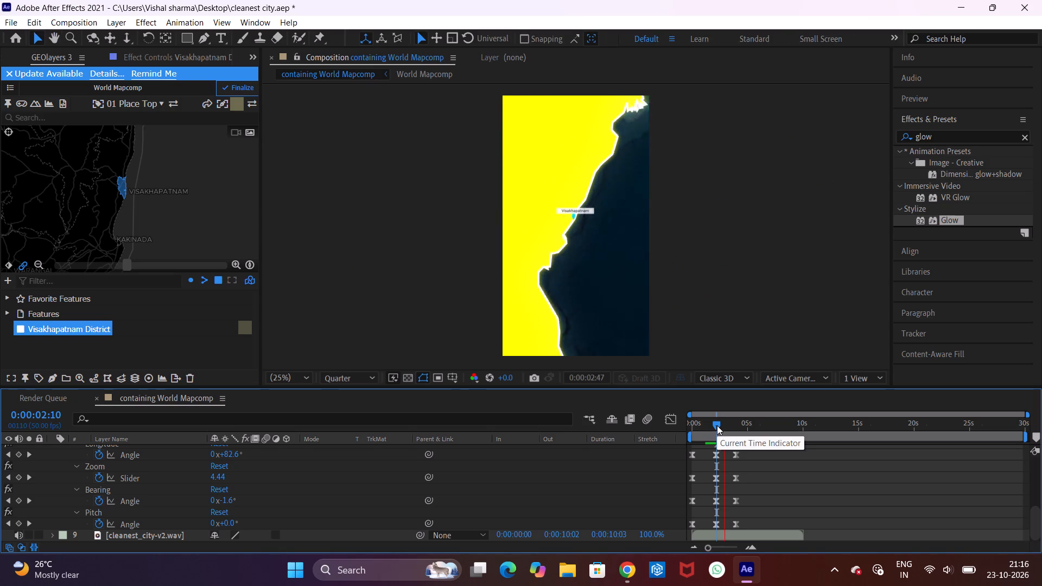
key(space)
click(727, 427)
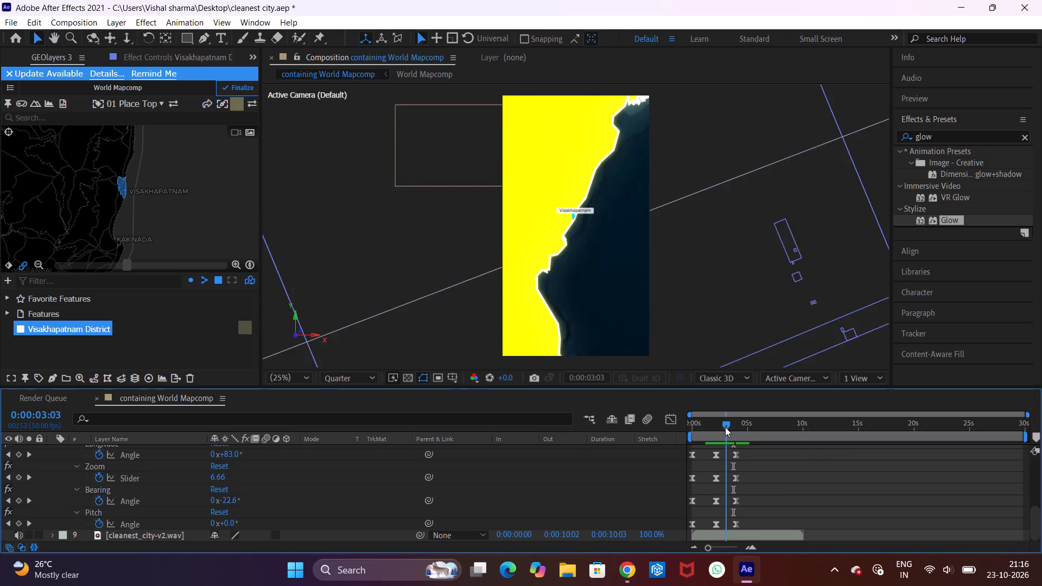
key(space)
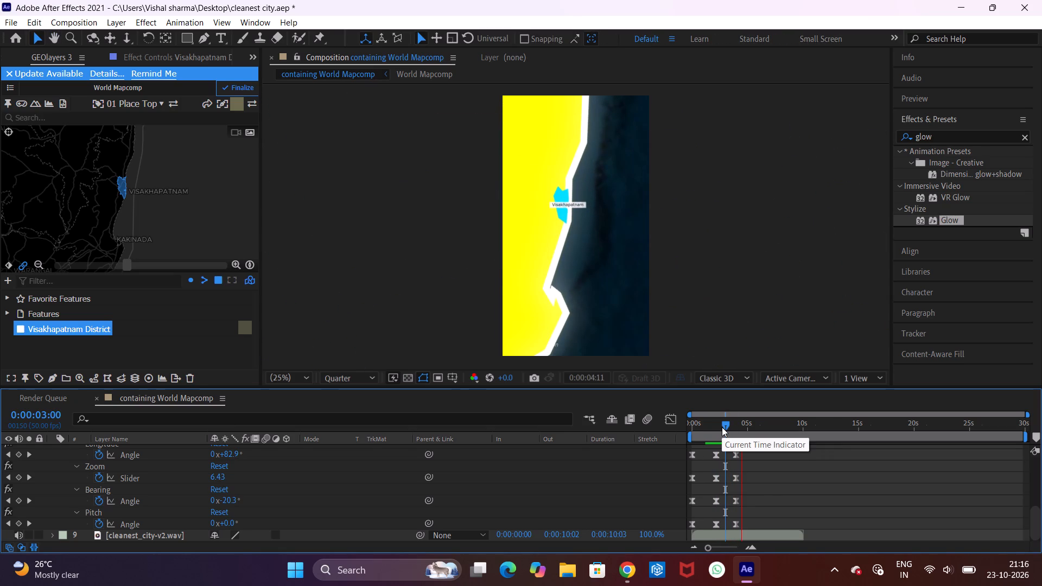
key(space)
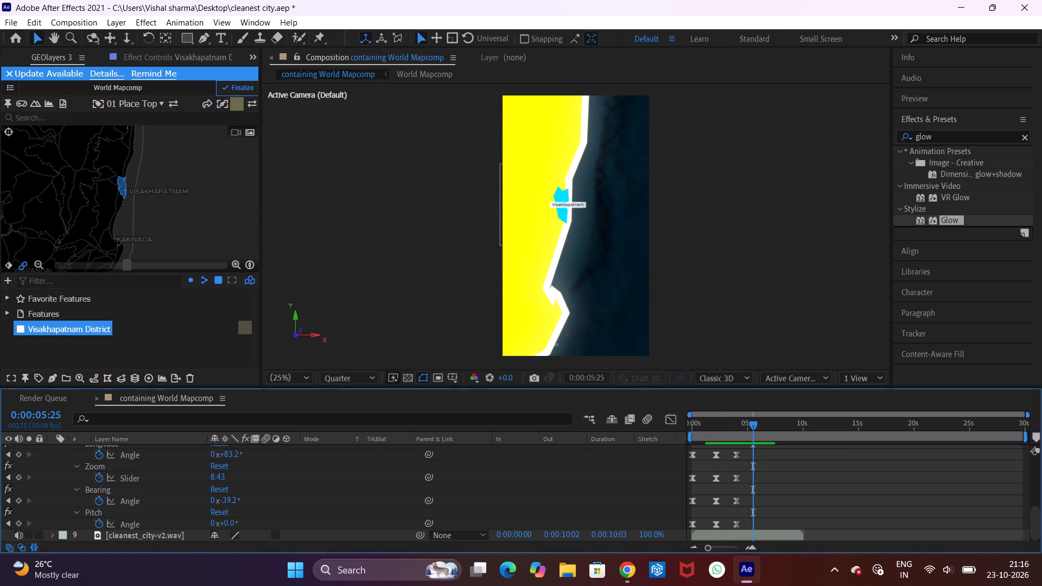
Search GEOlayers 3 for Andhra Pradesh, add the administrative region as a feature and draw it as a shape layer.
click(132, 117)
text(andhra pradesh)
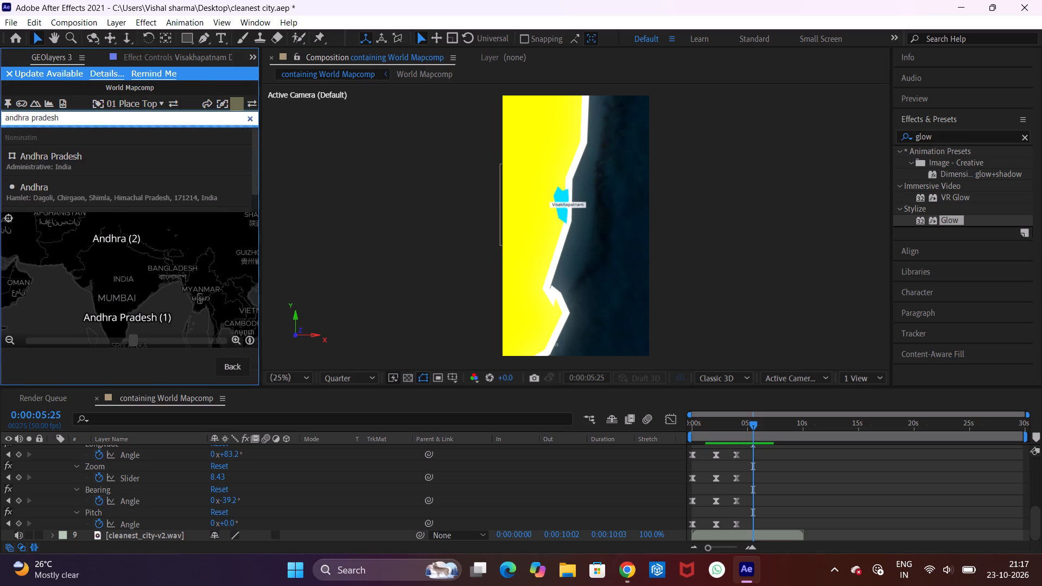
click(137, 150)
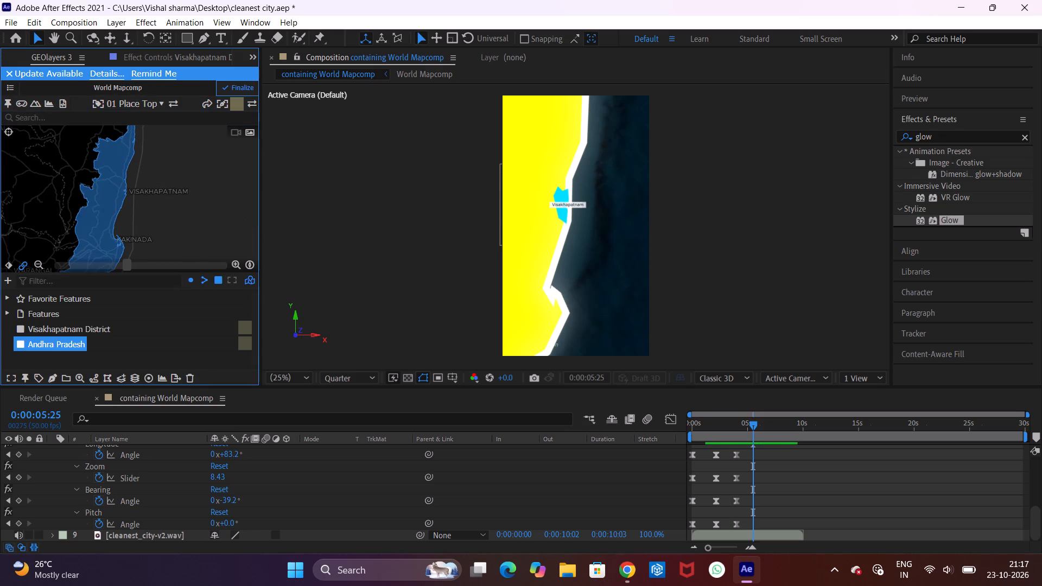
click(56, 377)
click(78, 347)
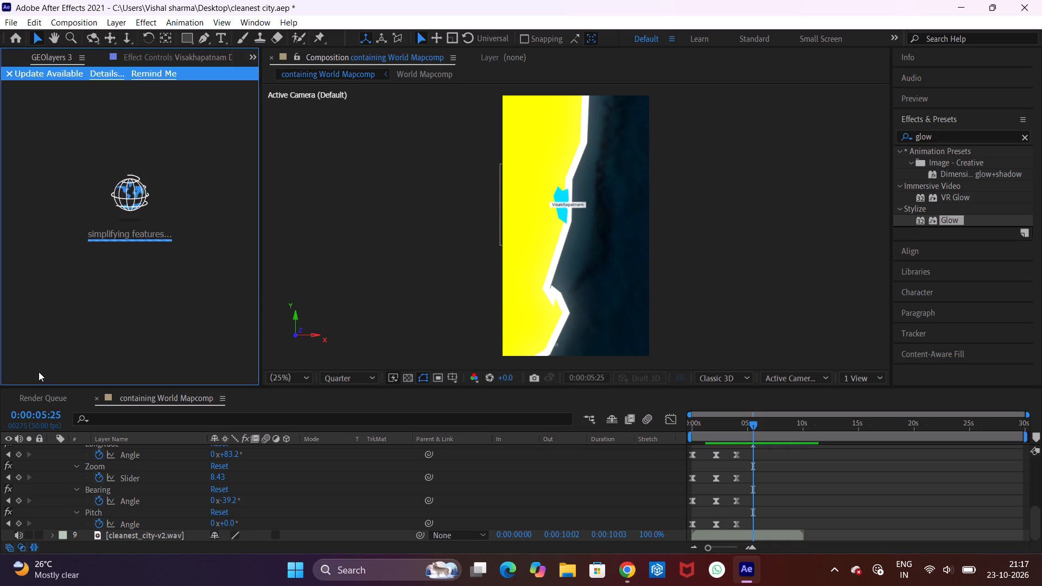
Add a label to the Andhra Pradesh feature.
click(37, 377)
click(38, 379)
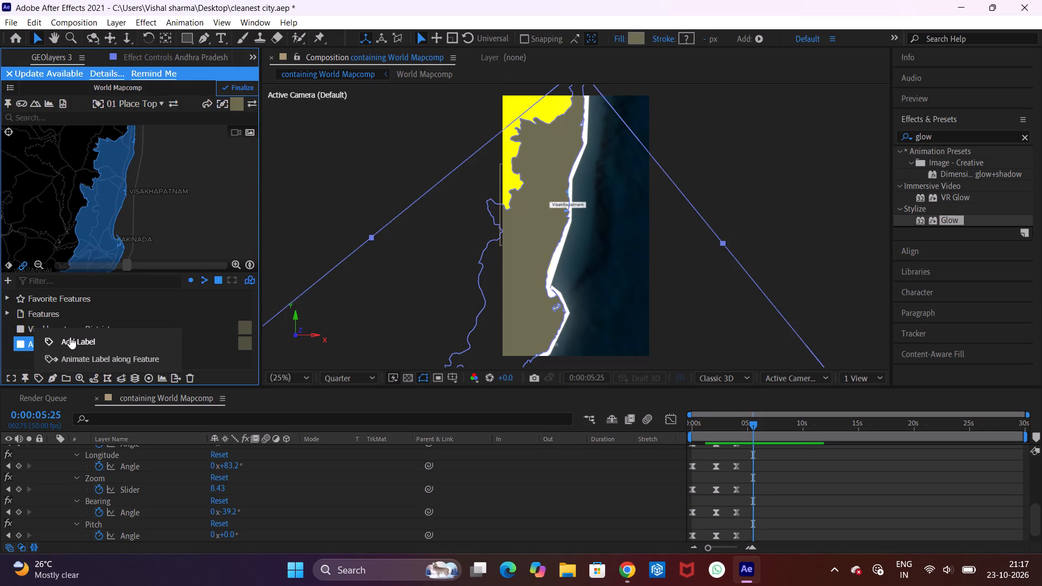
click(71, 336)
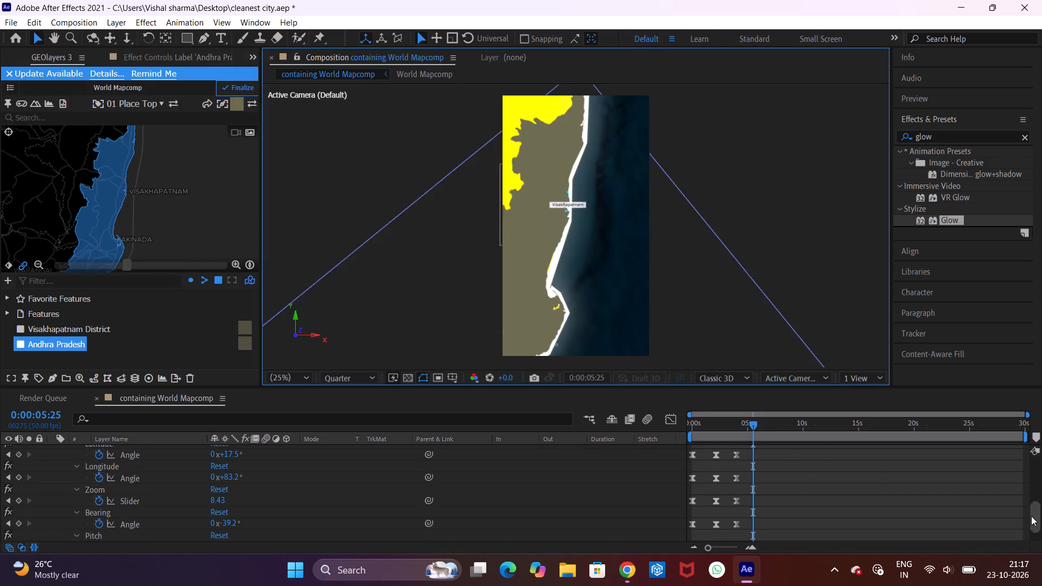
Shift the Andhra Pradesh label and Andhra Pradesh shape layers together so they start at 0:00:05:16.
drag(1037, 515, 1040, 451)
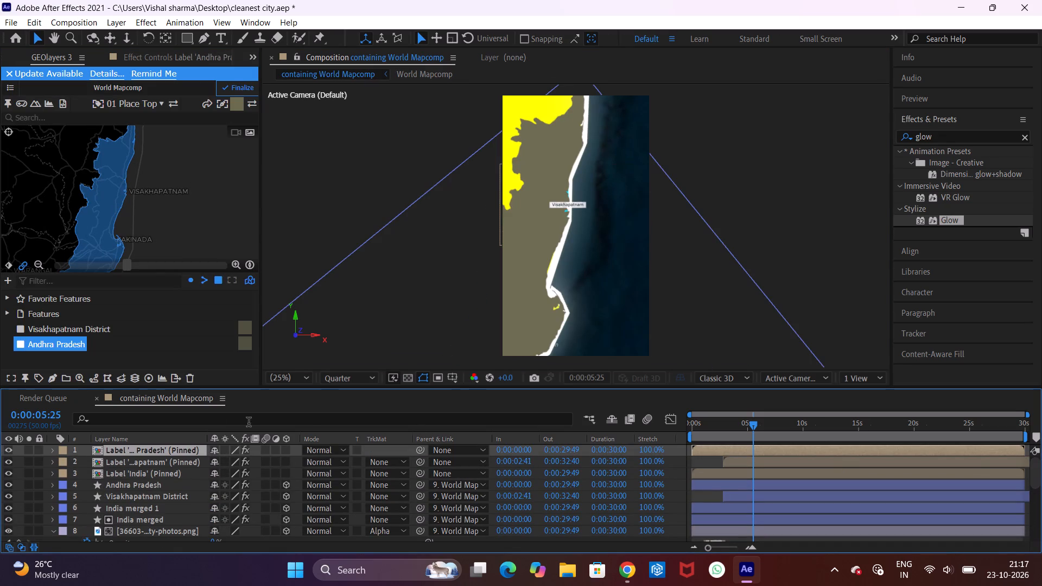
click(140, 475)
click(144, 449)
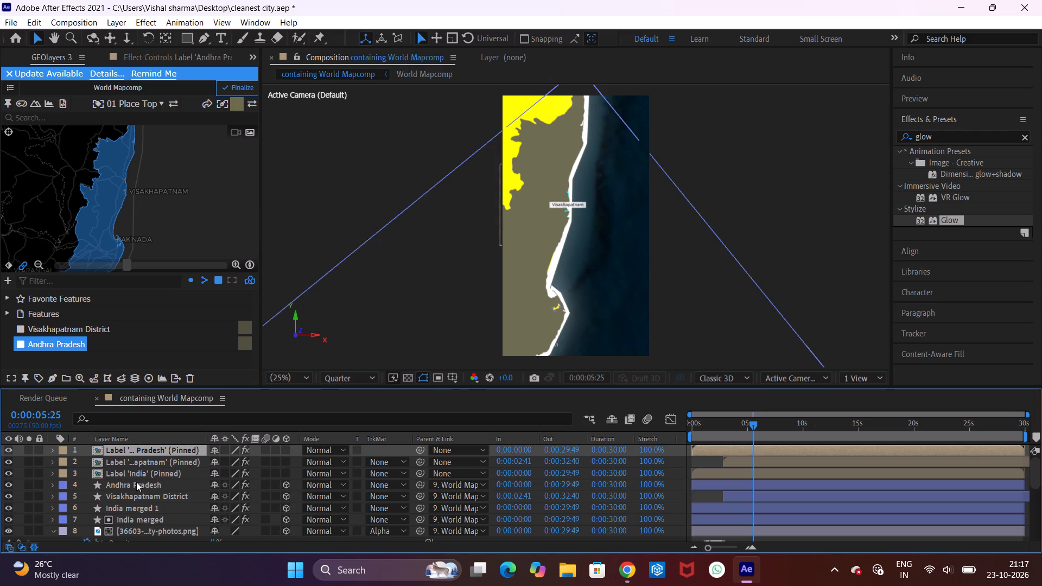
ctrl+click(136, 484)
drag(727, 448, 811, 450)
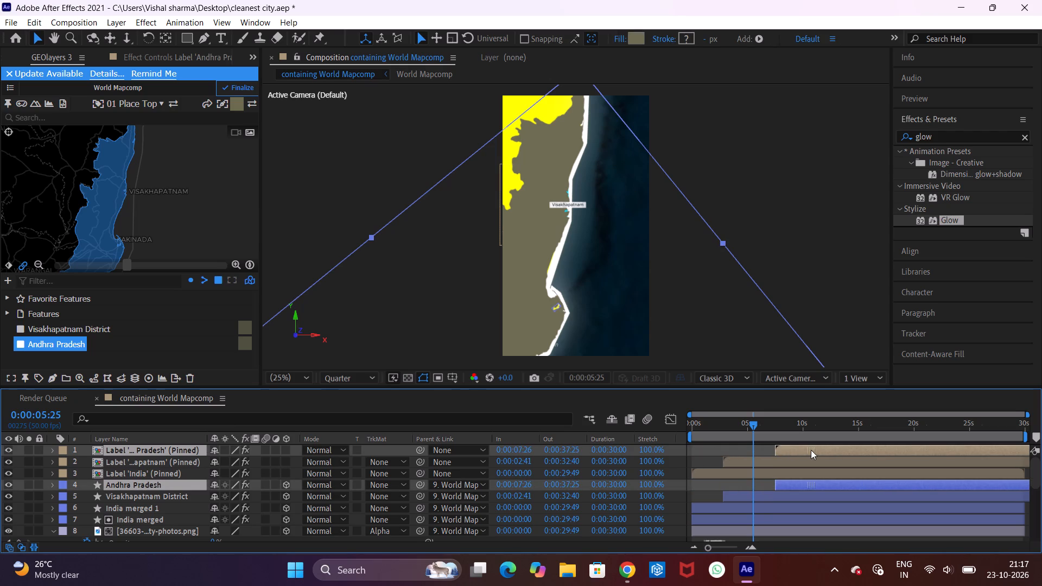
drag(811, 450, 786, 444)
Play back from just before the Andhra Pradesh highlight to check when it appears.
drag(742, 431, 737, 430)
key(space)
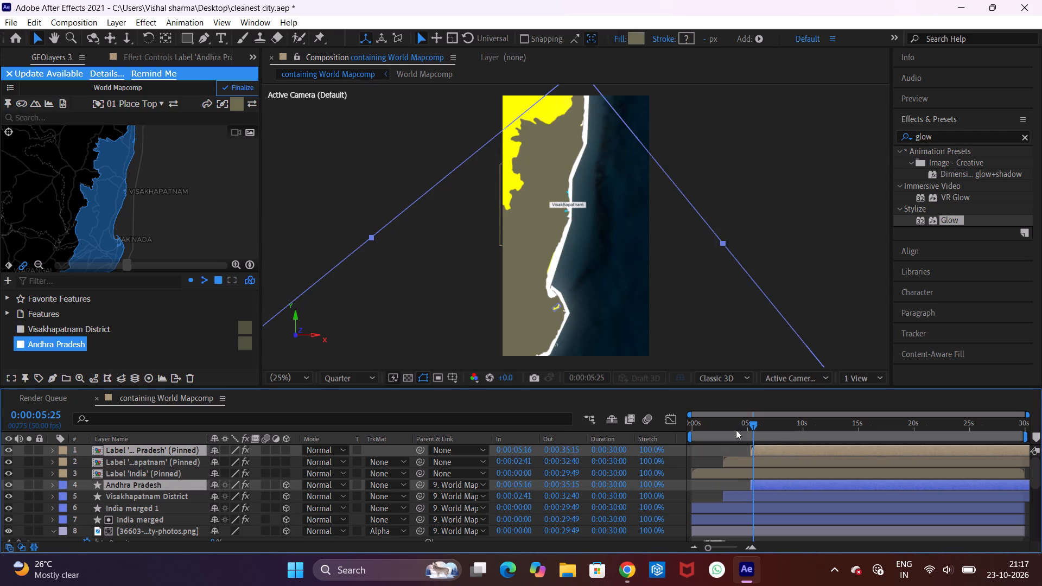
key(space)
drag(735, 430, 730, 428)
key(space)
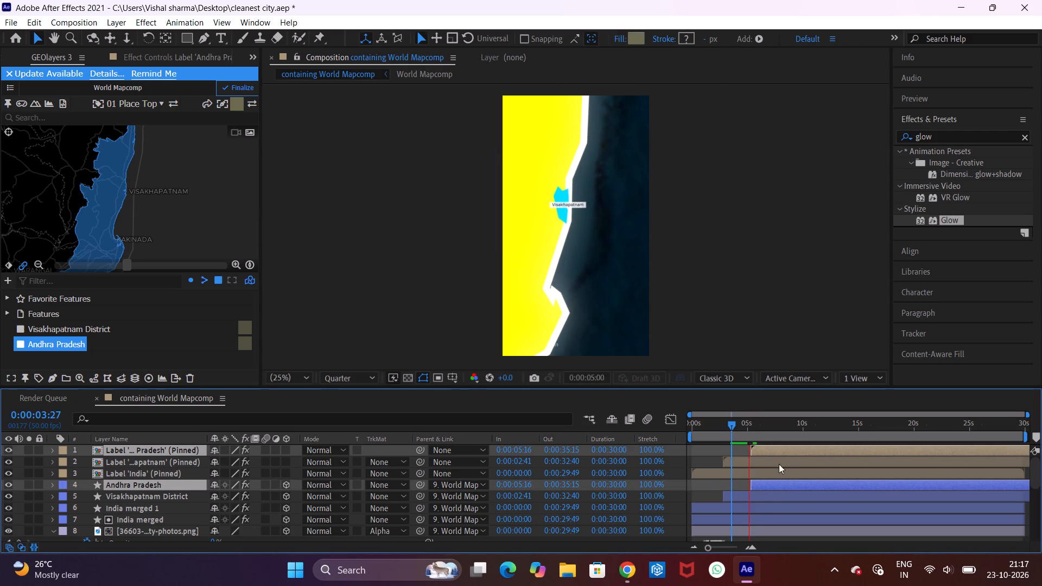
key(space)
Move the Andhra Pradesh shape layer's start to 0:00:04:42 and its label layer's start to 0:00:04:45.
click(774, 505)
click(767, 481)
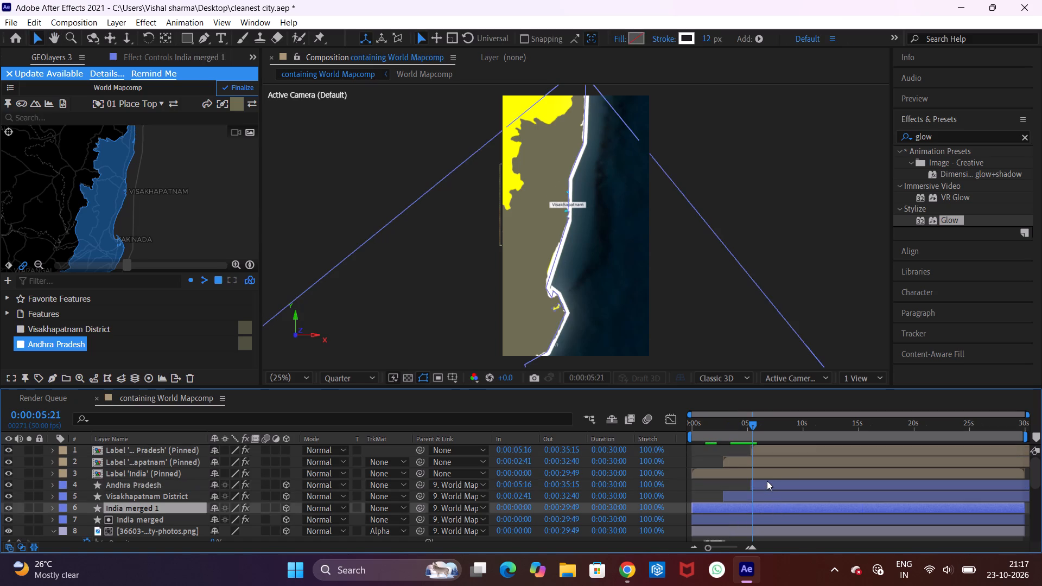
drag(767, 481, 761, 480)
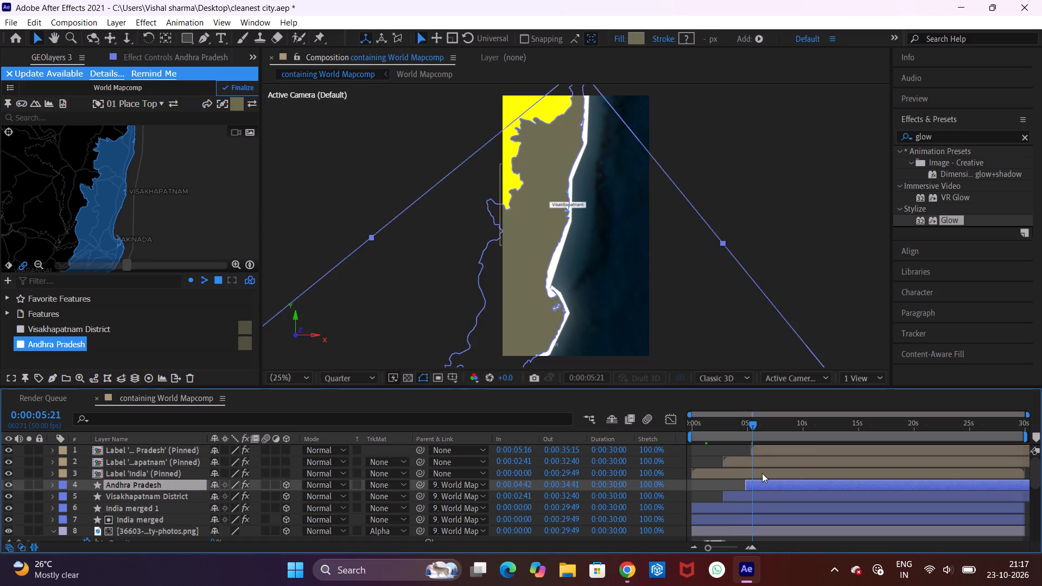
click(760, 451)
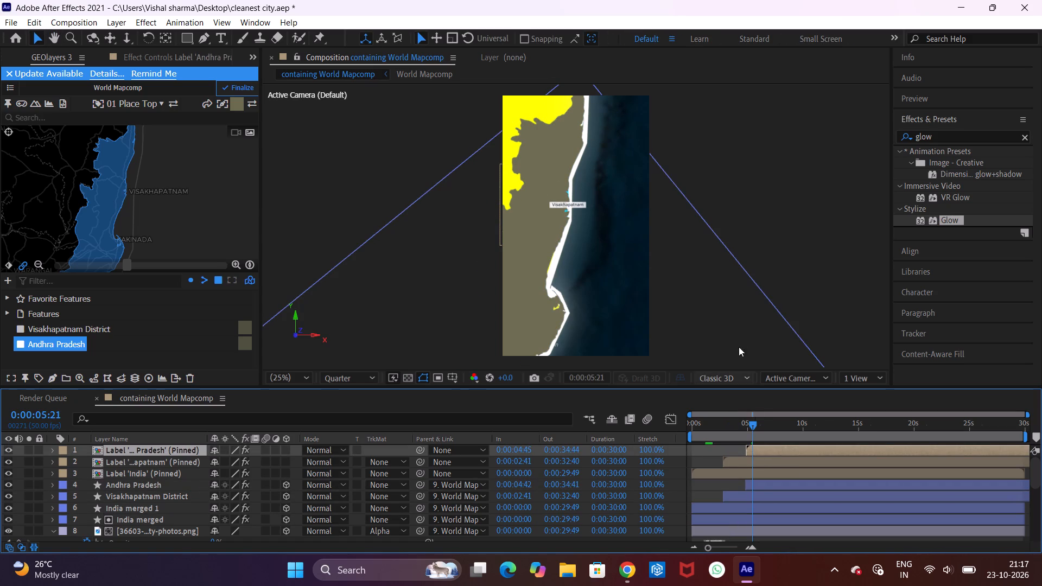
Set the Andhra Pradesh shape layer's fill colour to bright green, 07E480.
click(757, 480)
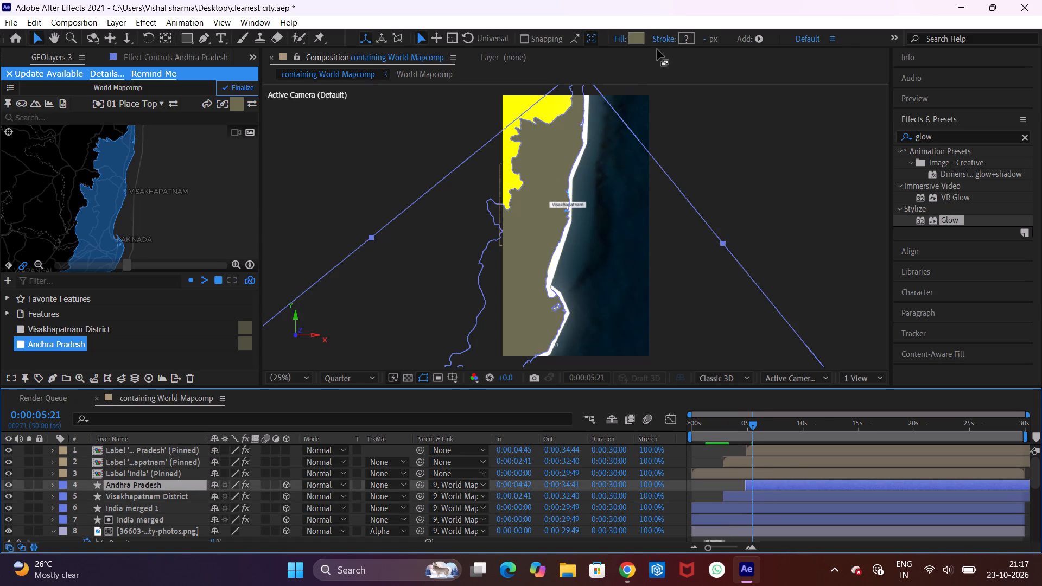
click(641, 34)
click(559, 189)
click(568, 168)
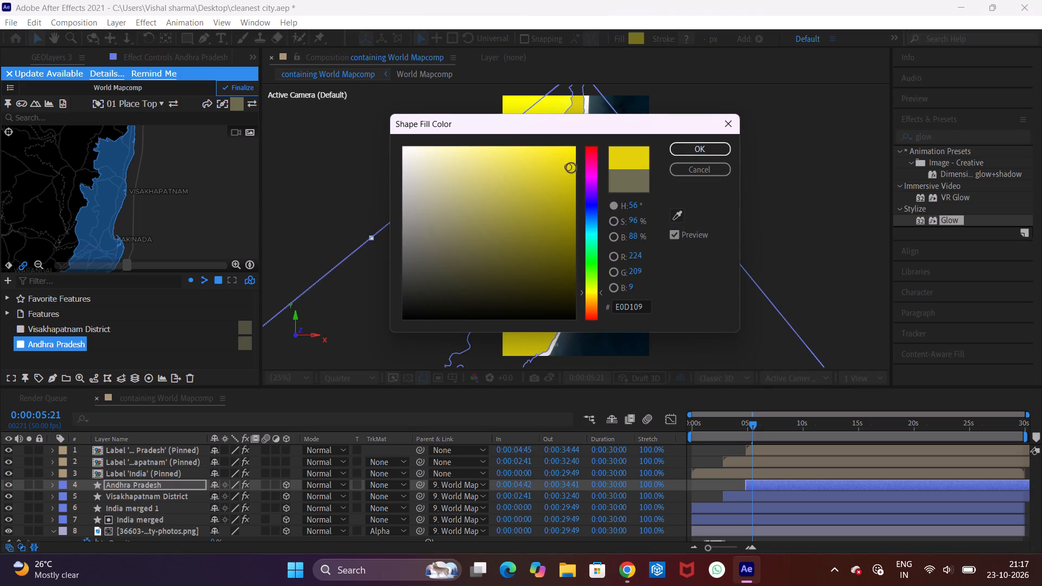
click(595, 246)
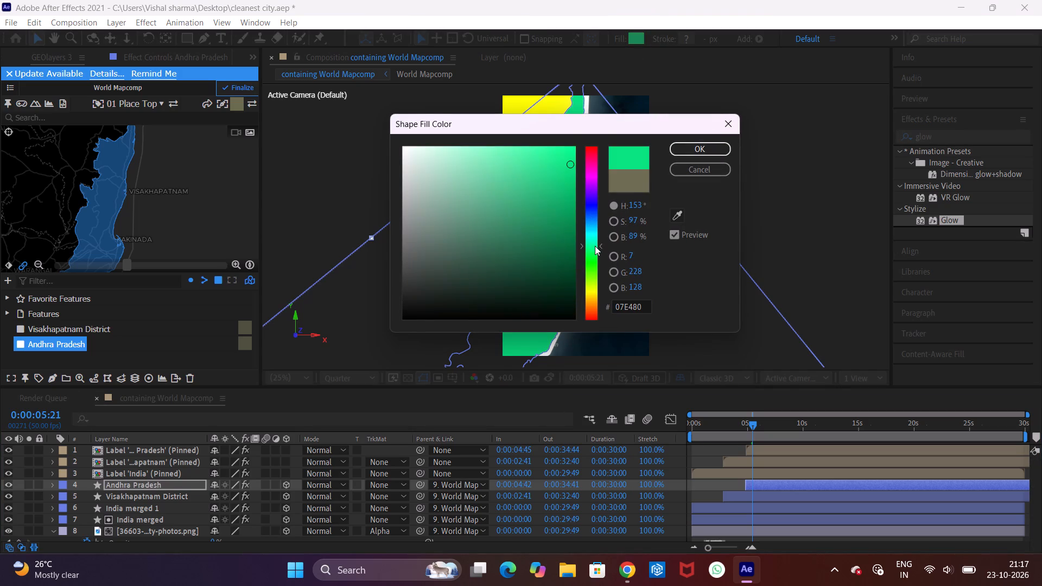
drag(577, 175, 631, 133)
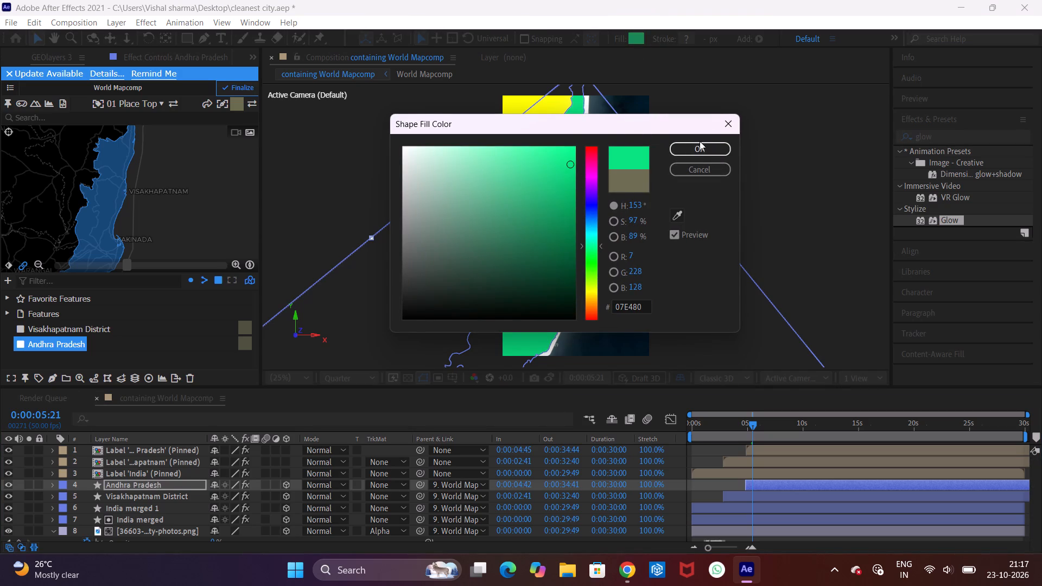
click(703, 148)
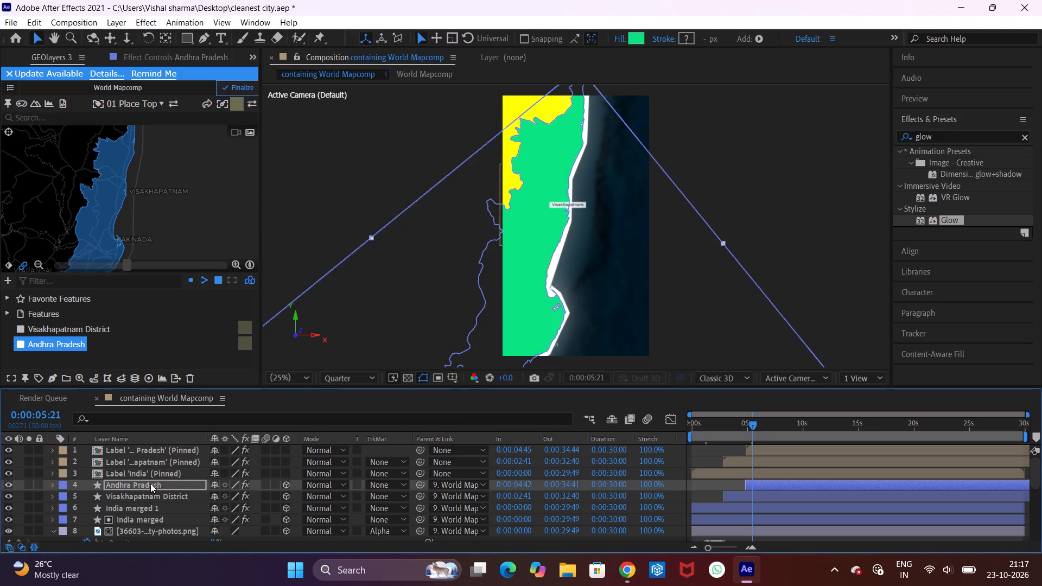
Move the Andhra Pradesh shape layer below the Visakhapatnam District layer in the layer stack.
drag(150, 483, 149, 497)
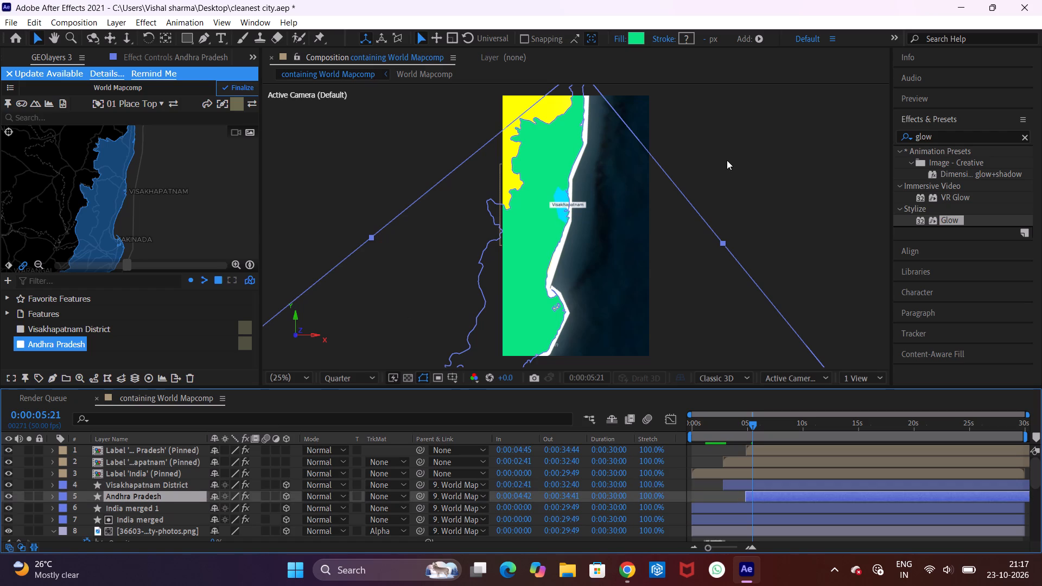
click(727, 160)
Play back the zoom into Visakhapatnam from about 0:00:02:28 and 0:00:03:39 to check the Andhra Pradesh highlight's timing.
click(721, 424)
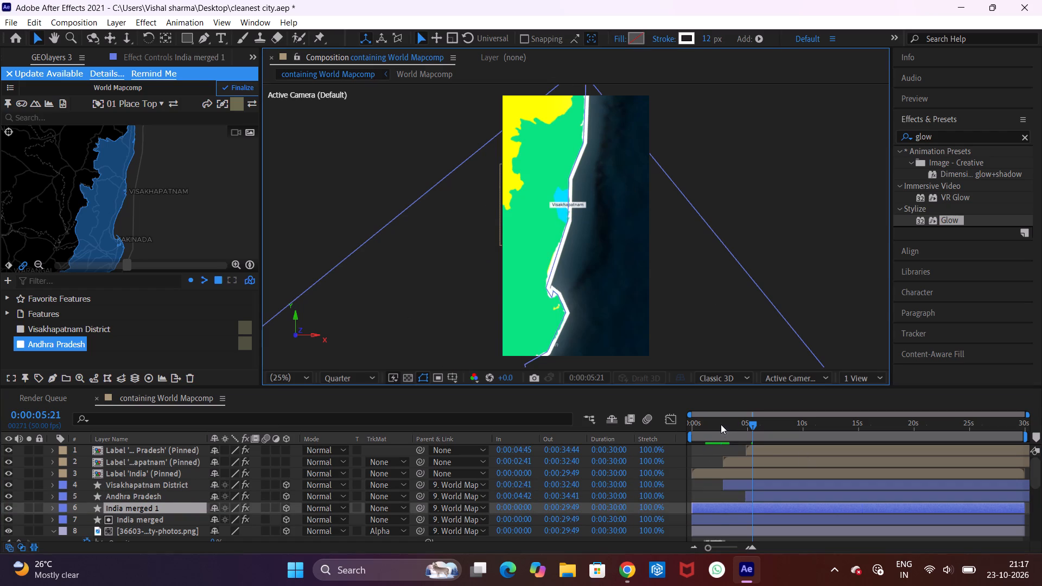
key(space)
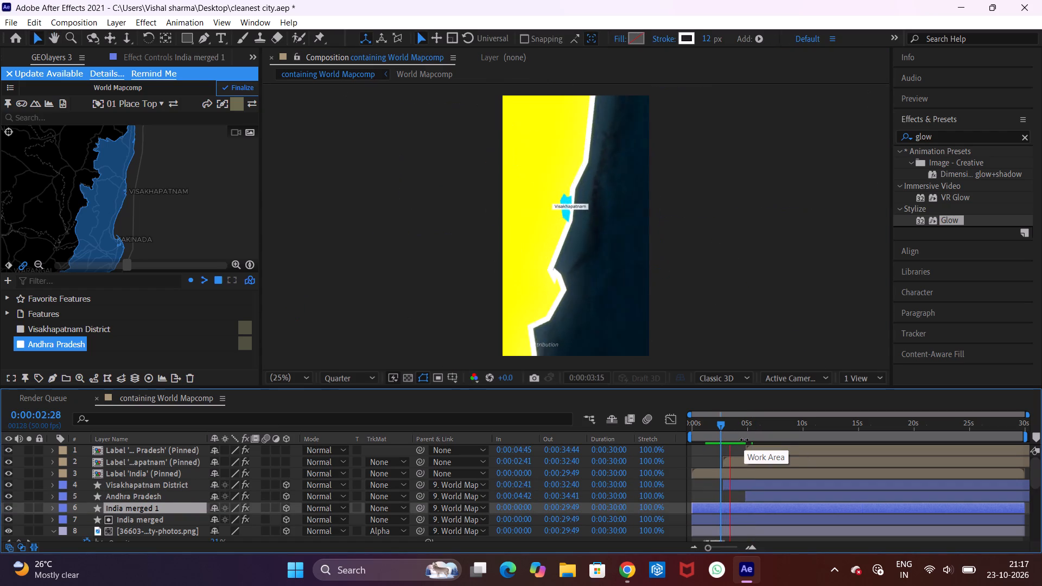
key(space)
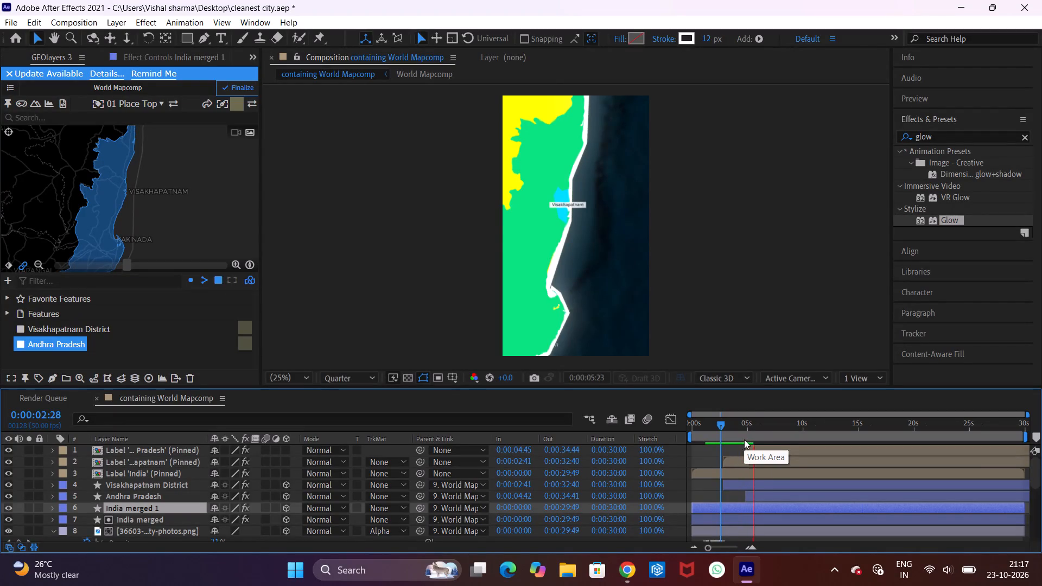
click(734, 430)
key(space)
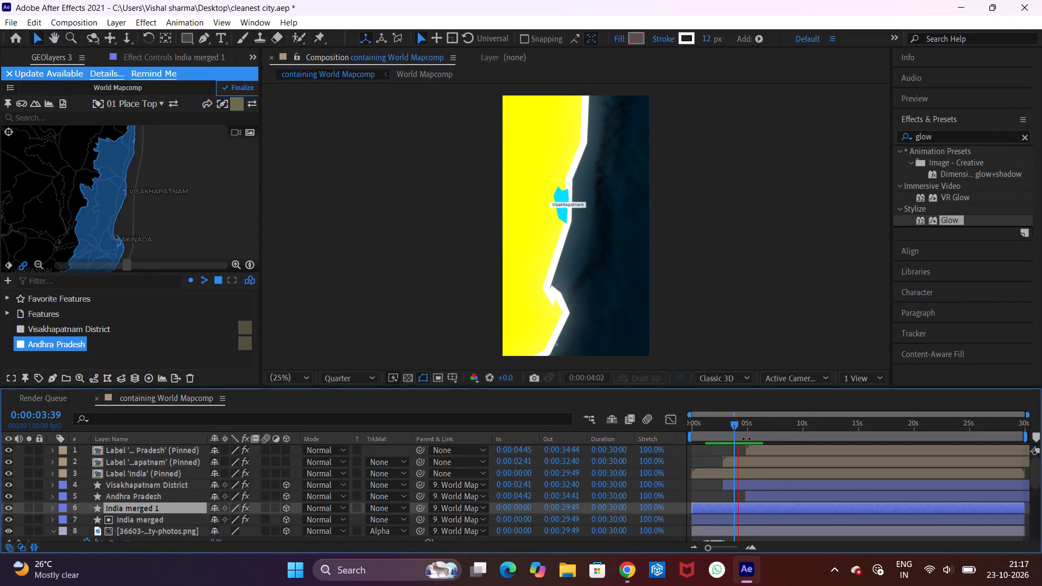
key(space)
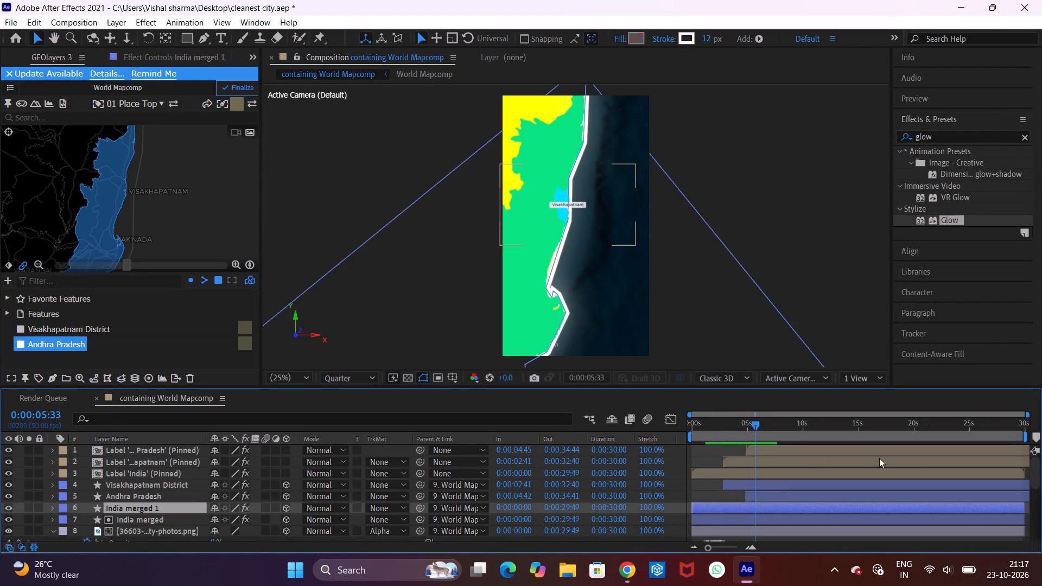
Keyframe a zoomed-out map view at 0:00:05:33 framing all of Andhra Pradesh, with zoom 6.43, longitude about 80.2° and bearing about -25.6°.
drag(1037, 470, 1040, 551)
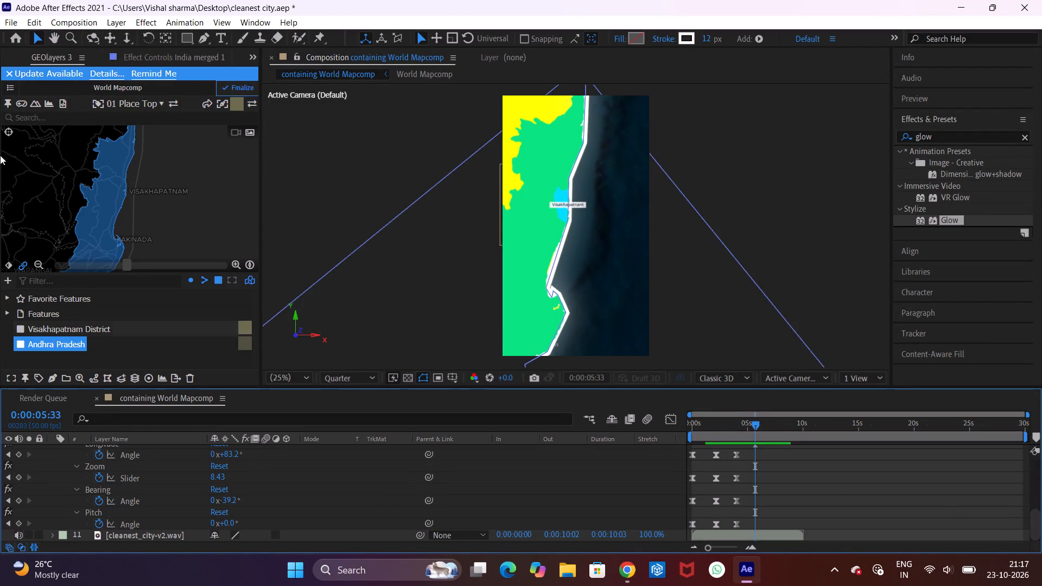
click(37, 266)
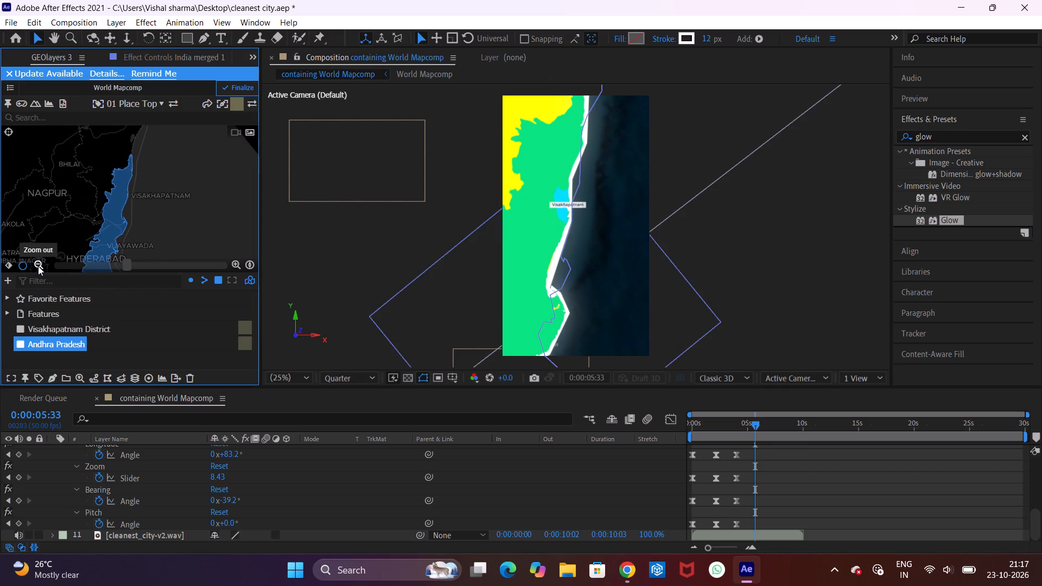
click(38, 266)
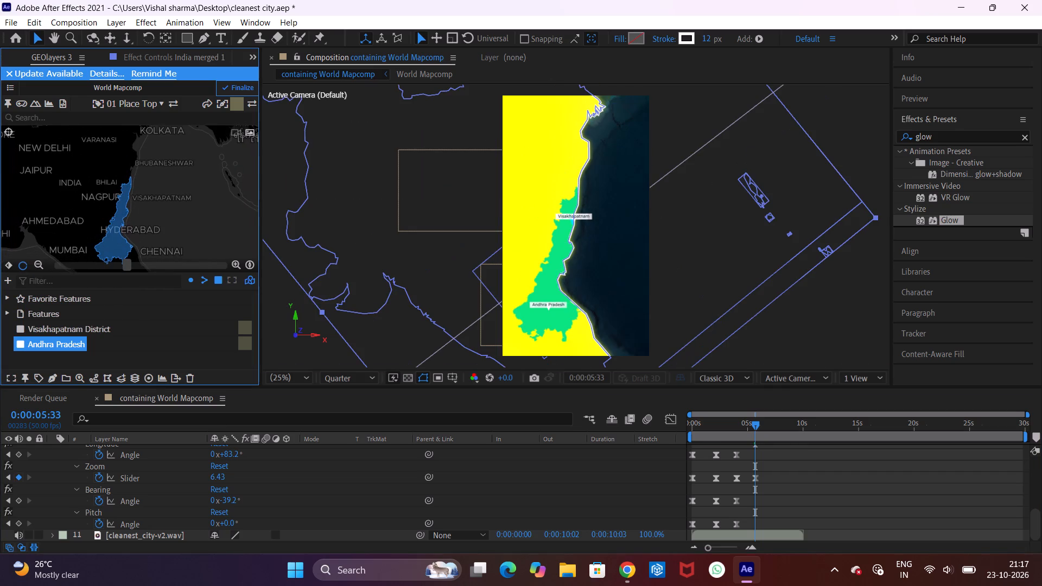
drag(120, 224, 150, 191)
click(146, 195)
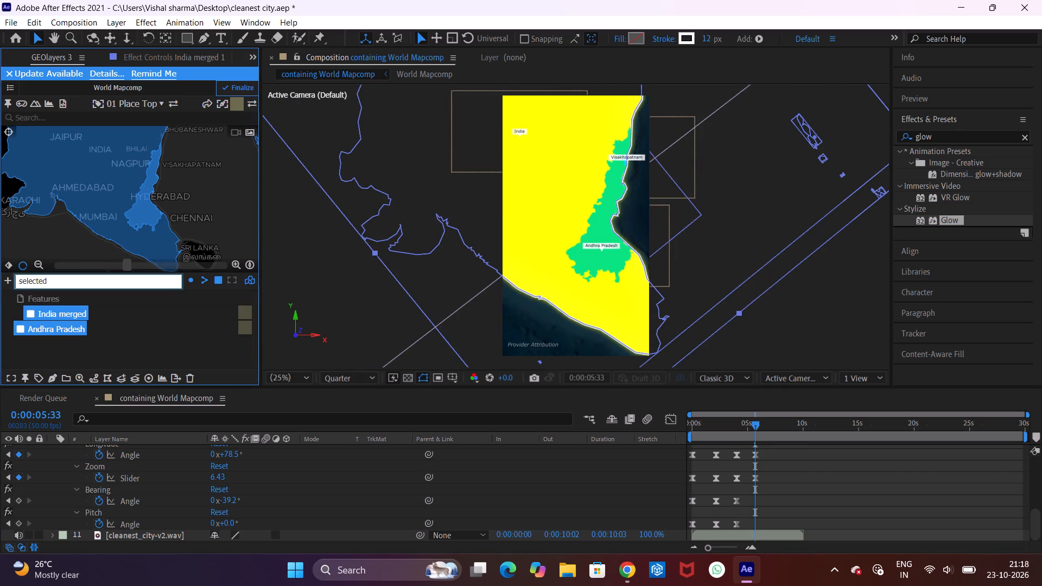
drag(162, 205, 148, 203)
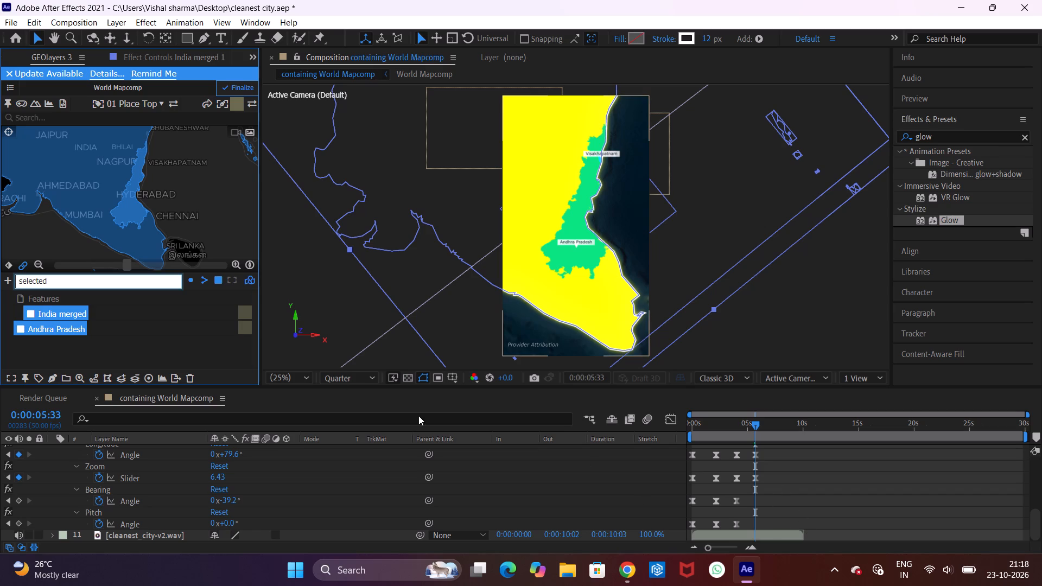
ctrl+drag(162, 207, 150, 206)
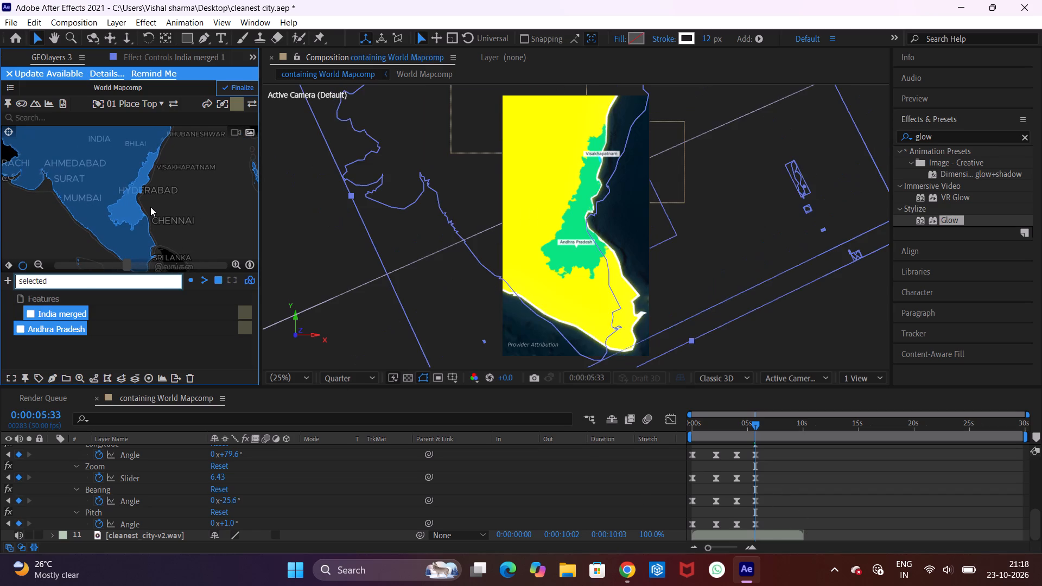
drag(161, 203, 155, 203)
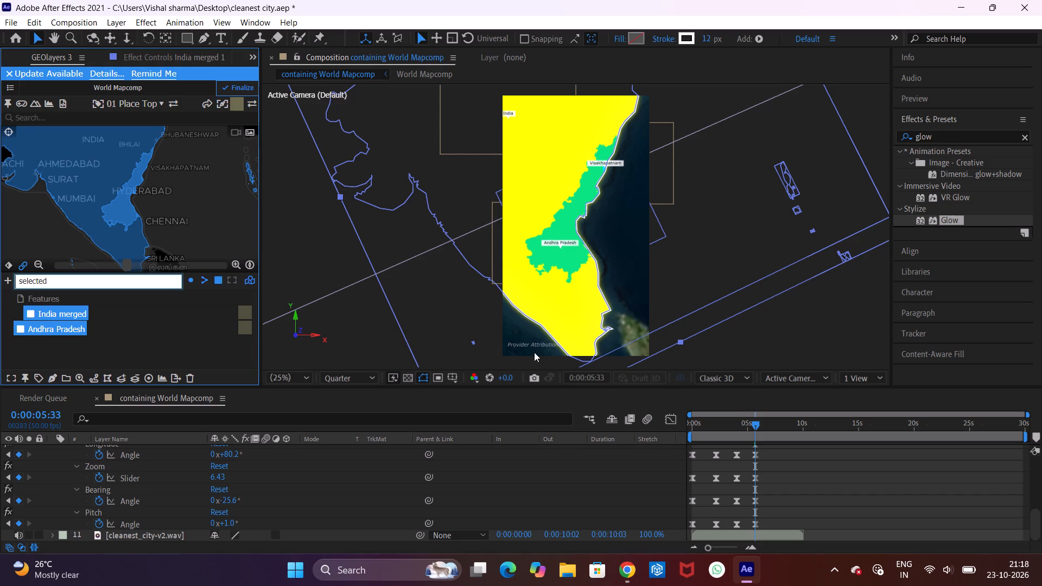
Play back the zoom-out from Visakhapatnam to Andhra Pradesh and the hold after it to check the timing.
drag(742, 428, 733, 424)
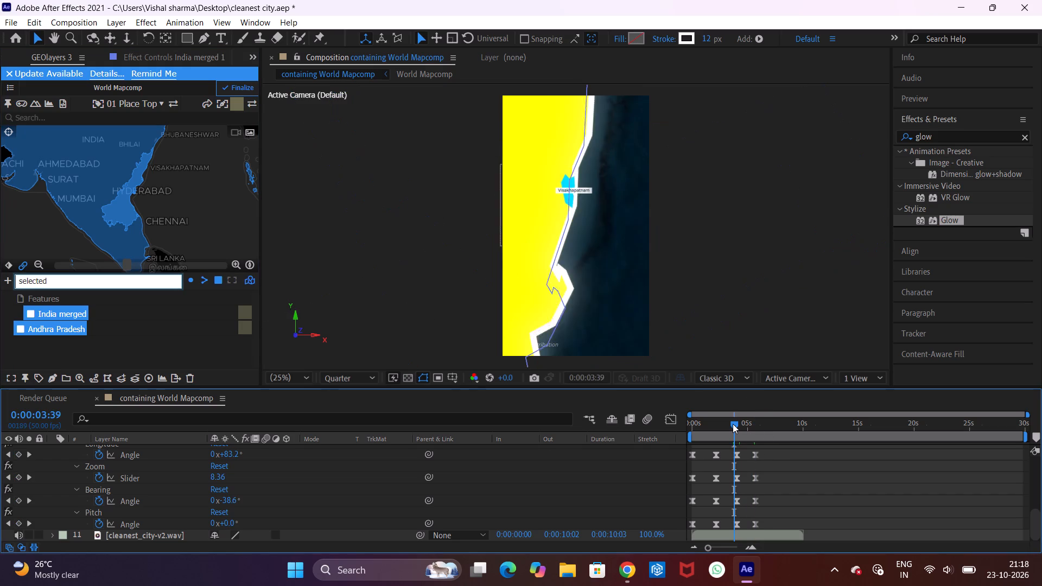
key(space)
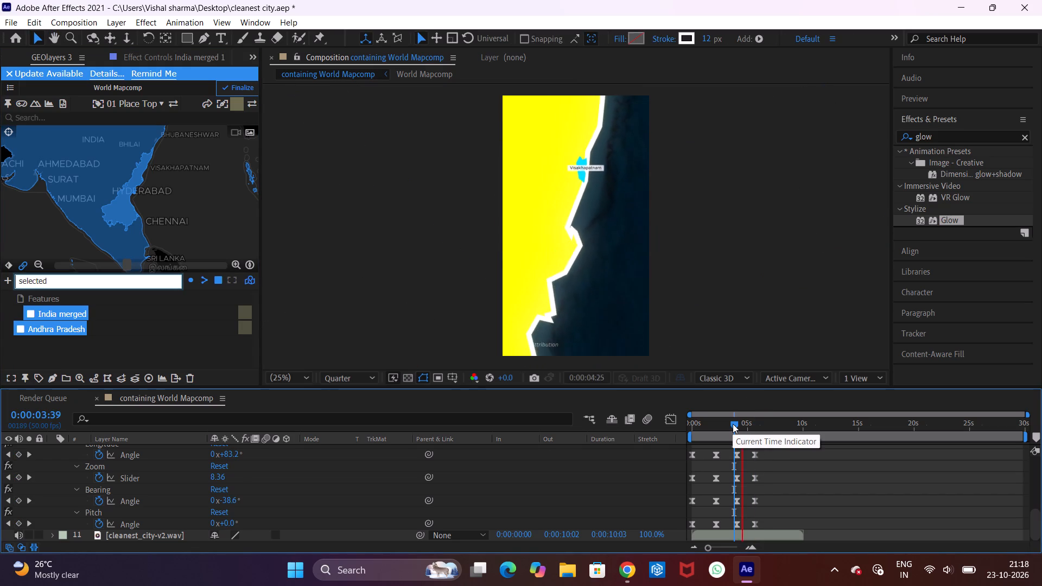
key(space)
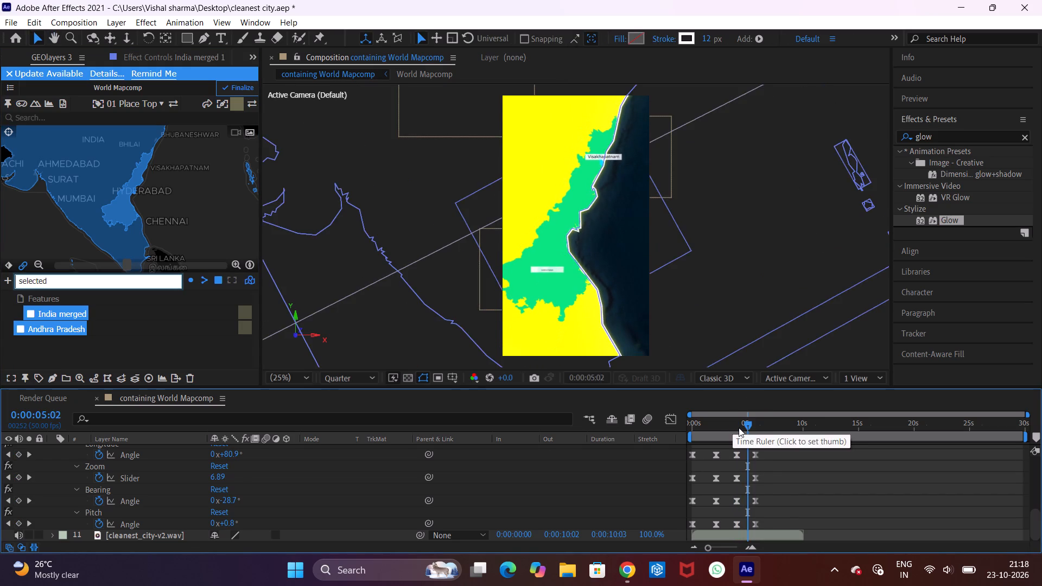
click(739, 429)
key(space)
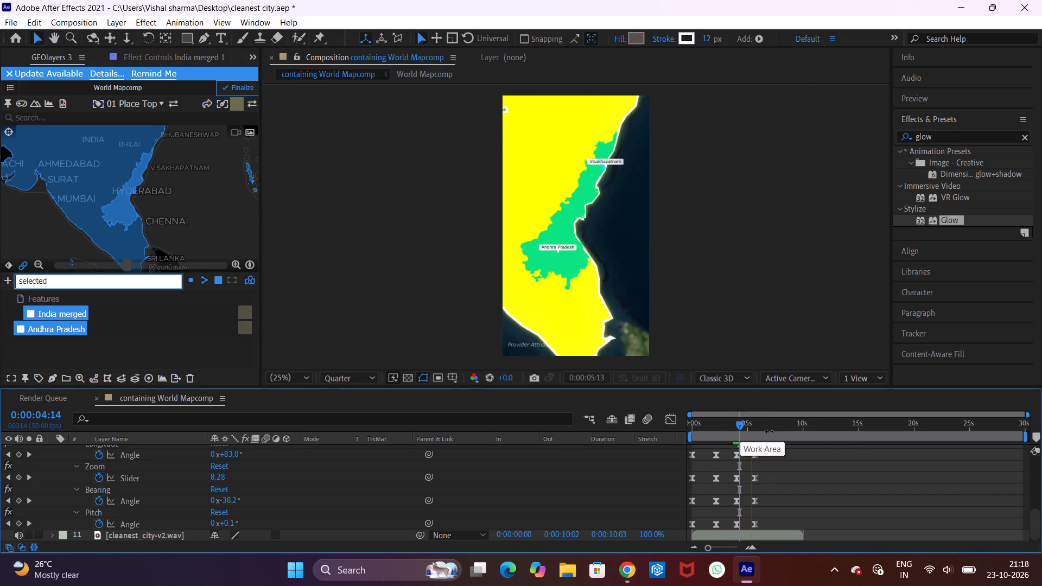
key(space)
drag(747, 428, 741, 426)
key(space)
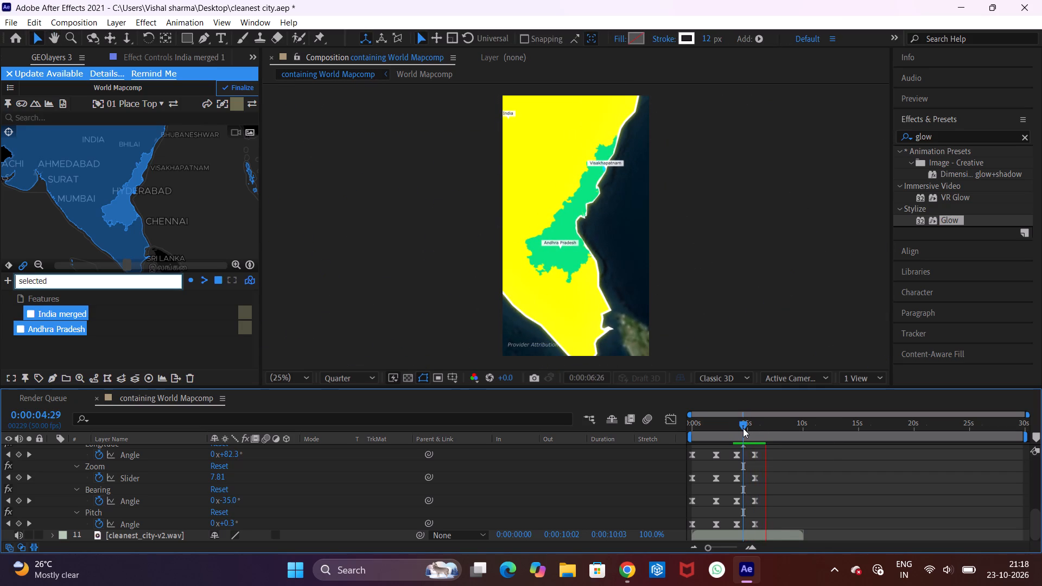
key(space)
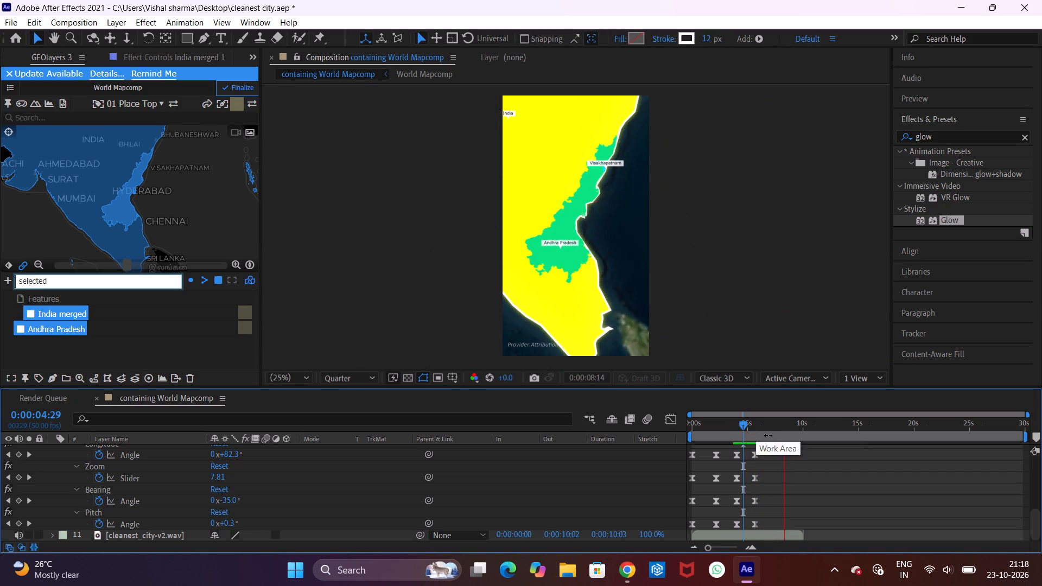
click(760, 436)
click(760, 426)
key(space)
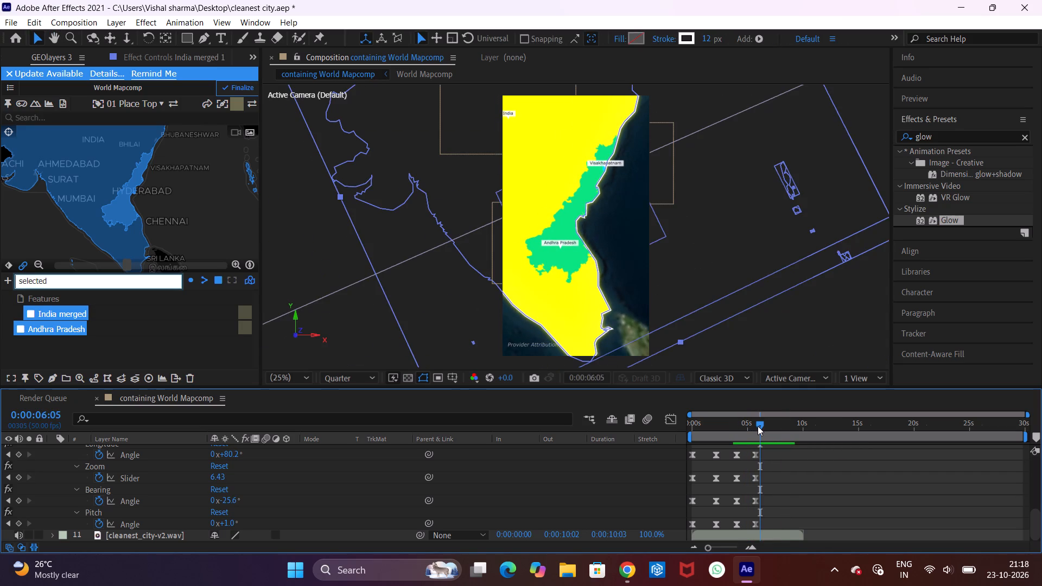
key(space)
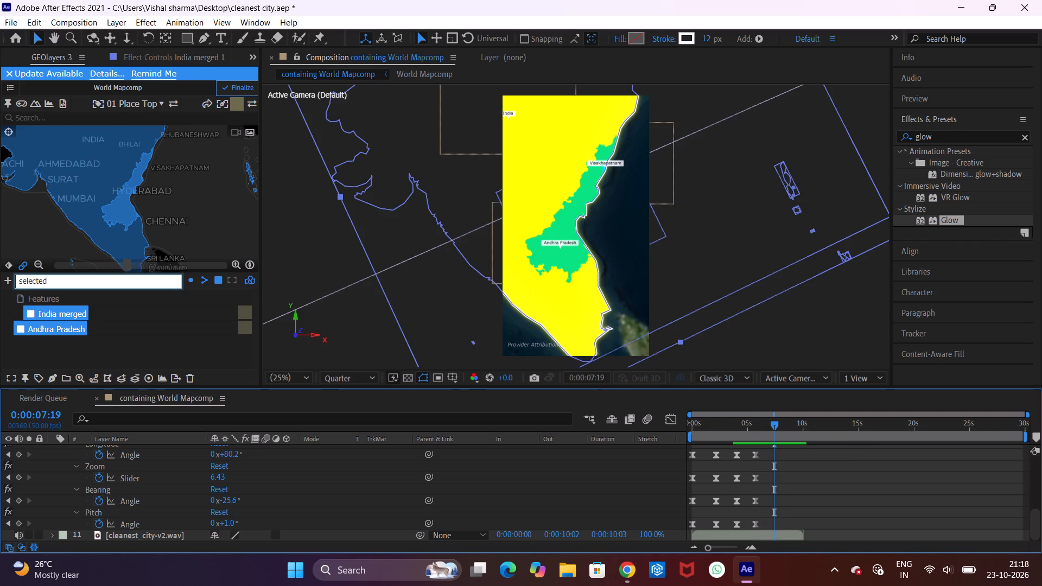
Search the map for "surat", add the administrative Surat result as a feature, and draw it as a shape layer.
click(120, 117)
text(surat)
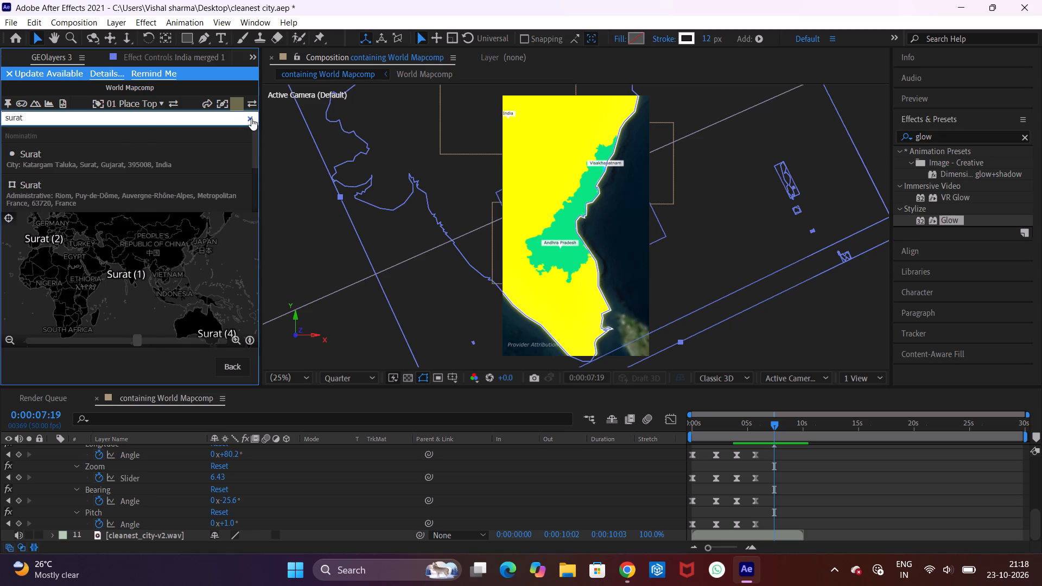
click(94, 182)
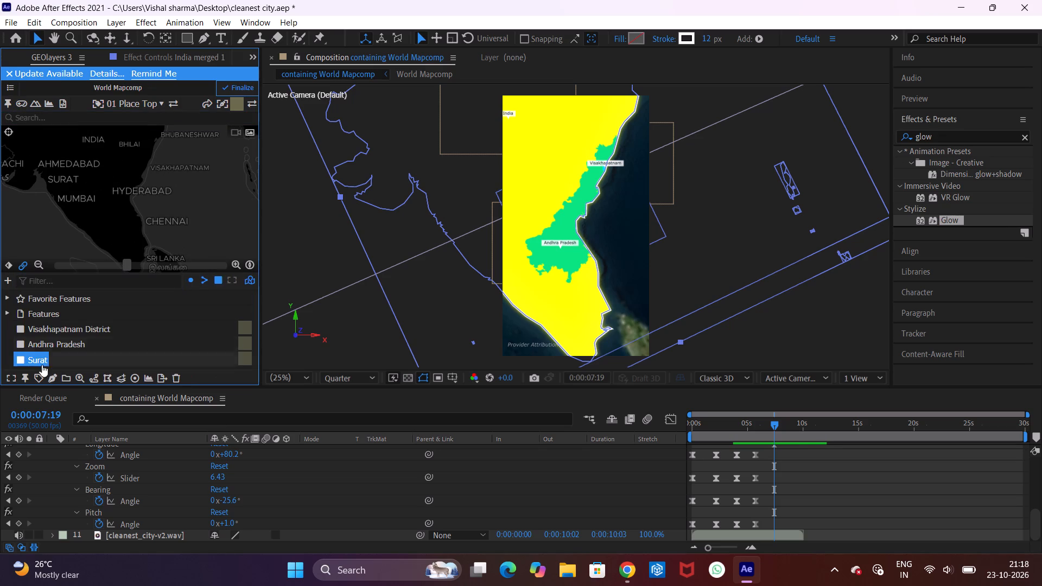
click(57, 376)
click(72, 343)
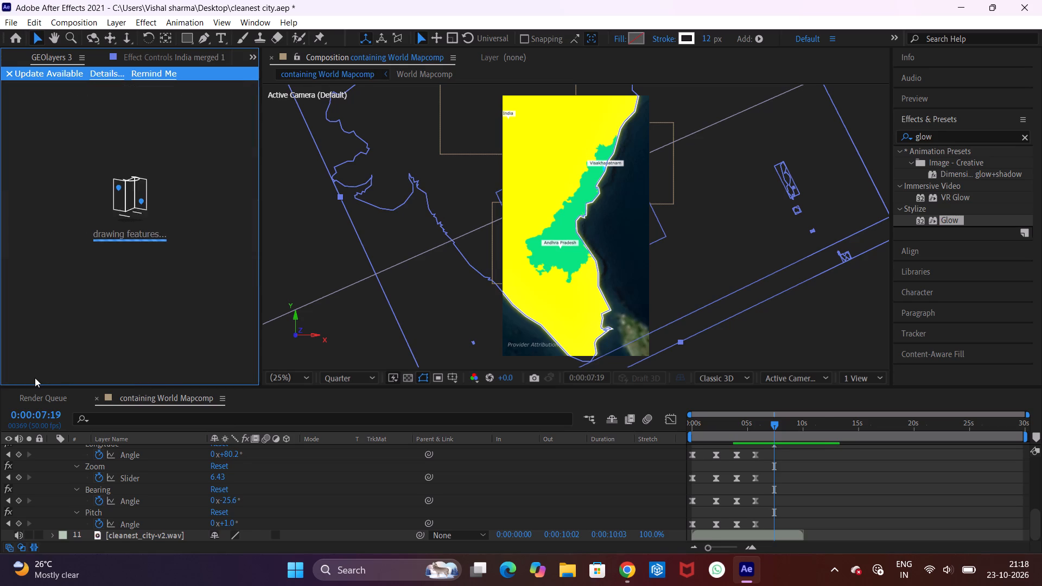
Add a label for the Surat feature.
click(39, 377)
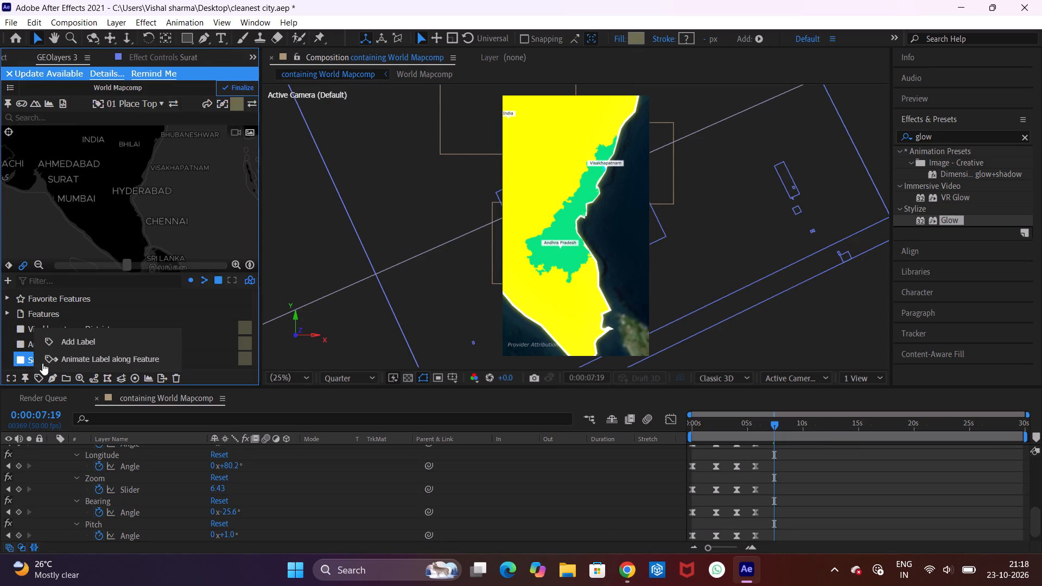
click(73, 335)
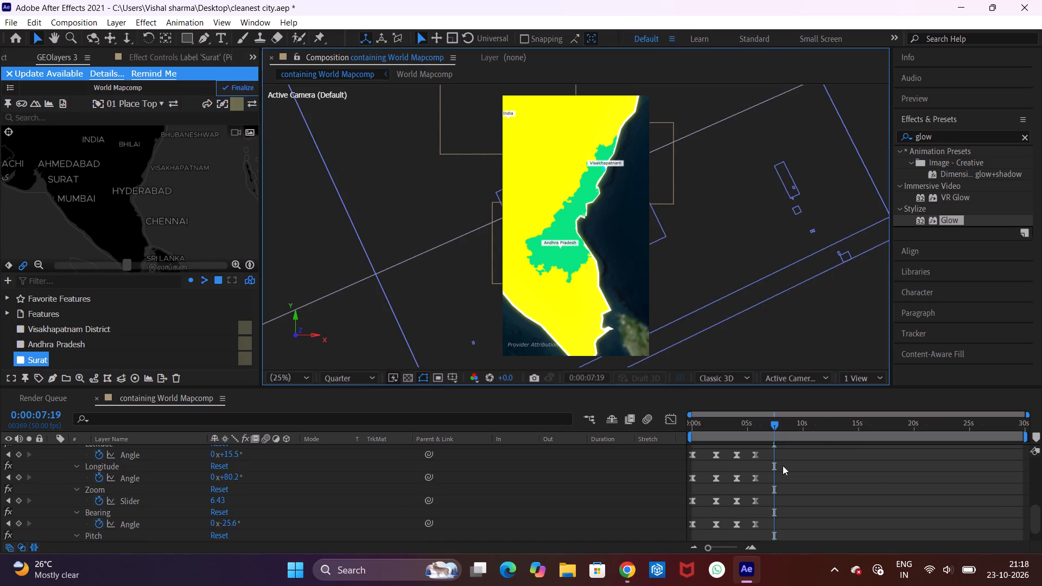
Move the start of both the Surat shape layer and its label layer to 0:00:06:18.
drag(1033, 511, 1026, 461)
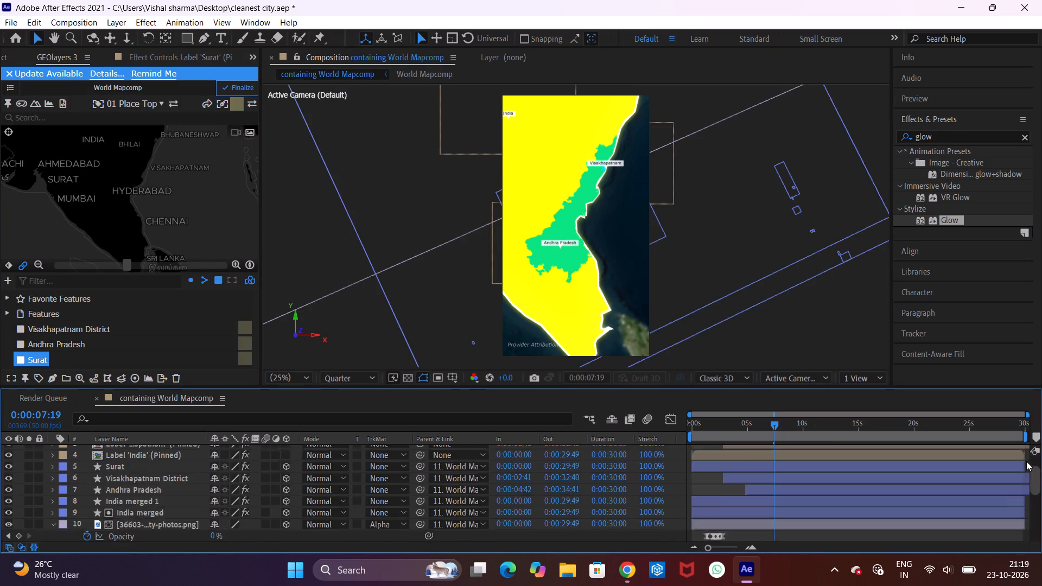
drag(1026, 461, 1021, 445)
click(129, 500)
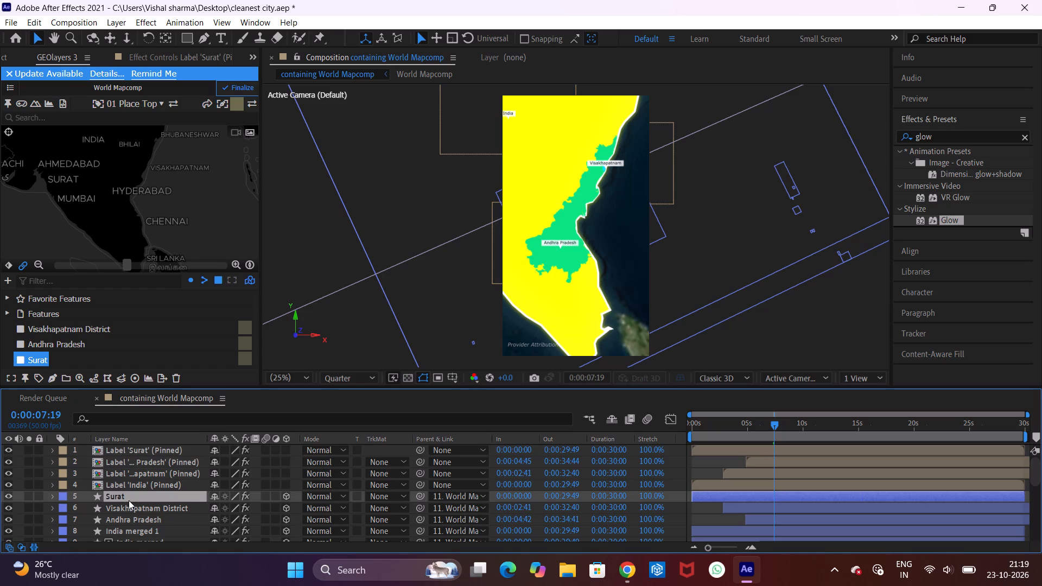
ctrl+click(129, 453)
drag(738, 446, 757, 445)
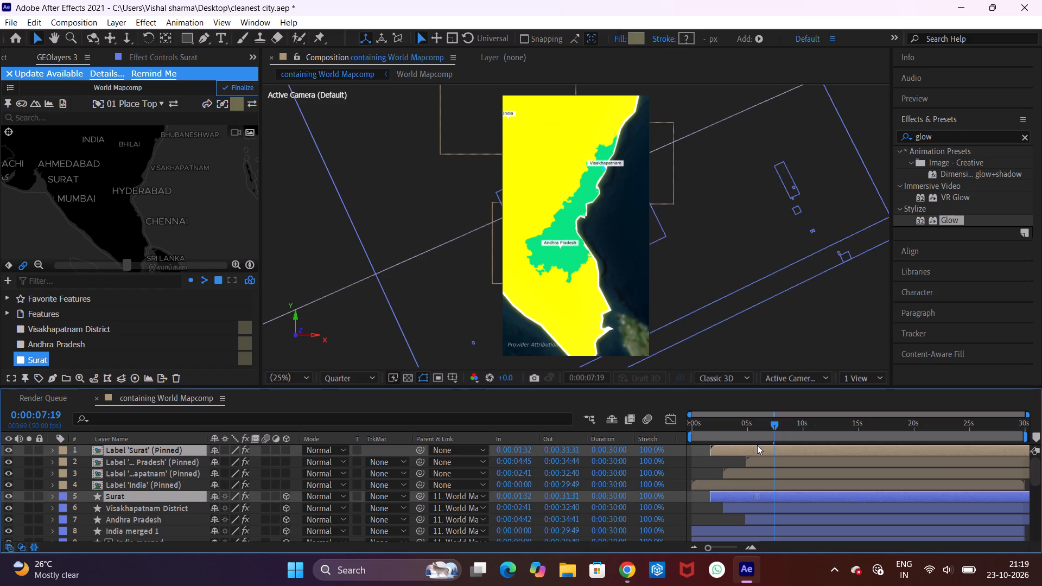
drag(757, 445, 808, 454)
Play back the hold after the Andhra Pradesh zoom-out, from about 0:00:05 to 0:00:07, to judge the Surat timing.
drag(758, 425, 751, 422)
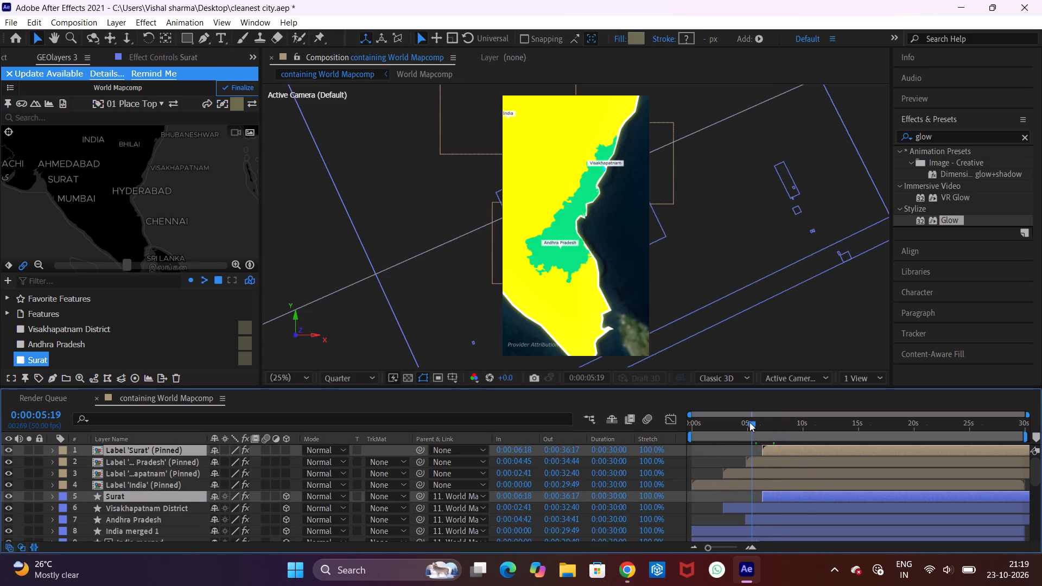
key(space)
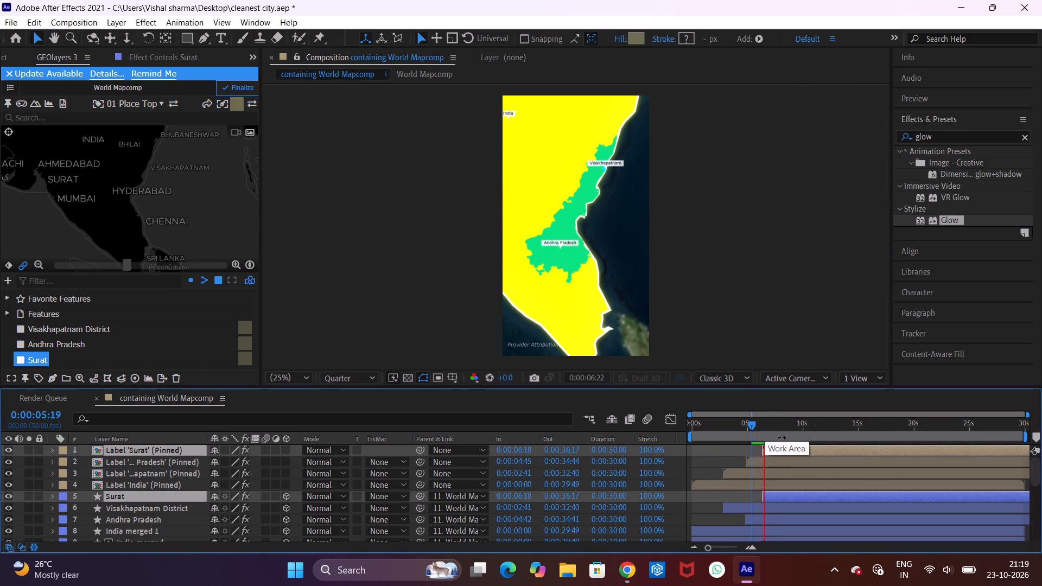
key(space)
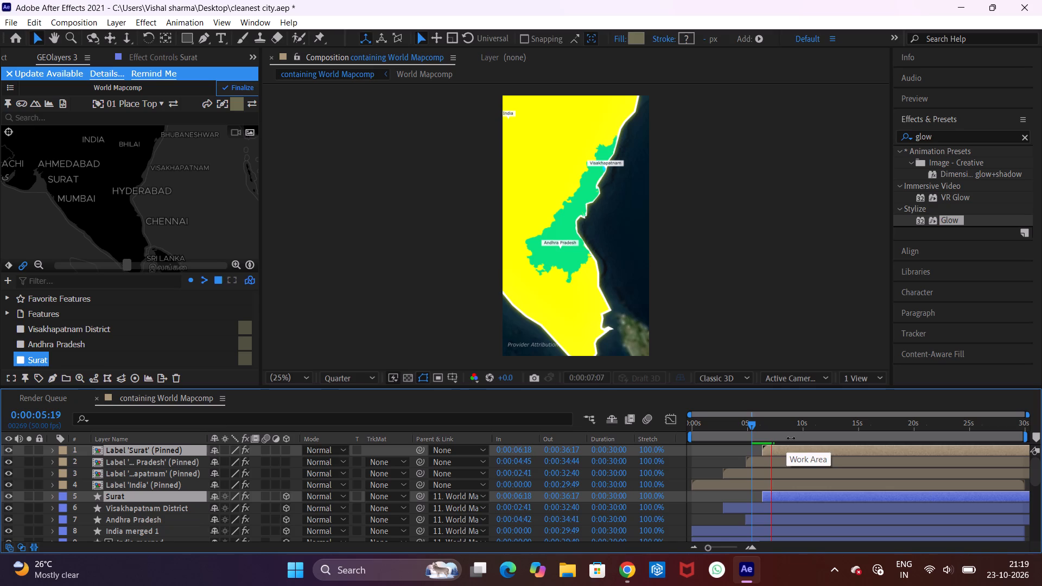
key(space)
click(761, 431)
click(755, 423)
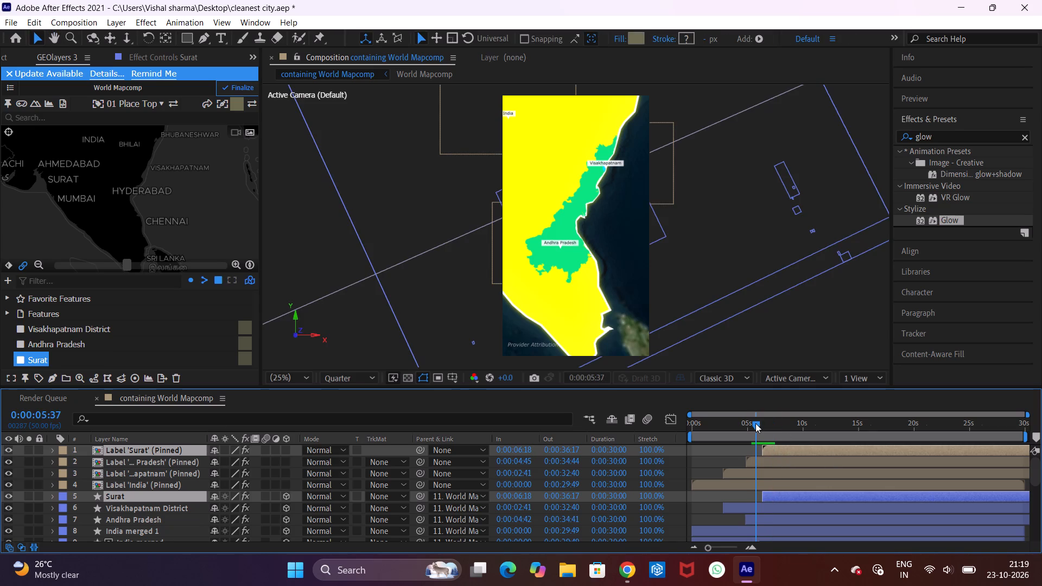
key(space)
key(space)
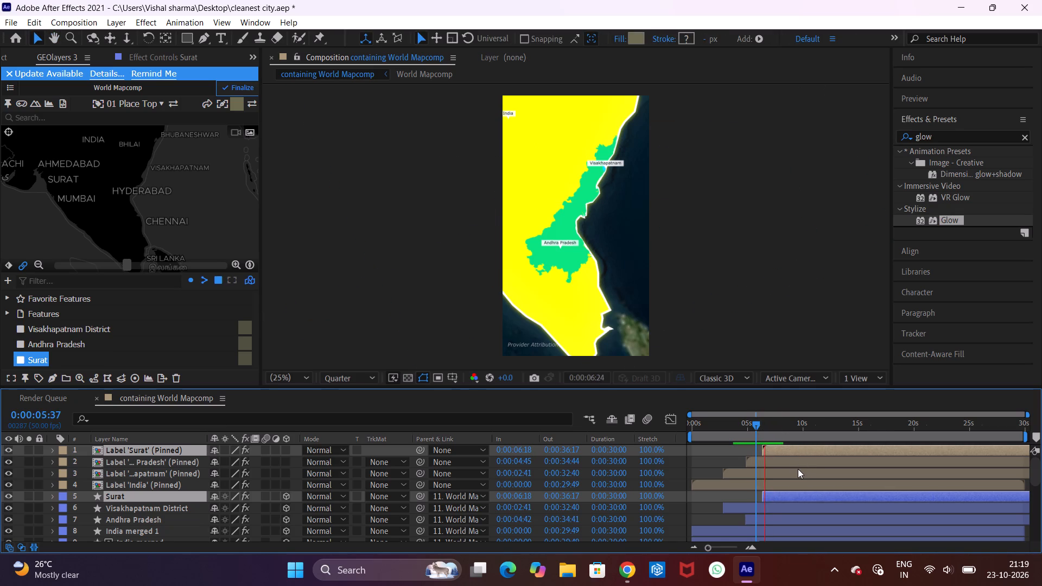
key(space)
click(744, 421)
key(space)
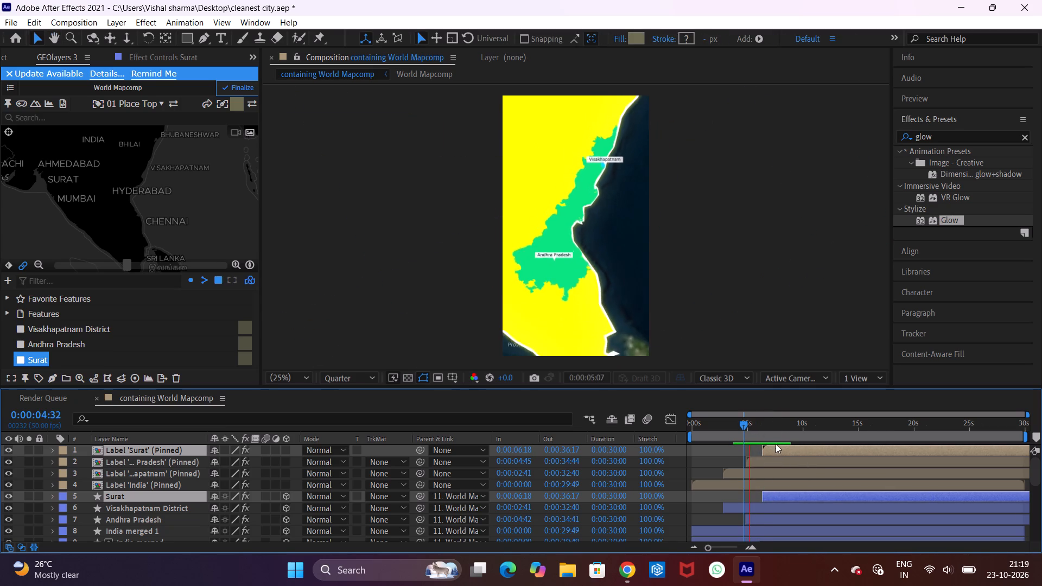
key(space)
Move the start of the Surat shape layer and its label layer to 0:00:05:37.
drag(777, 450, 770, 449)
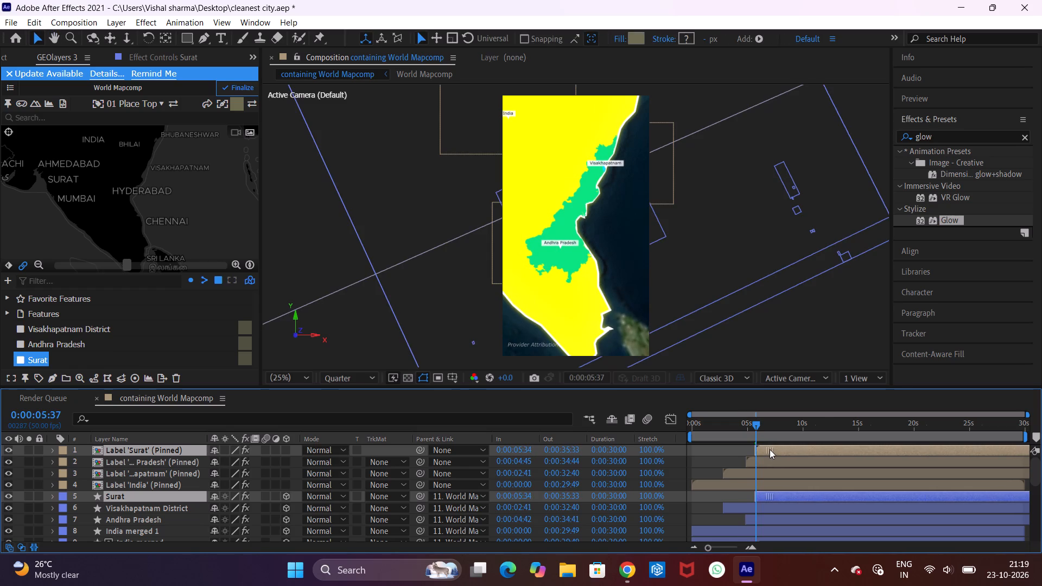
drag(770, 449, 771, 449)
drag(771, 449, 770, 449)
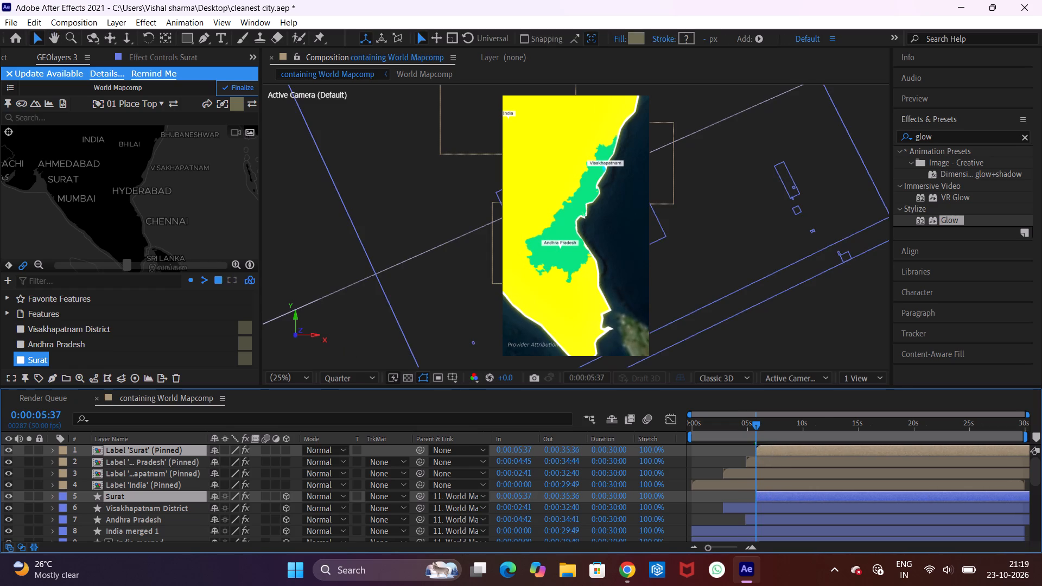
At 0:00:06:21, keyframe the map view over Surat, with longitude about 73.2° and zoom 8.43.
key(space)
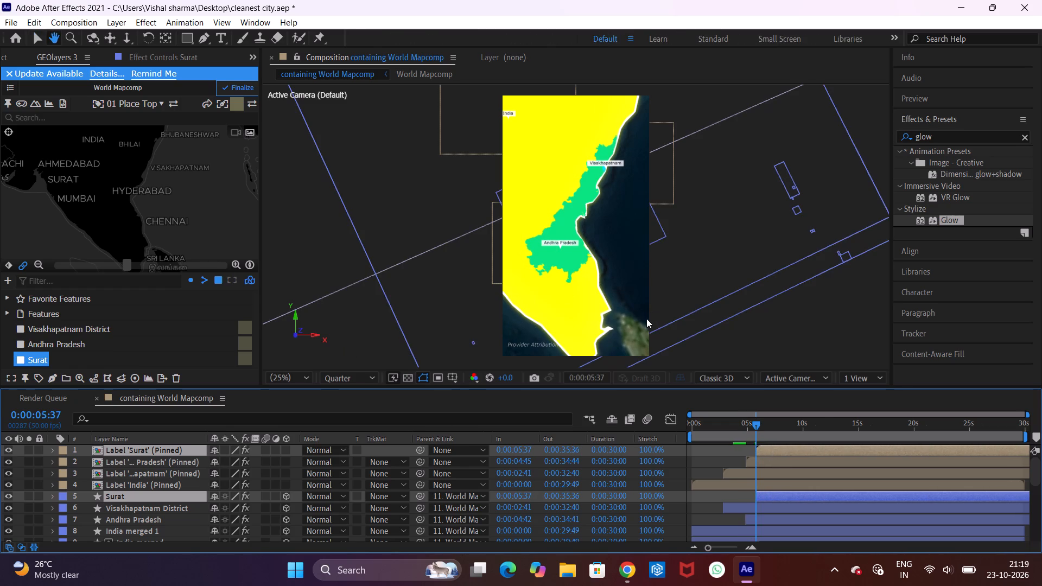
key(space)
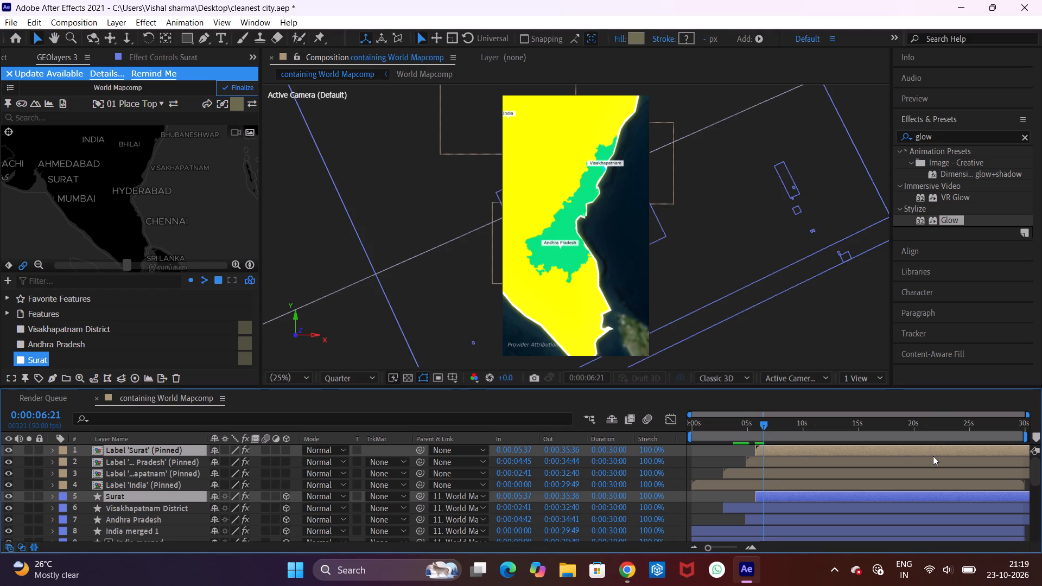
click(1040, 468)
drag(1038, 470, 1041, 542)
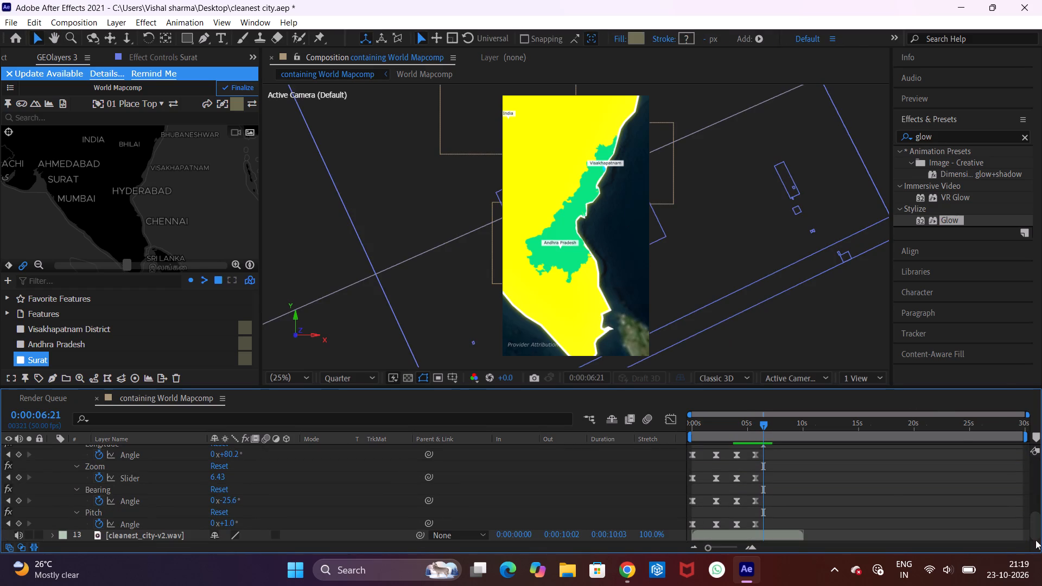
drag(98, 198, 211, 228)
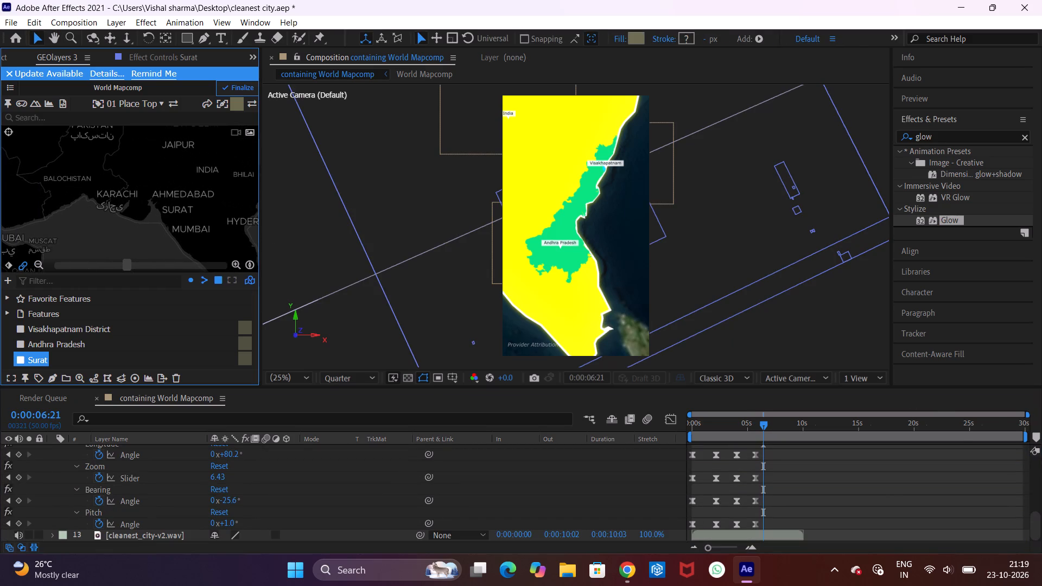
drag(211, 228, 201, 221)
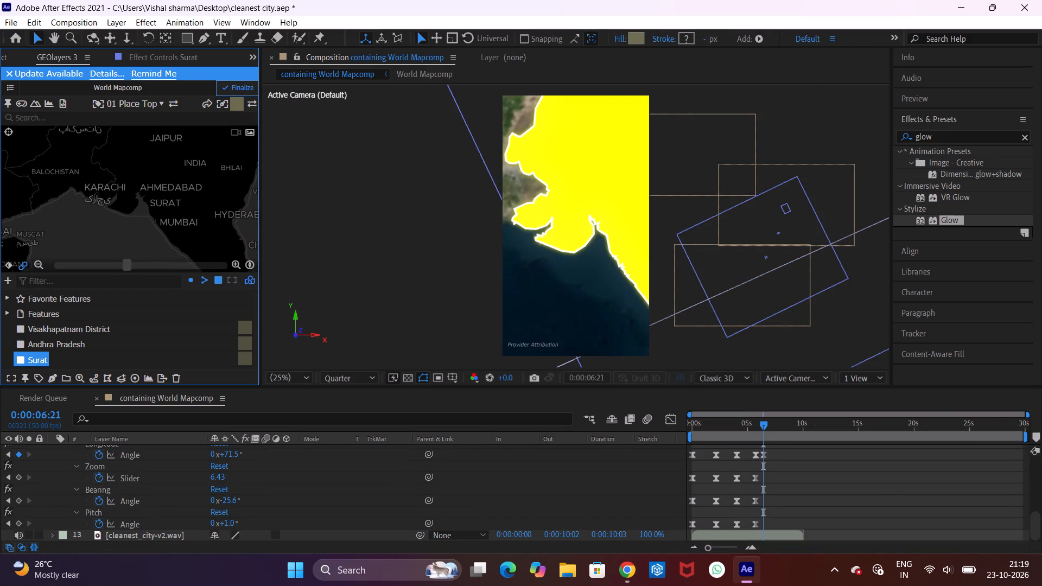
drag(190, 217, 182, 215)
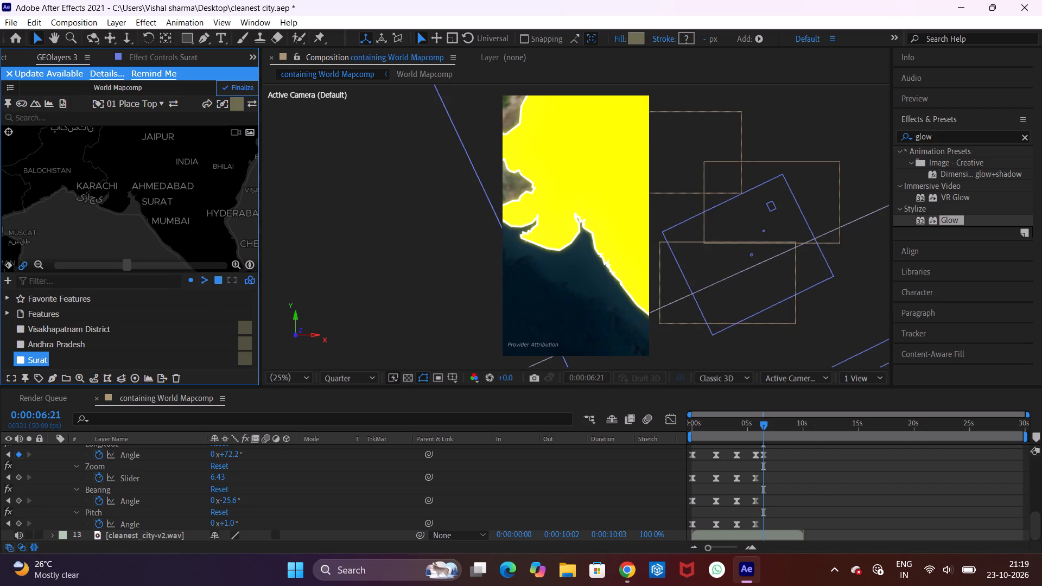
double_click(238, 265)
drag(183, 223, 174, 222)
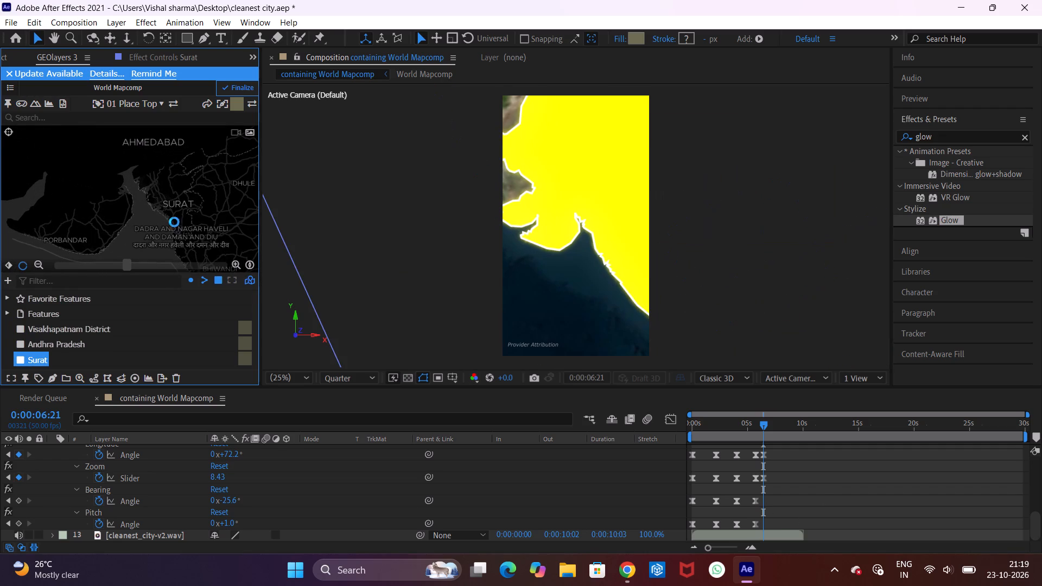
drag(174, 222, 159, 218)
drag(158, 218, 157, 215)
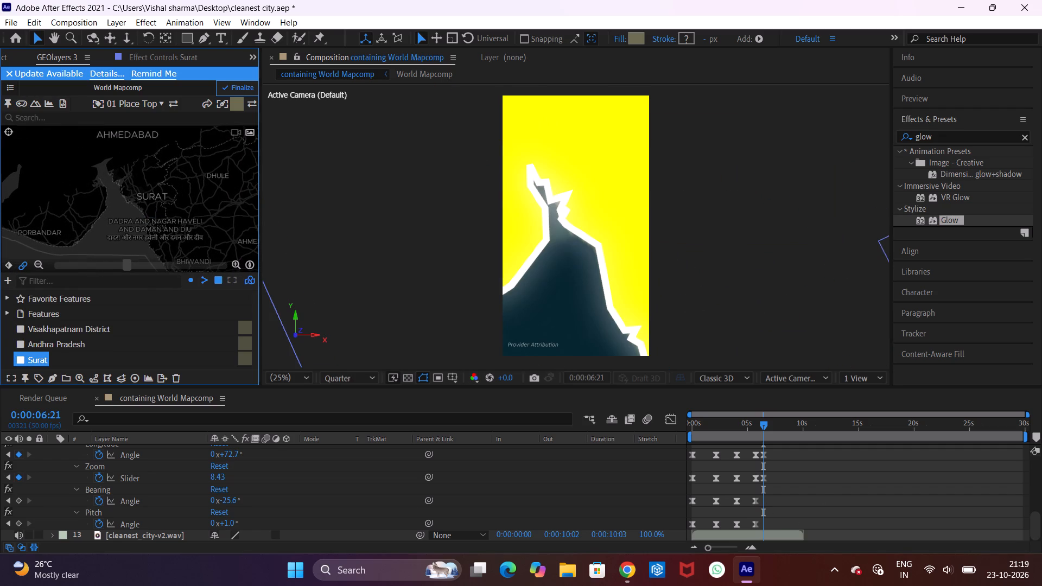
drag(157, 215, 142, 214)
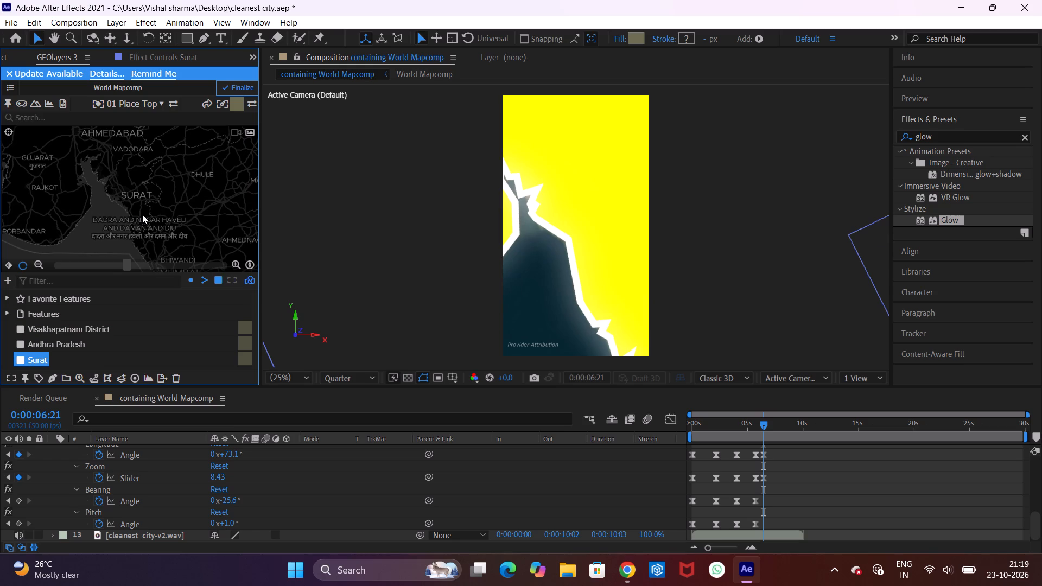
drag(142, 213, 135, 203)
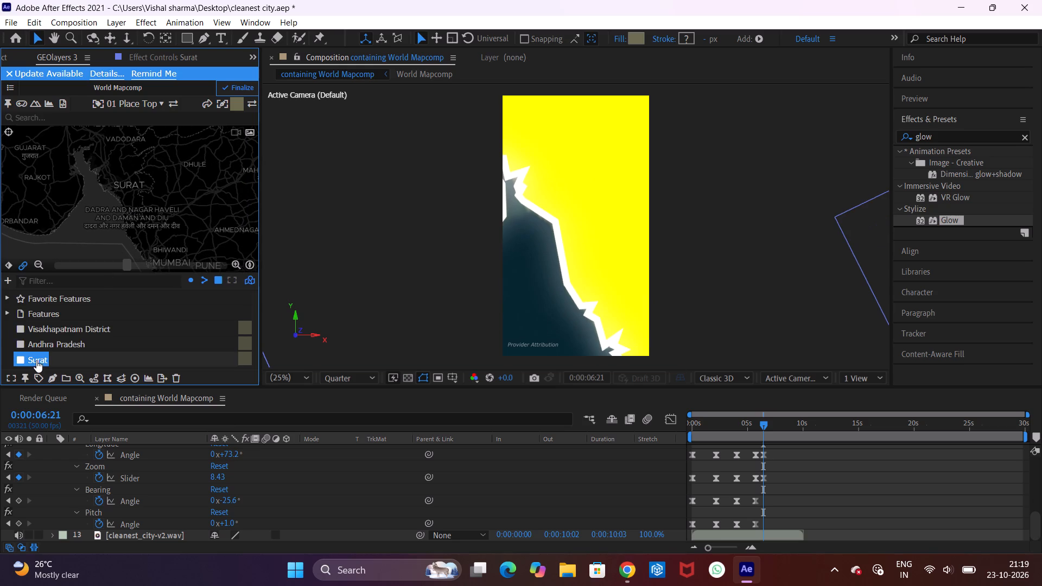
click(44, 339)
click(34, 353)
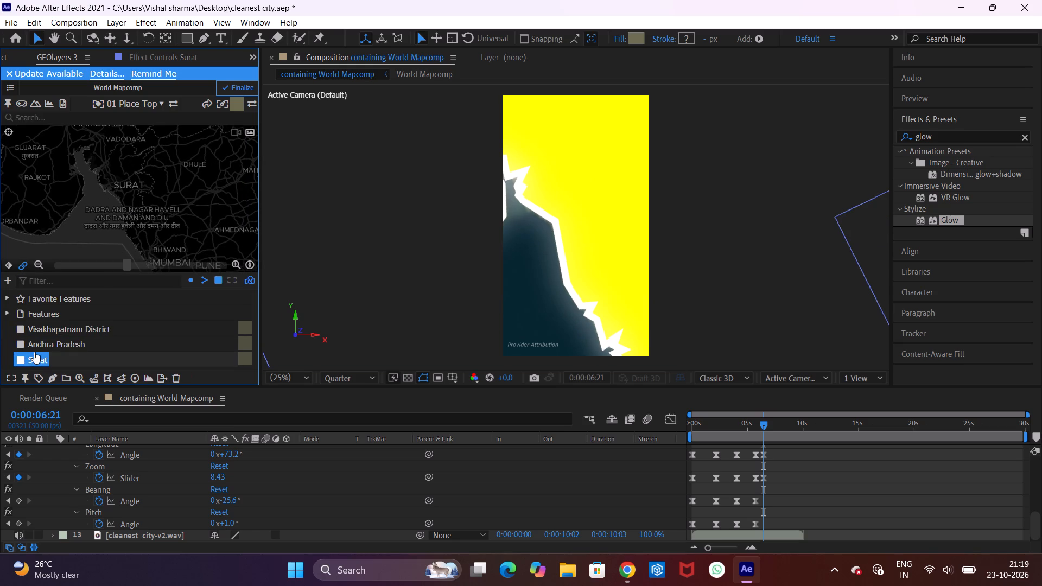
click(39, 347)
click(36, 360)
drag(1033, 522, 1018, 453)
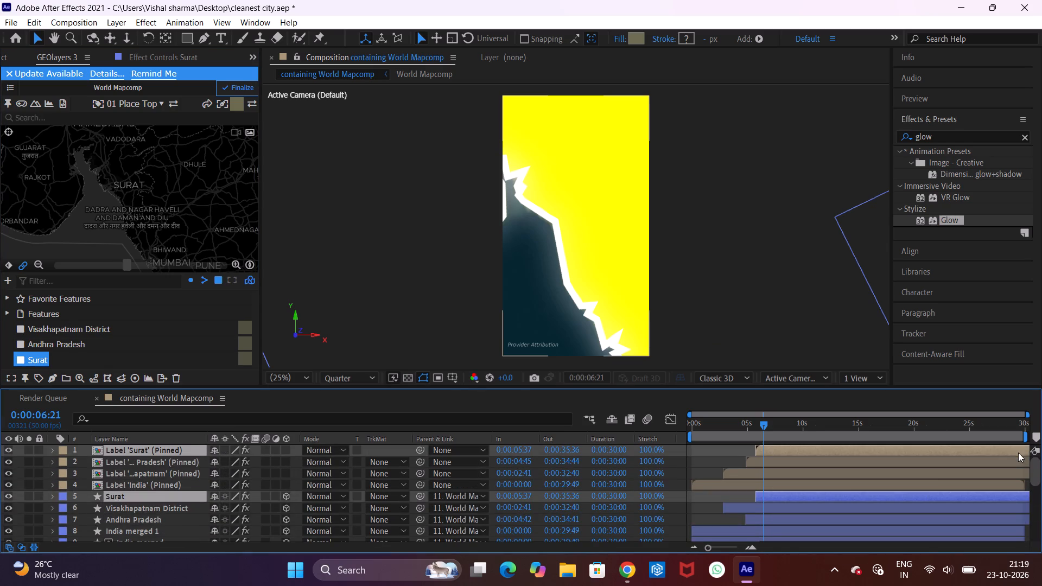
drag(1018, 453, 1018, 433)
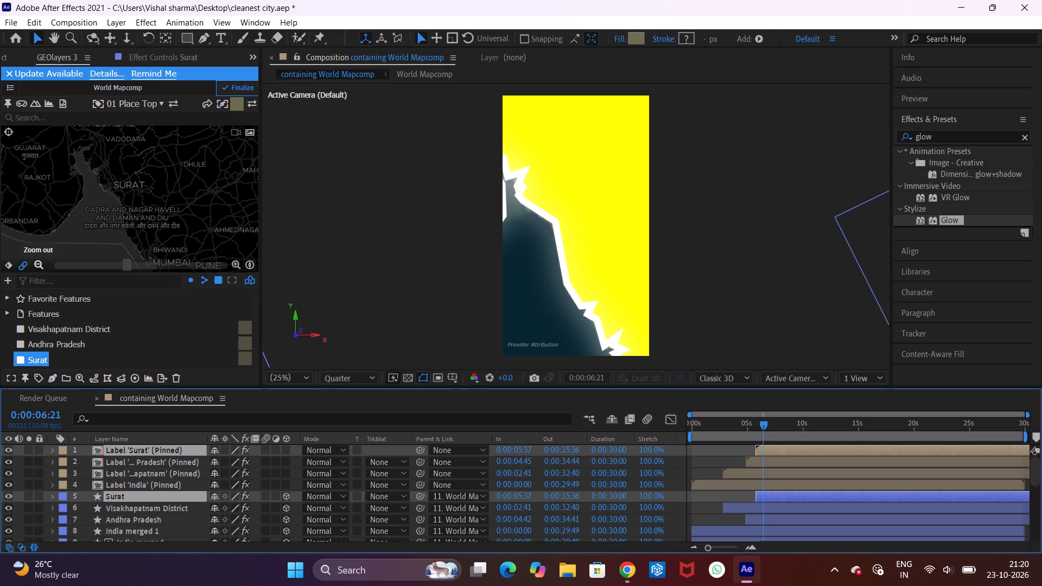
Zoom the map view at 0:00:06:21 out two levels and pan it northeast to bring the India label into frame.
click(37, 263)
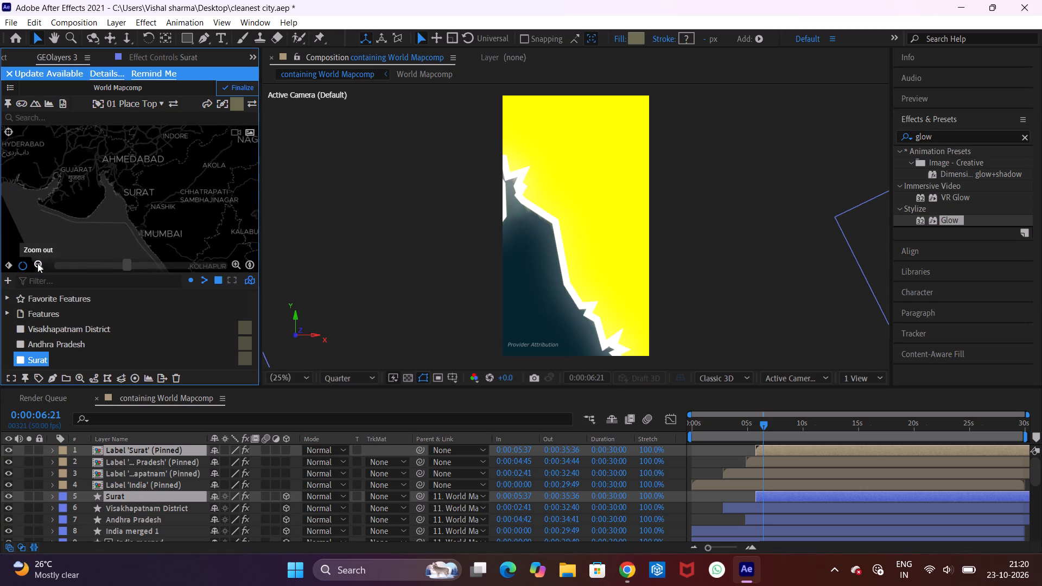
click(35, 261)
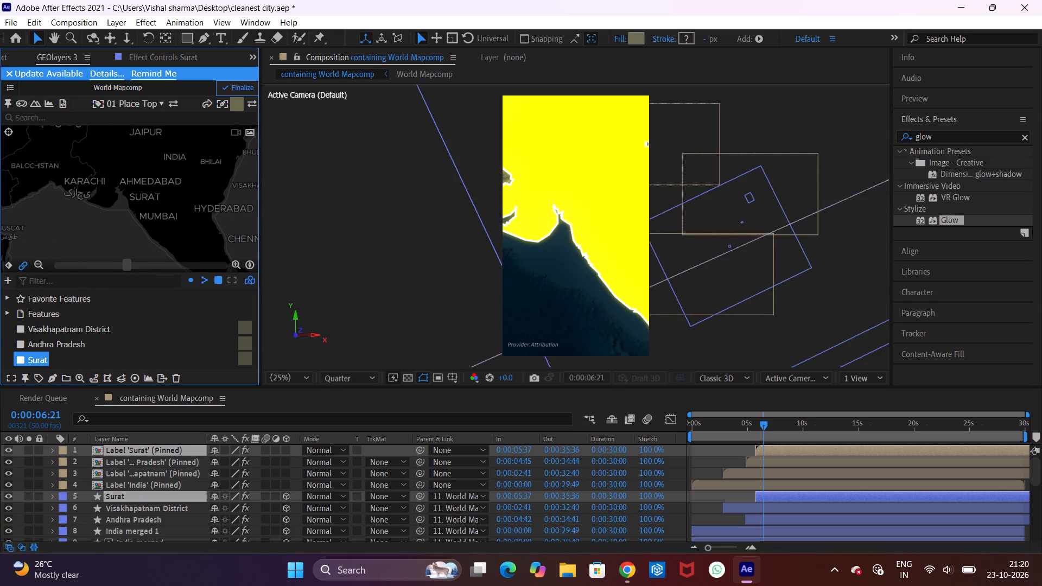
drag(86, 207, 65, 220)
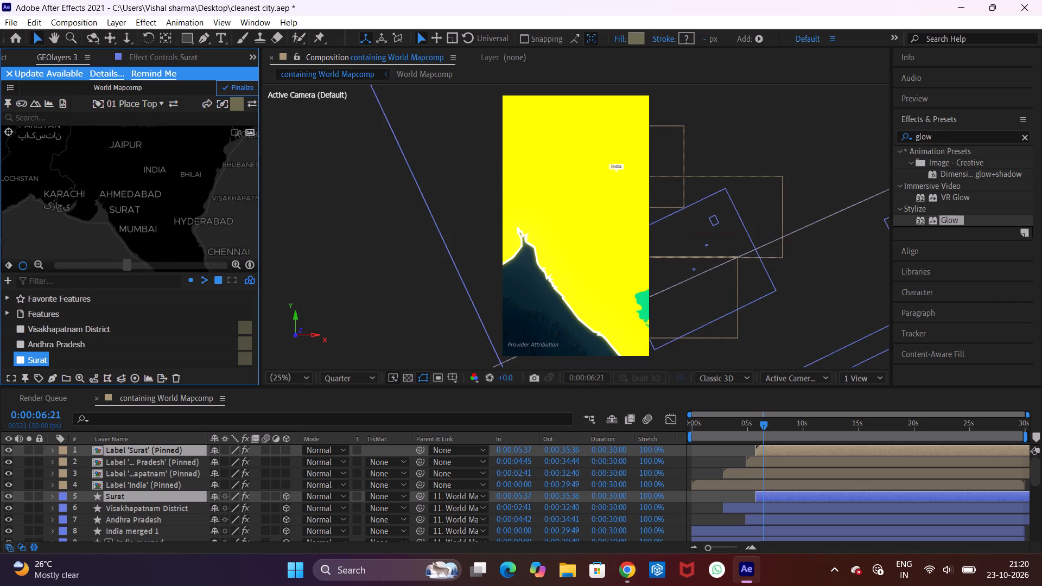
Delete the Surat shape layer and the Surat label layer from the composition.
drag(764, 424, 774, 426)
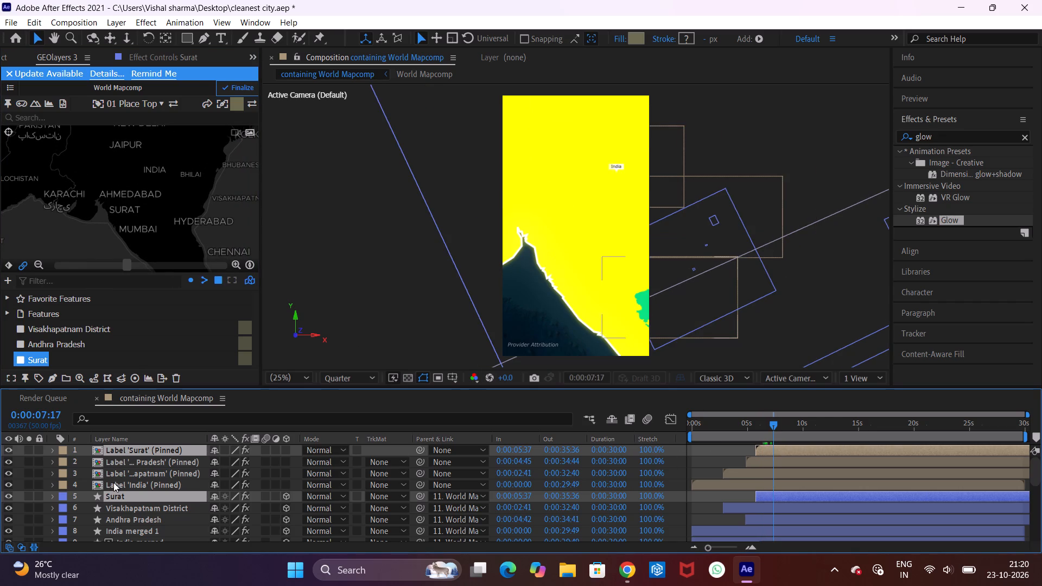
click(127, 515)
click(132, 495)
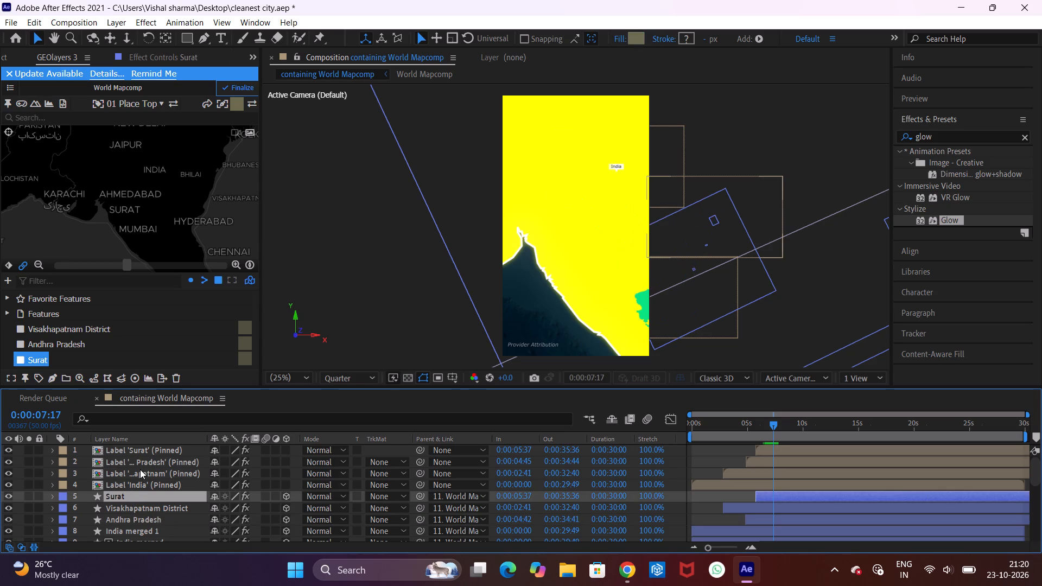
key(Delete)
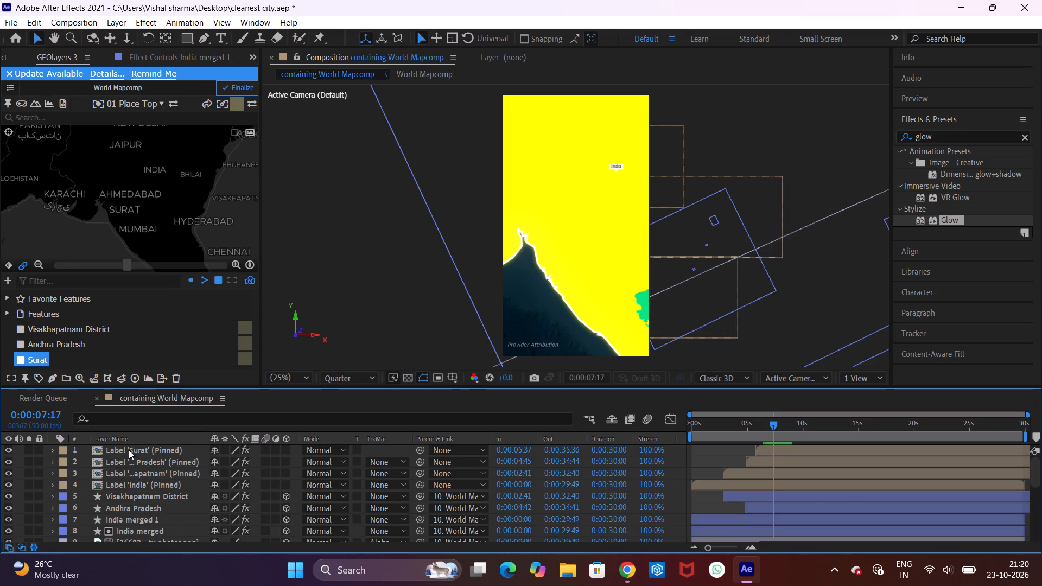
click(129, 451)
key(Delete)
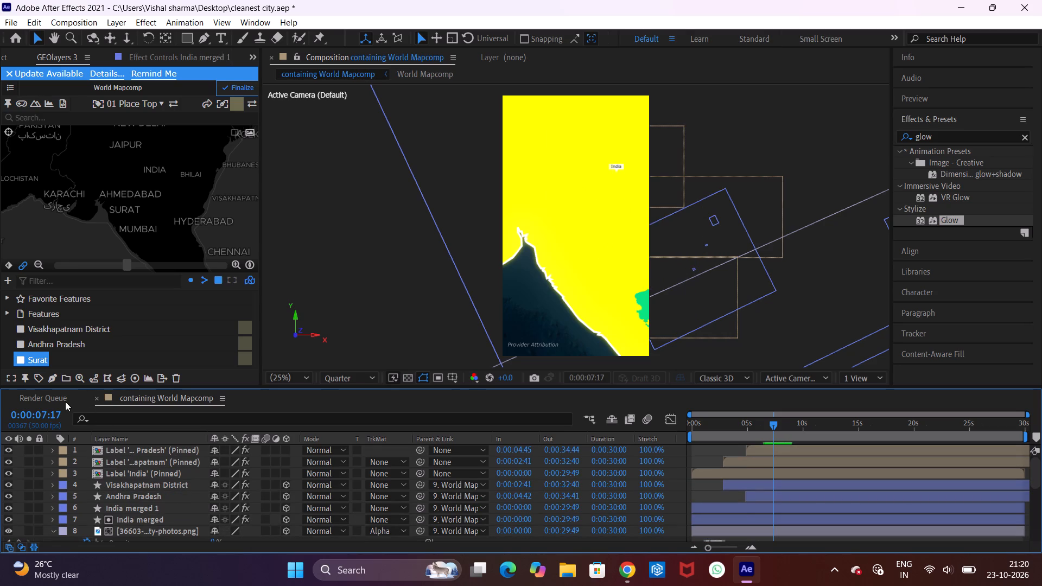
Draw the Surat feature again as a new shape layer.
click(51, 378)
click(82, 345)
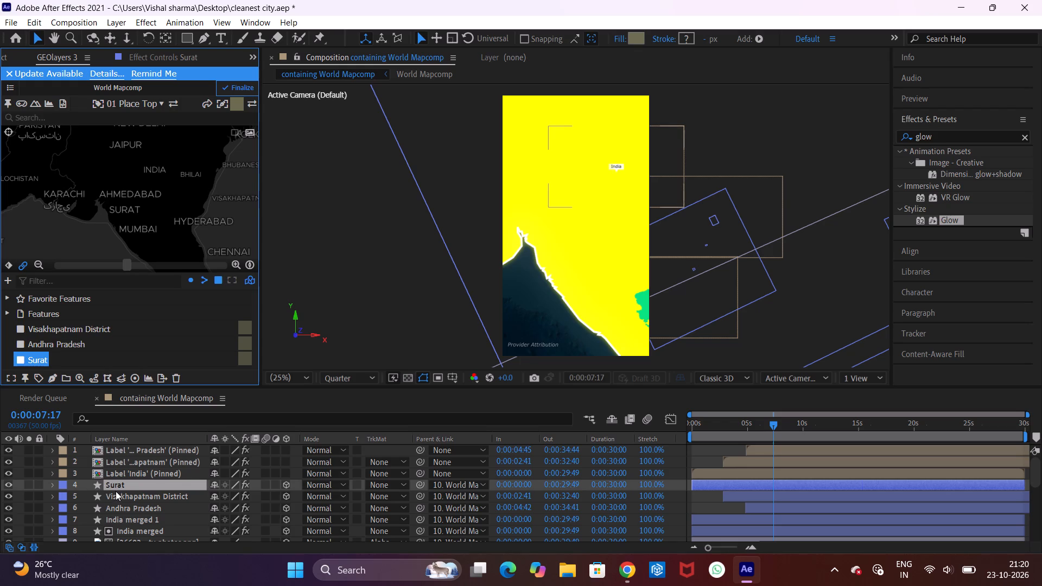
click(117, 493)
click(119, 482)
click(118, 495)
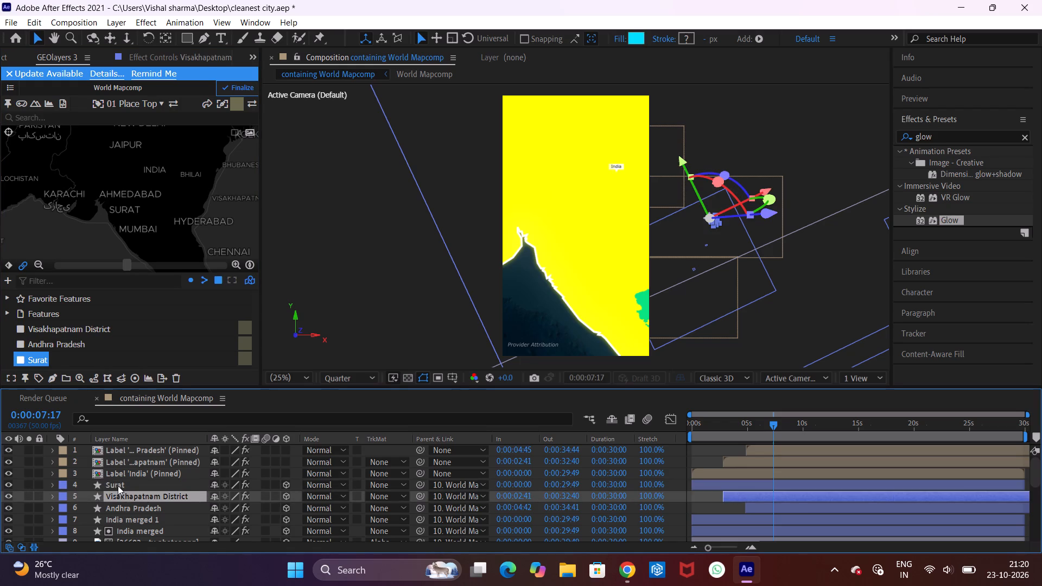
click(118, 485)
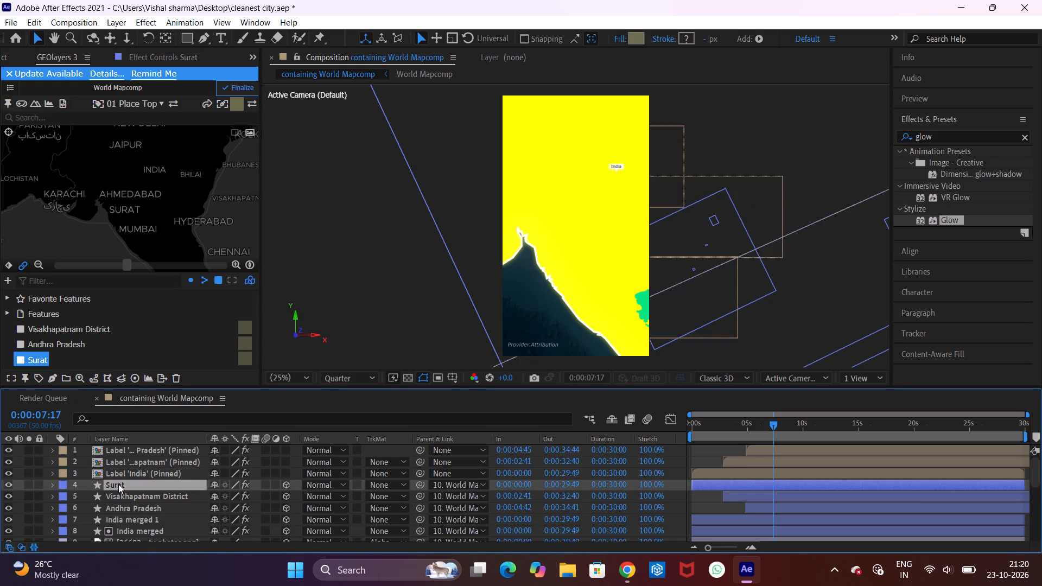
Add a new label for the Surat feature.
click(35, 373)
click(68, 336)
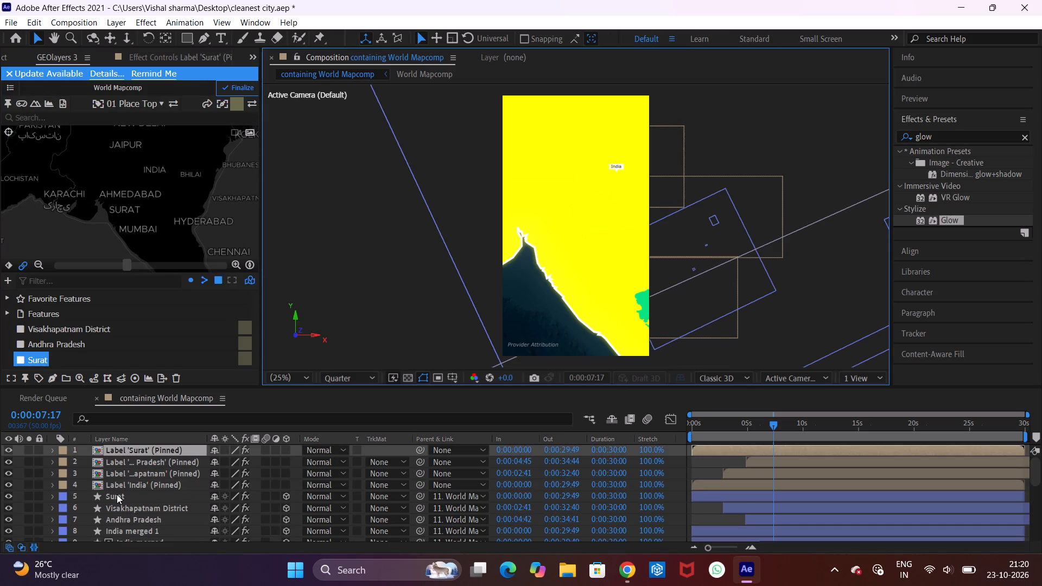
Open the Surat label's composition to inspect its contents, and return to the main map composition.
click(125, 464)
click(125, 449)
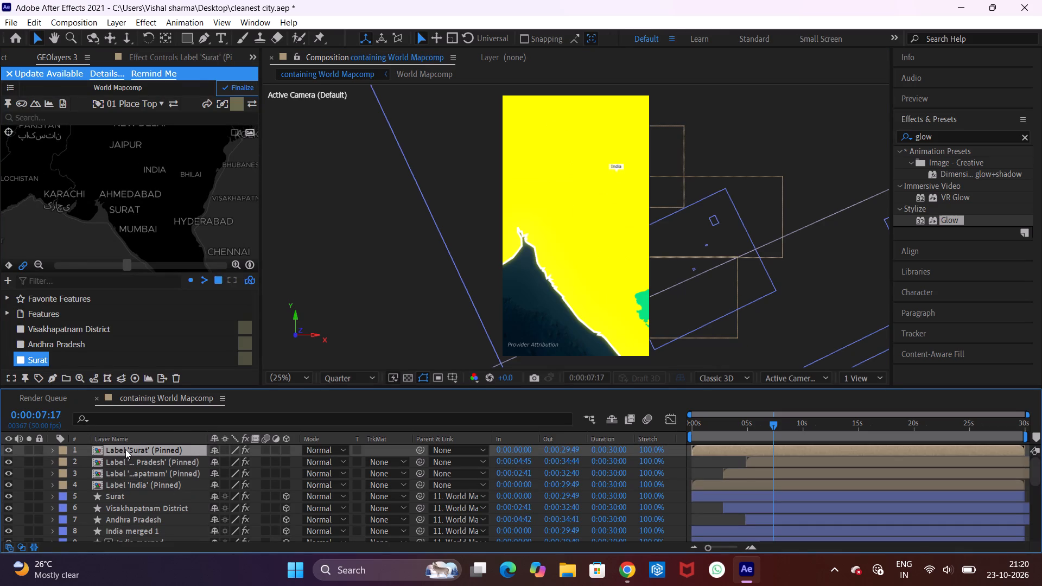
double_click(125, 449)
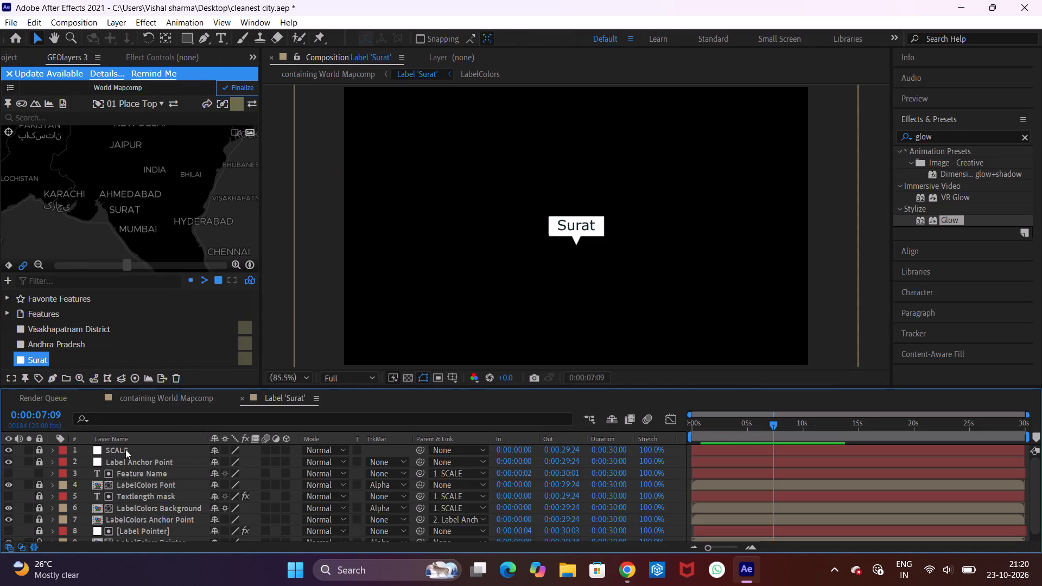
click(452, 58)
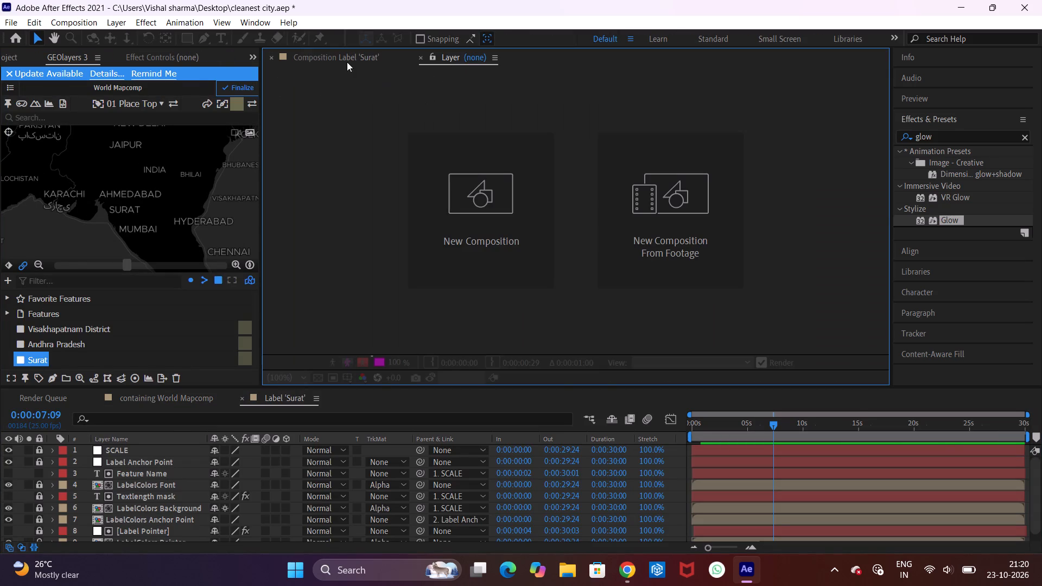
click(337, 60)
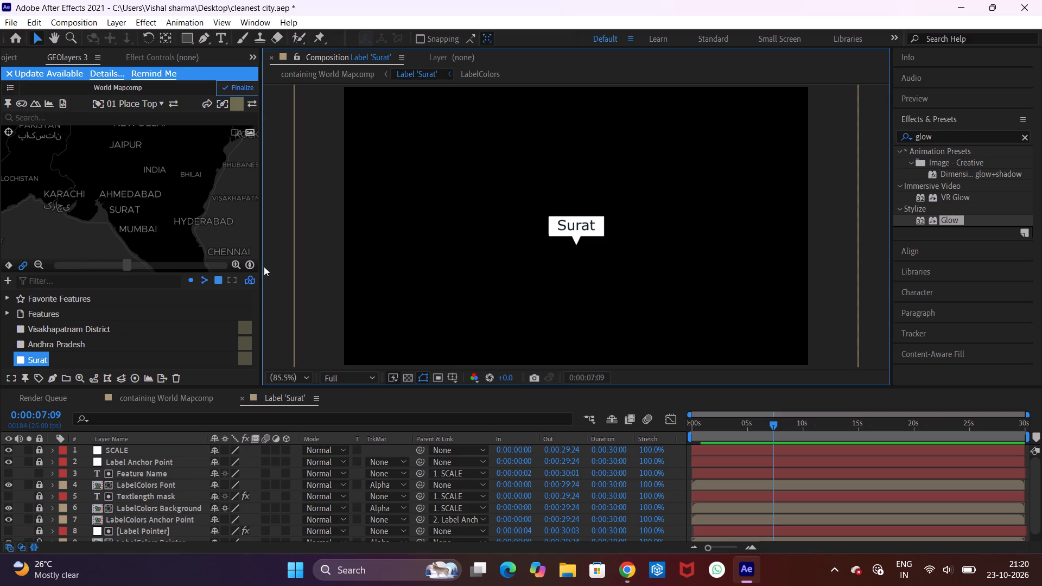
click(173, 393)
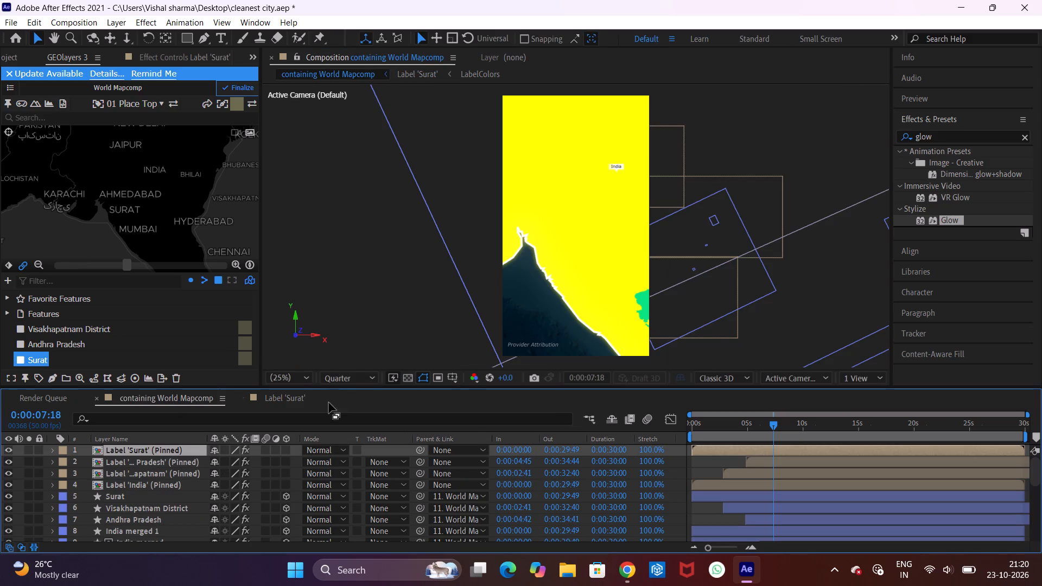
Delete the Surat label layer and the Surat shape layer from the main map composition.
click(124, 493)
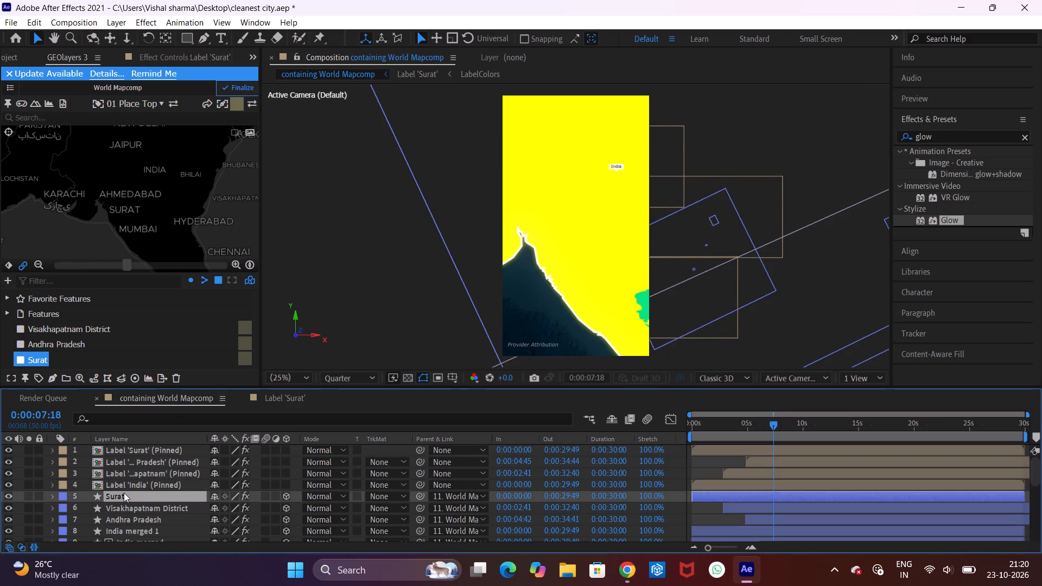
click(139, 453)
click(125, 500)
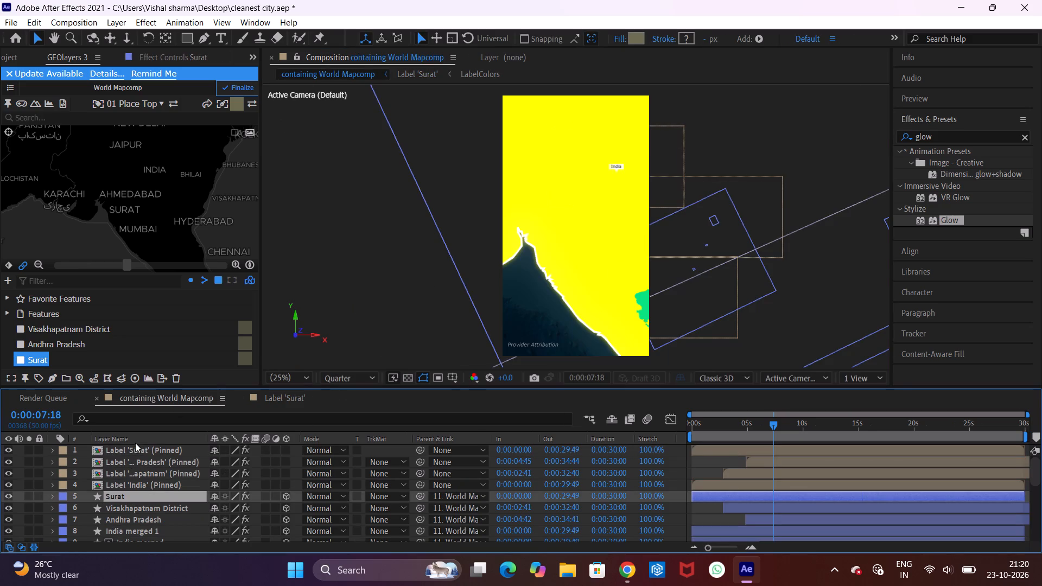
click(135, 439)
click(129, 454)
key(Delete)
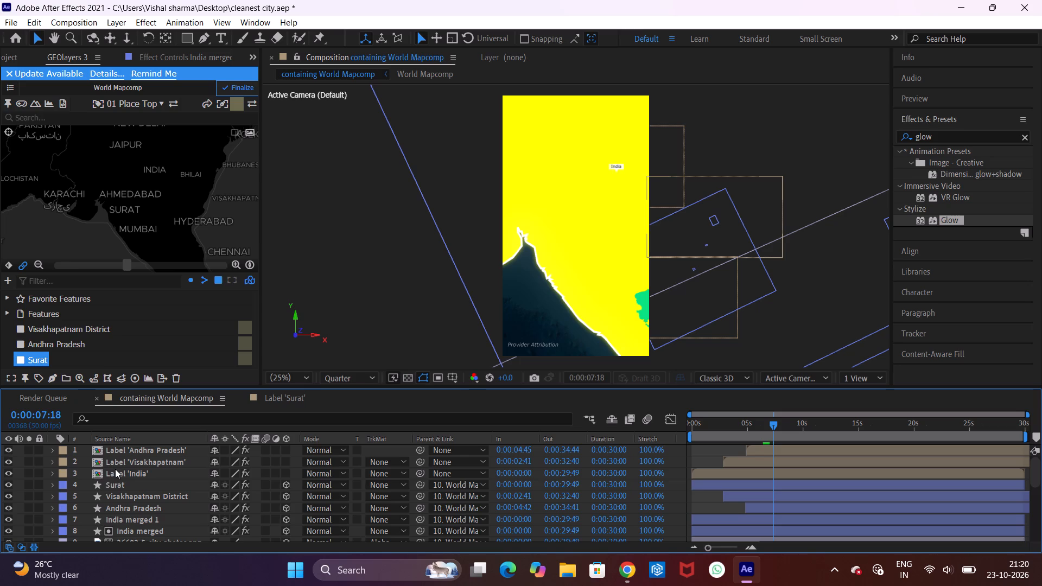
click(107, 487)
key(Delete)
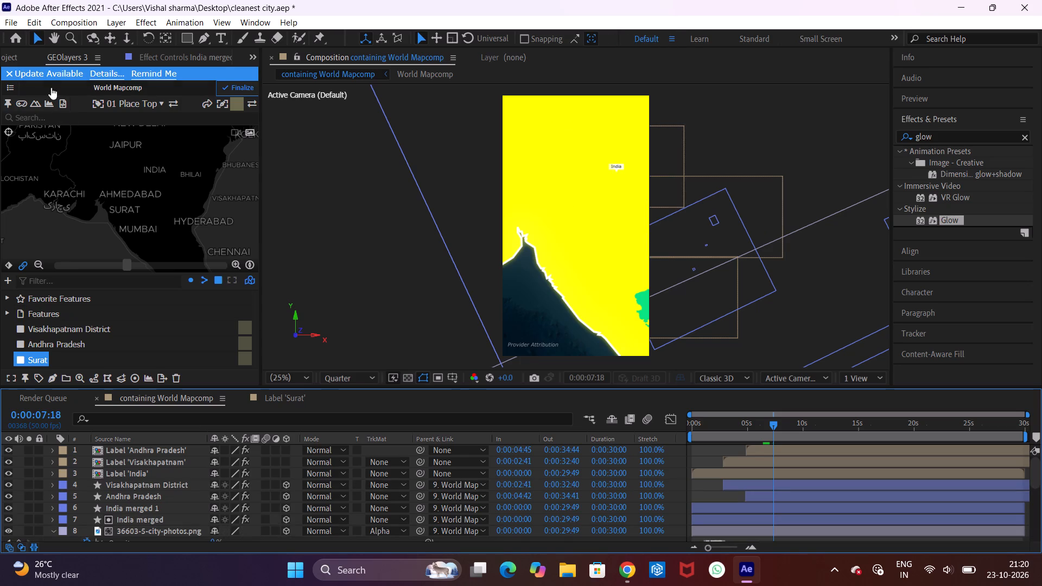
Search for Surat and add the administrative area result in Gujarat, India to the feature browser.
click(63, 122)
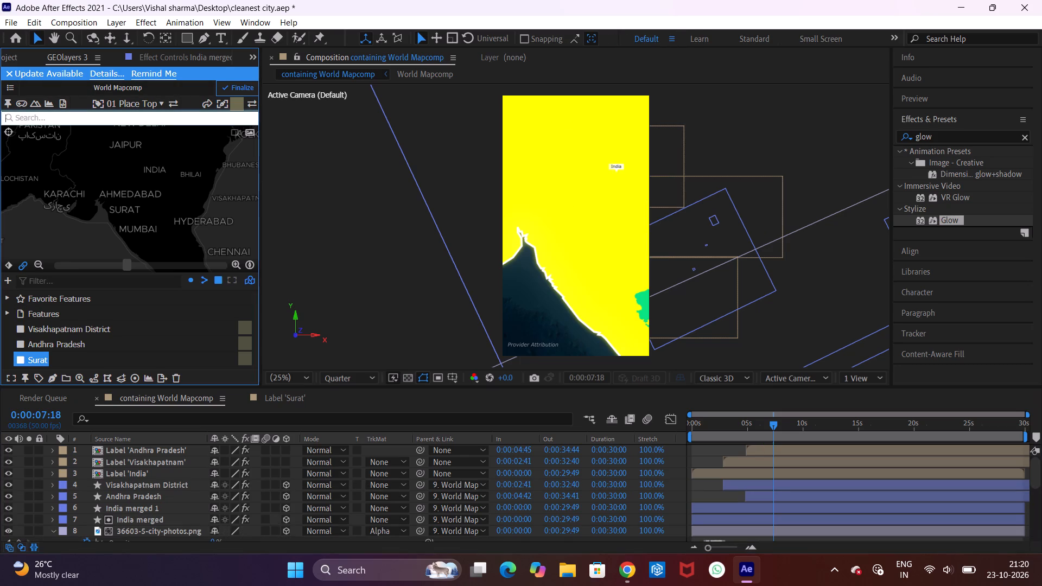
key(shift+s)
key(u)
text(ra)
key(t)
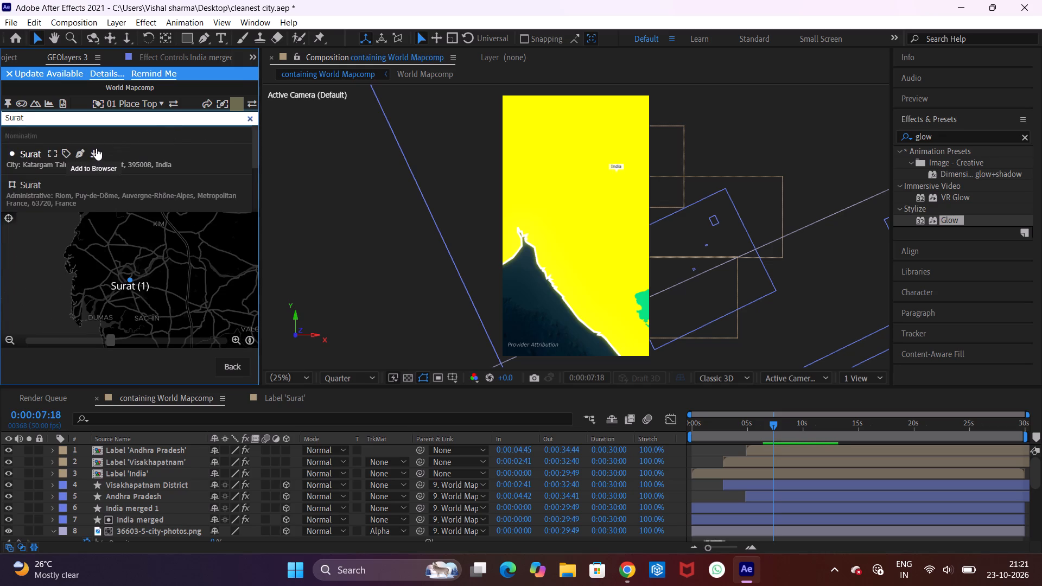
drag(254, 150, 254, 150)
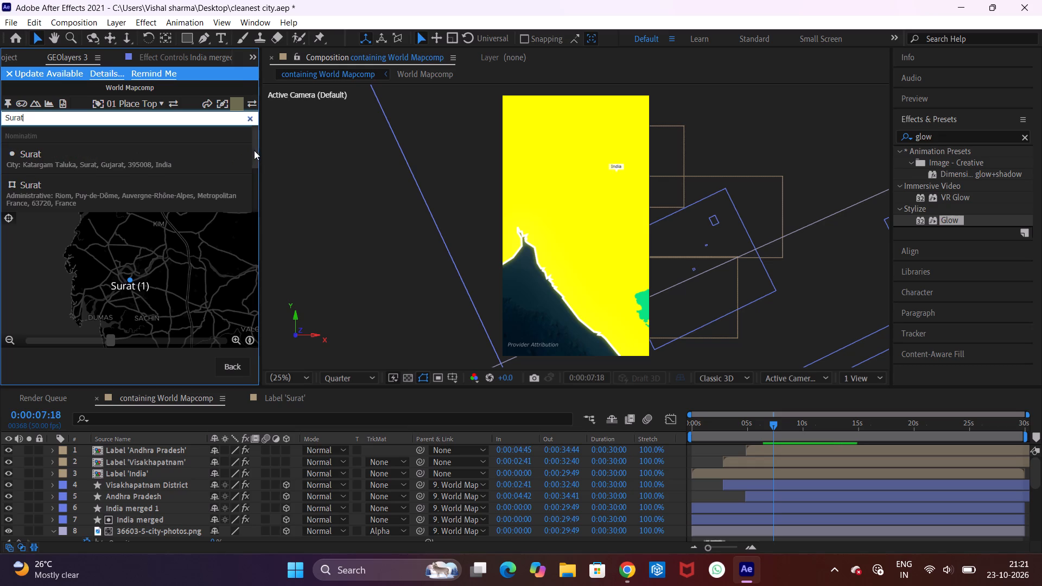
drag(254, 150, 265, 185)
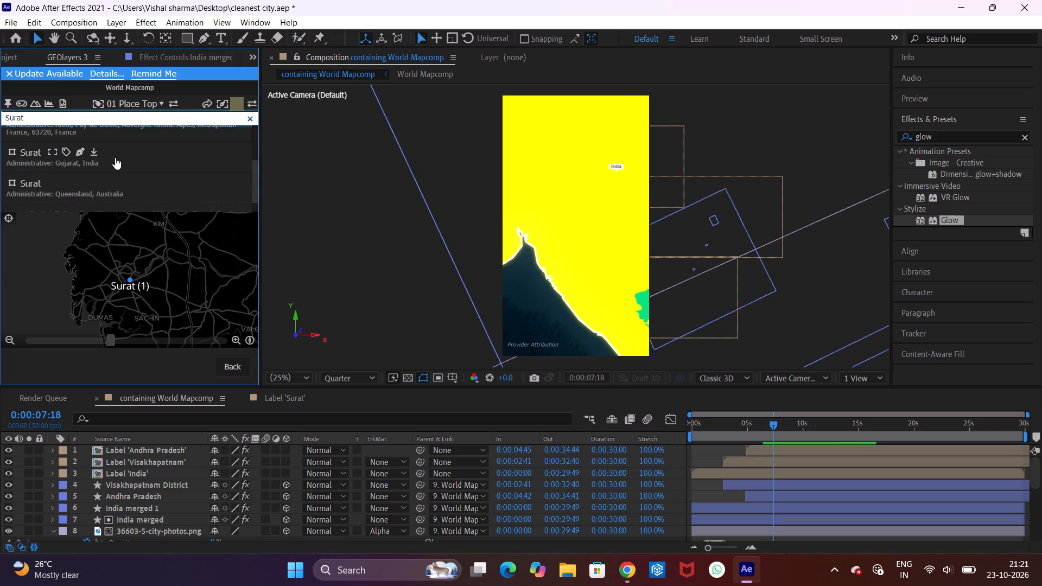
click(93, 149)
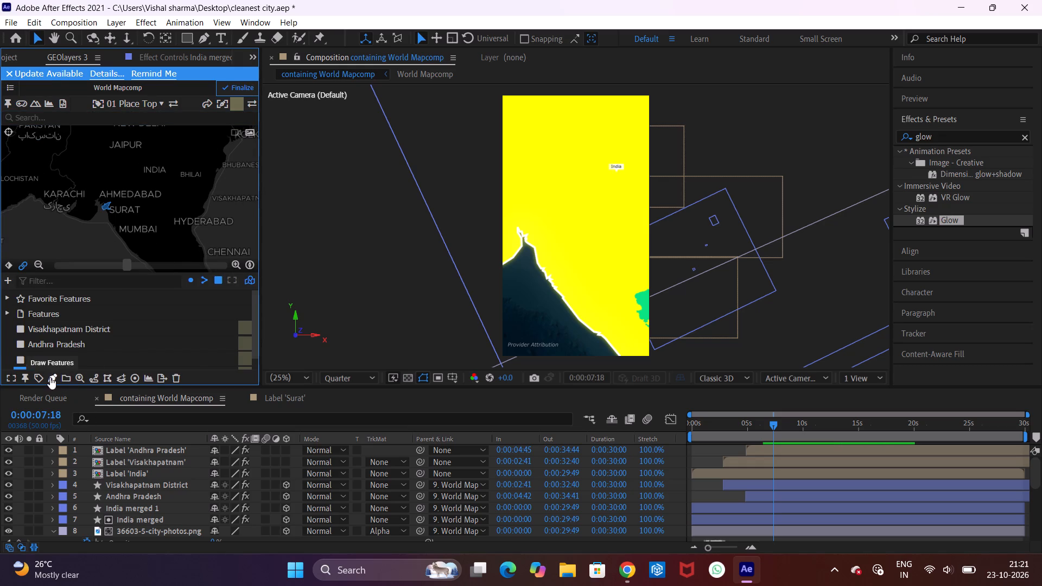
Draw the newly added Surat feature as a shape layer and add a label for it.
click(50, 377)
click(79, 337)
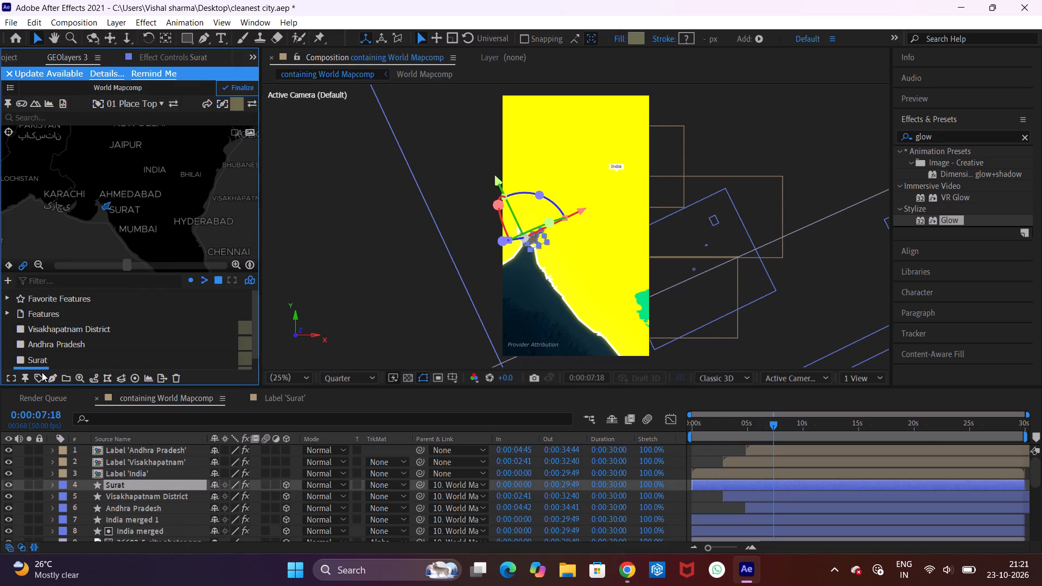
click(40, 375)
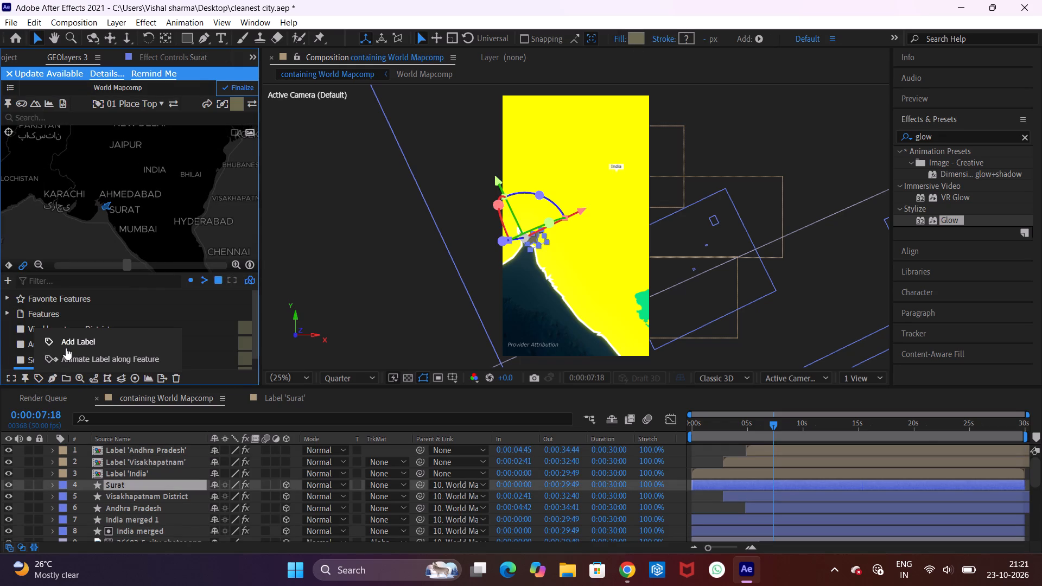
click(69, 345)
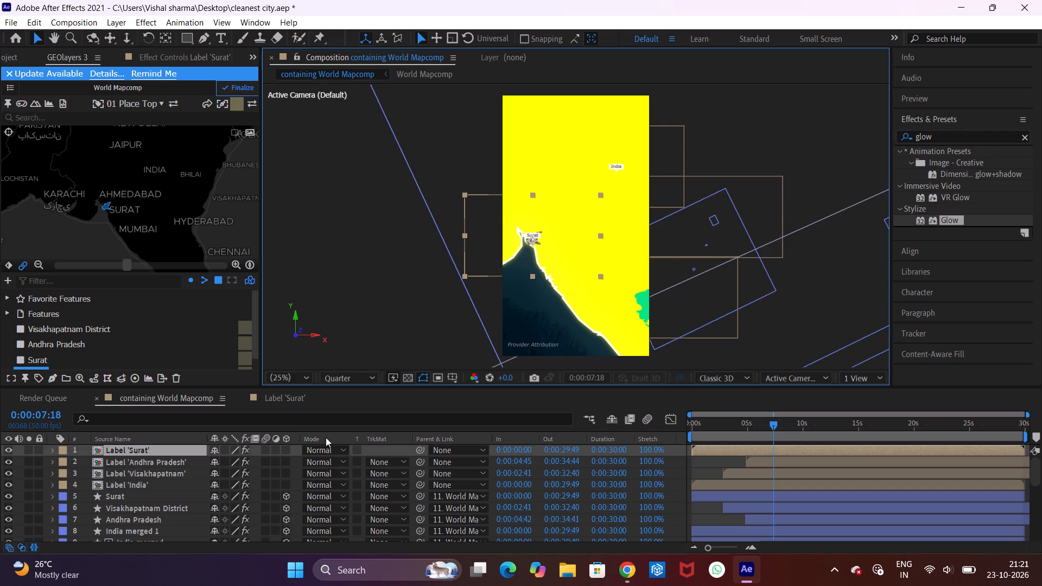
Change the fill of the Surat shape layer to a pale cream colour.
click(145, 503)
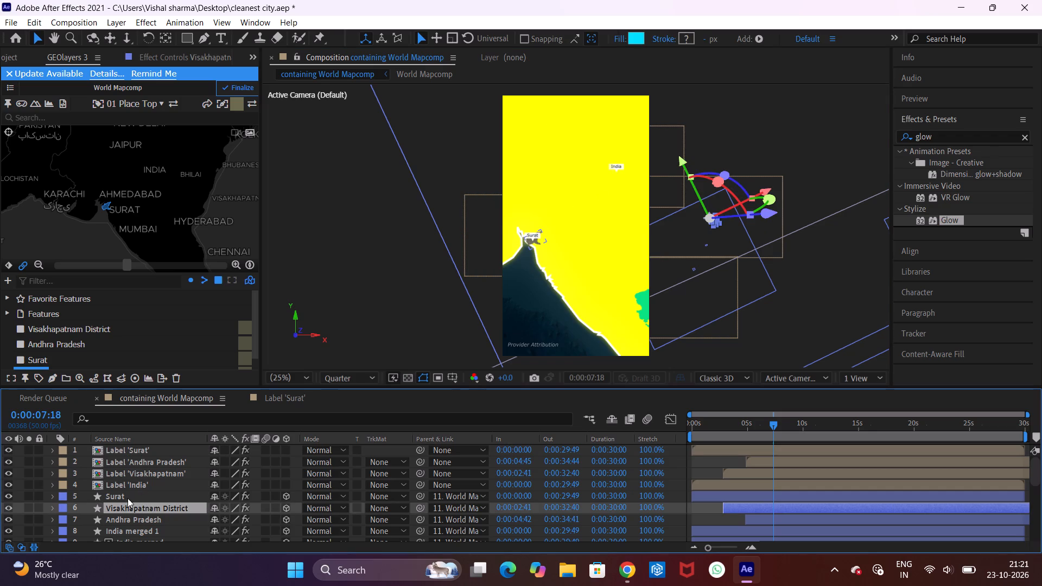
click(125, 499)
click(637, 37)
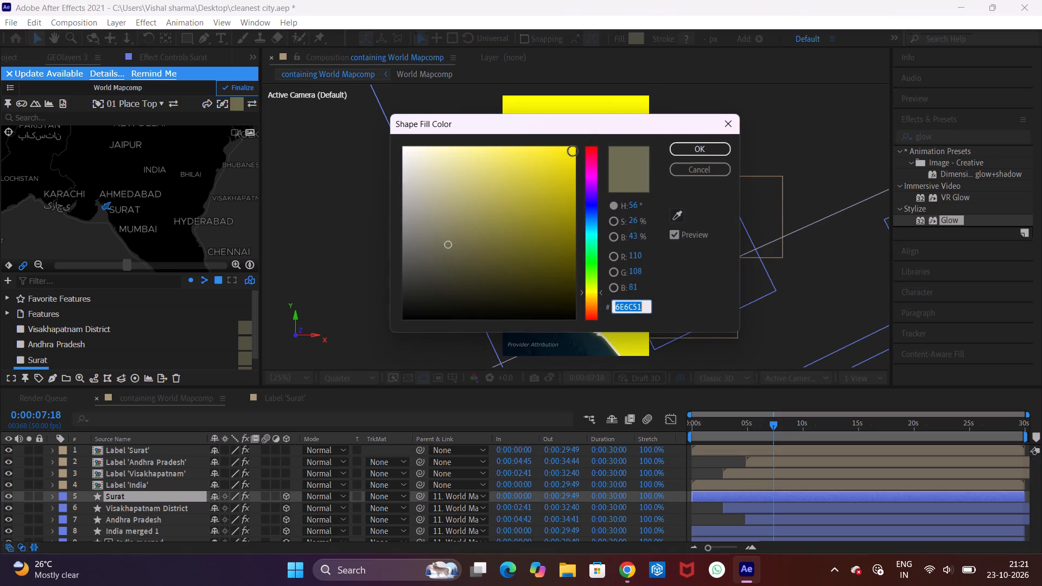
click(562, 202)
click(452, 173)
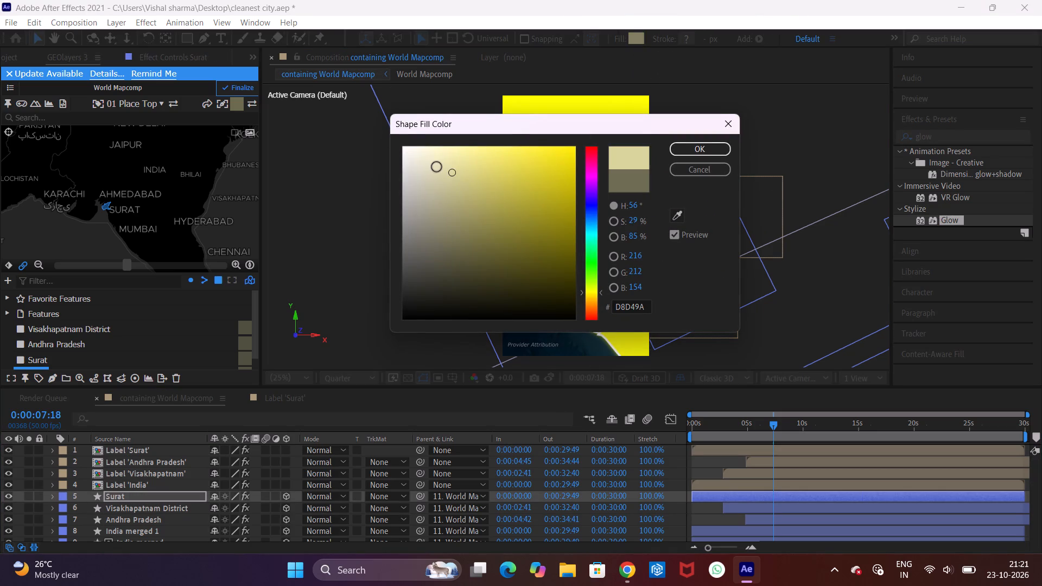
click(435, 166)
click(708, 151)
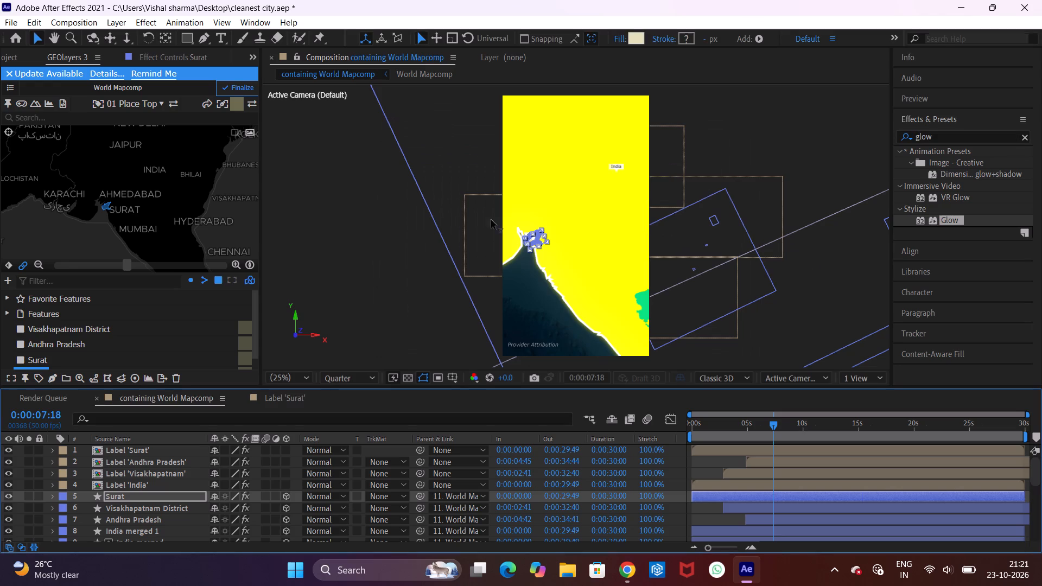
click(379, 229)
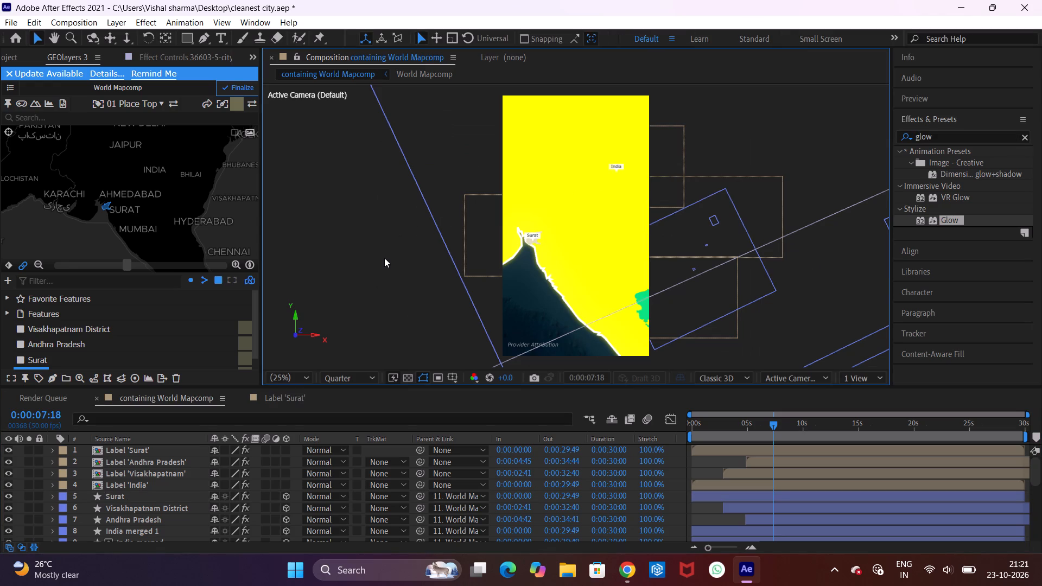
Shift the Surat label and Surat shape layers together to start at 0:00:06:33, and preview from 0:00:05:46.
click(720, 456)
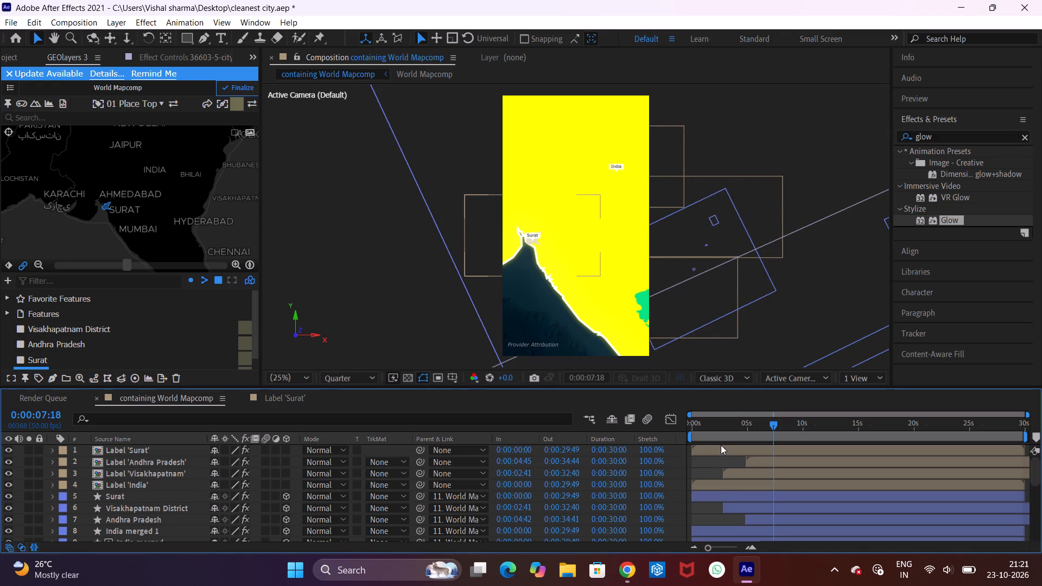
click(721, 445)
ctrl+click(714, 496)
drag(748, 445, 797, 447)
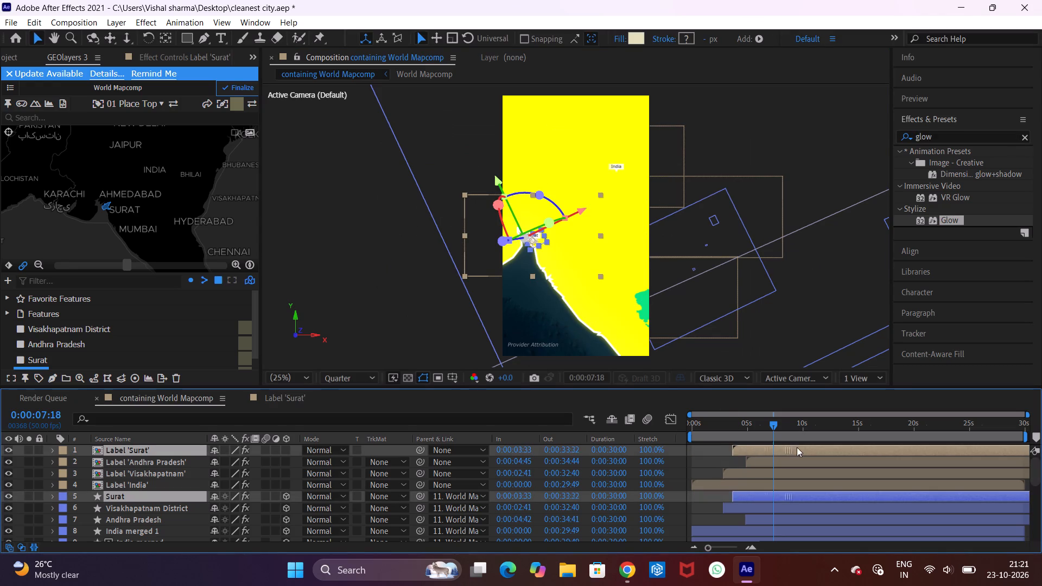
drag(797, 447, 822, 449)
click(758, 430)
key(space)
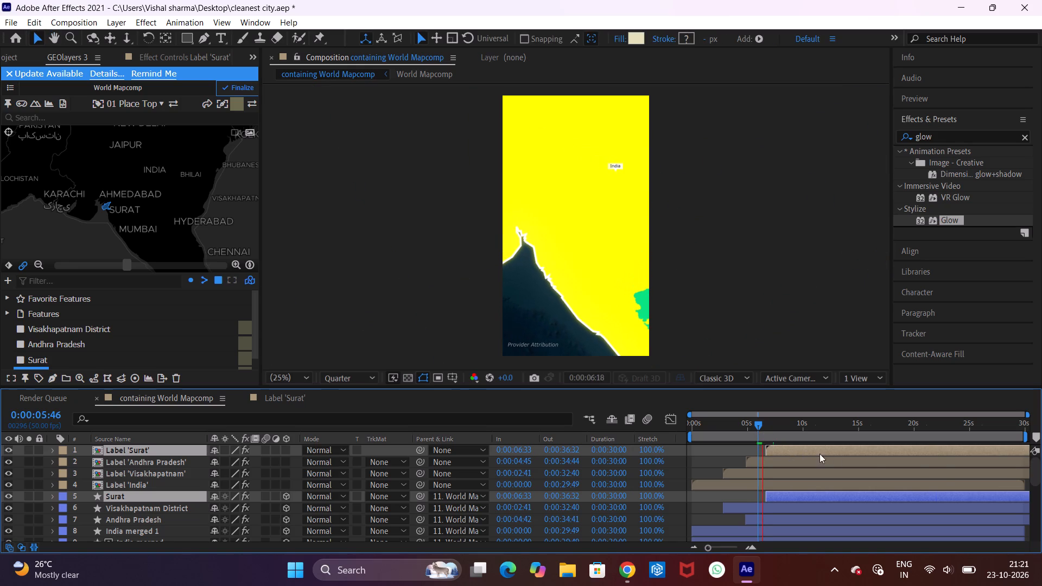
key(space)
Delete the World Mapcomp latitude, longitude and zoom keyframes at 0:00:06:21.
drag(1035, 476, 1041, 571)
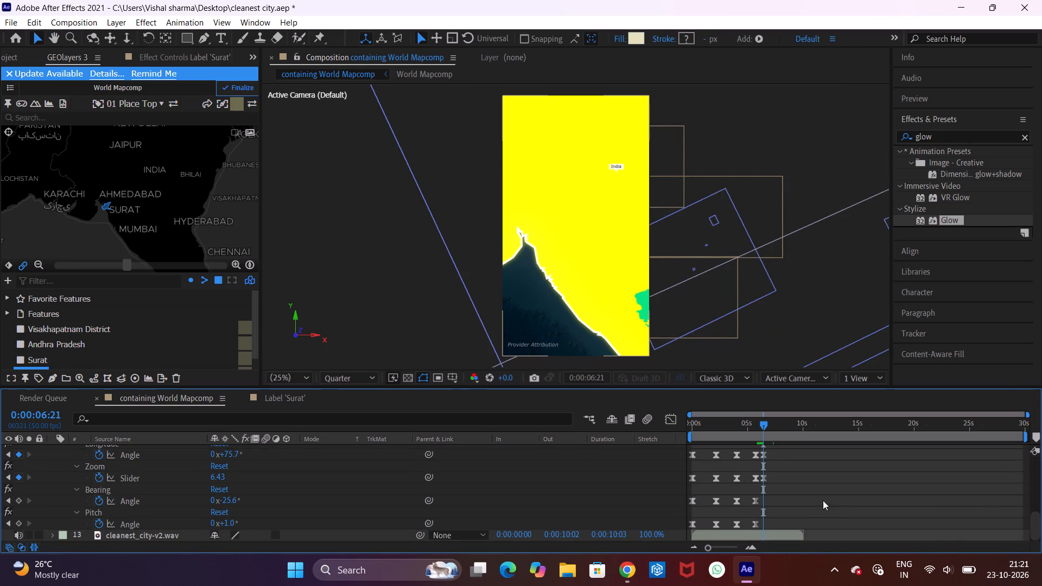
drag(773, 520, 754, 436)
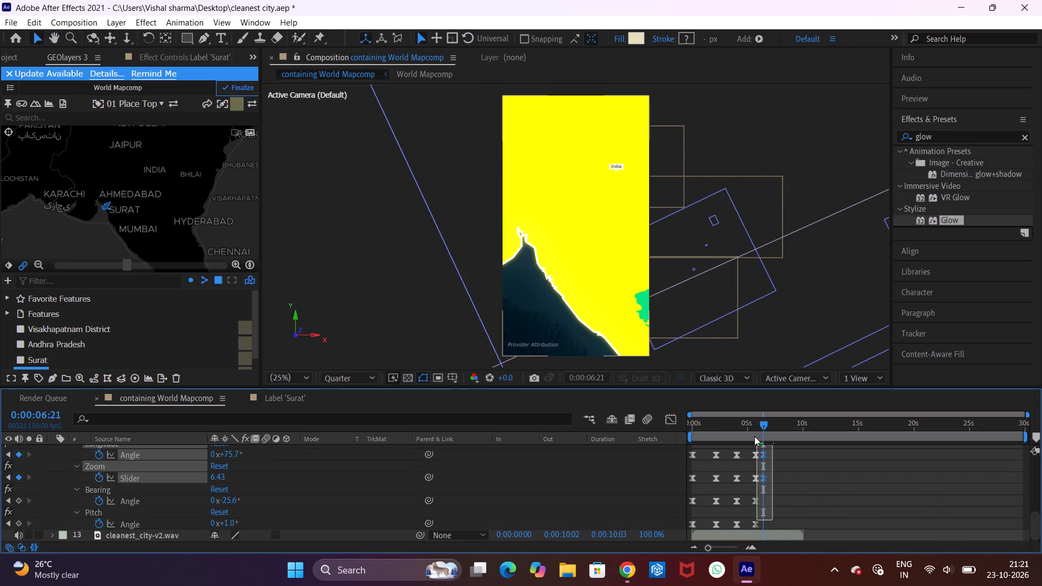
drag(754, 436, 758, 449)
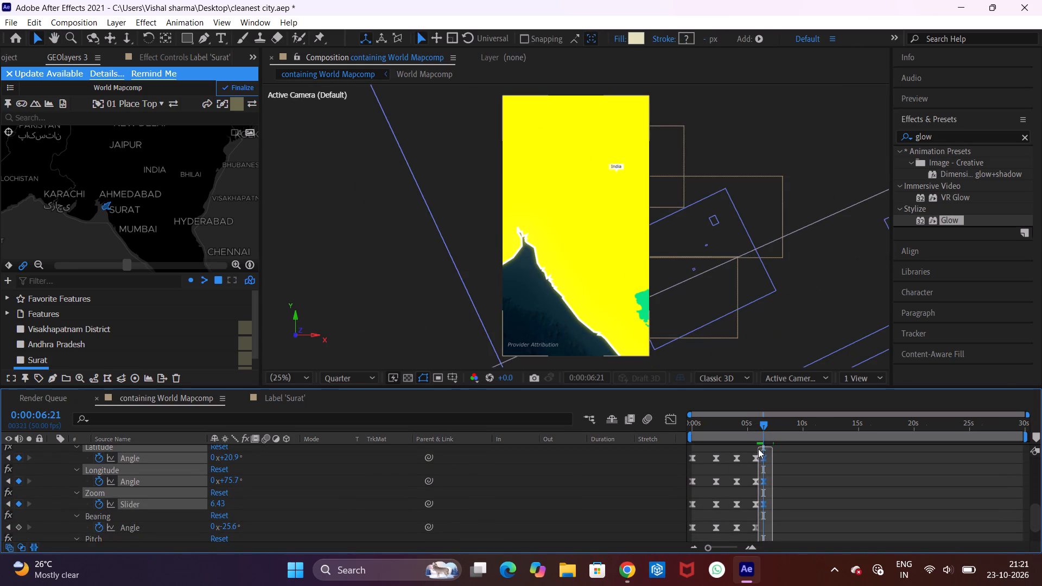
drag(758, 449, 762, 450)
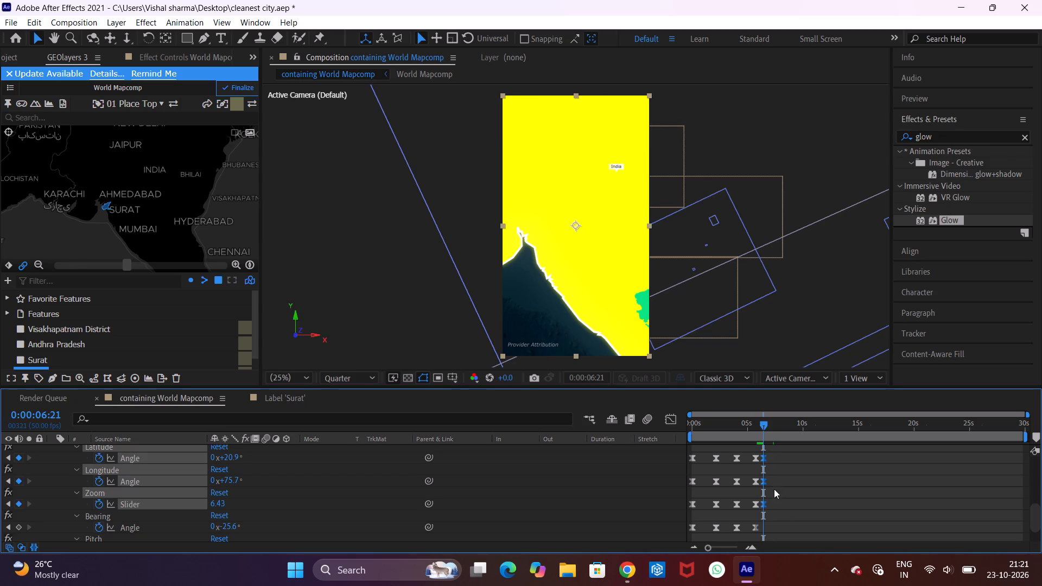
key(Delete)
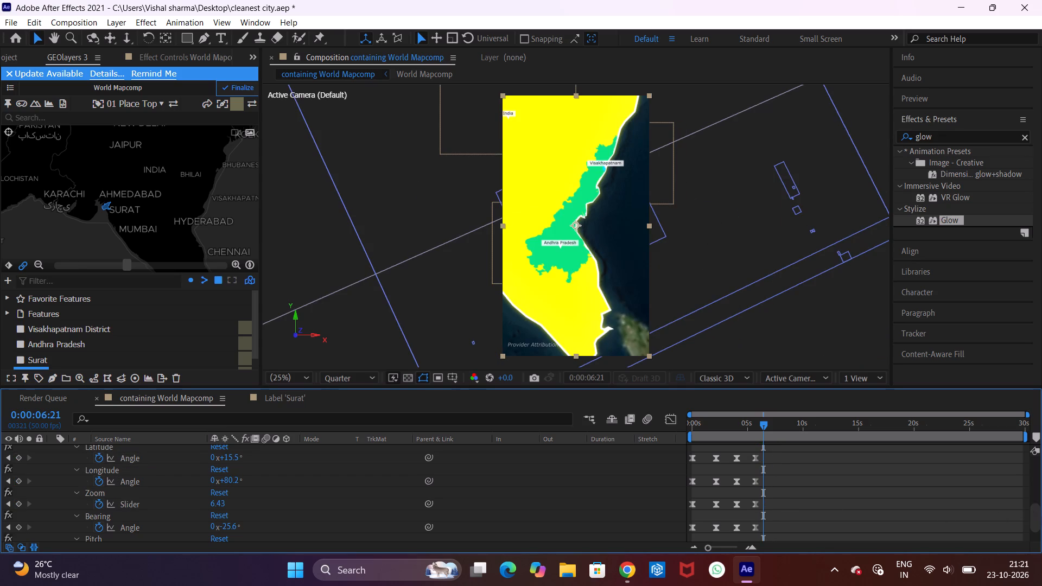
Play back the map animation from about 0:00:05:43 to check the camera timing against the audio.
click(758, 426)
key(space)
key(space)
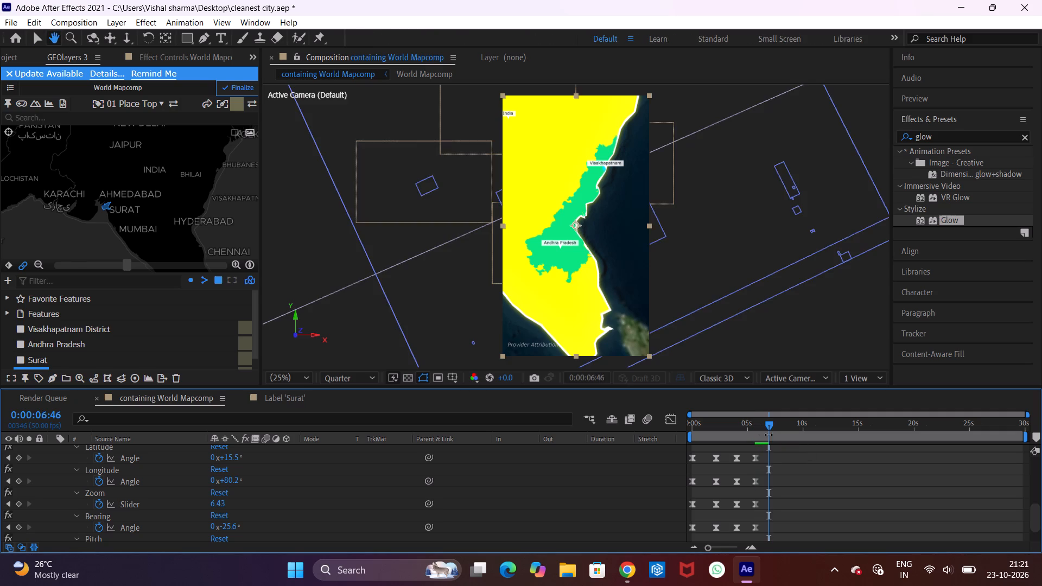
click(757, 429)
key(space)
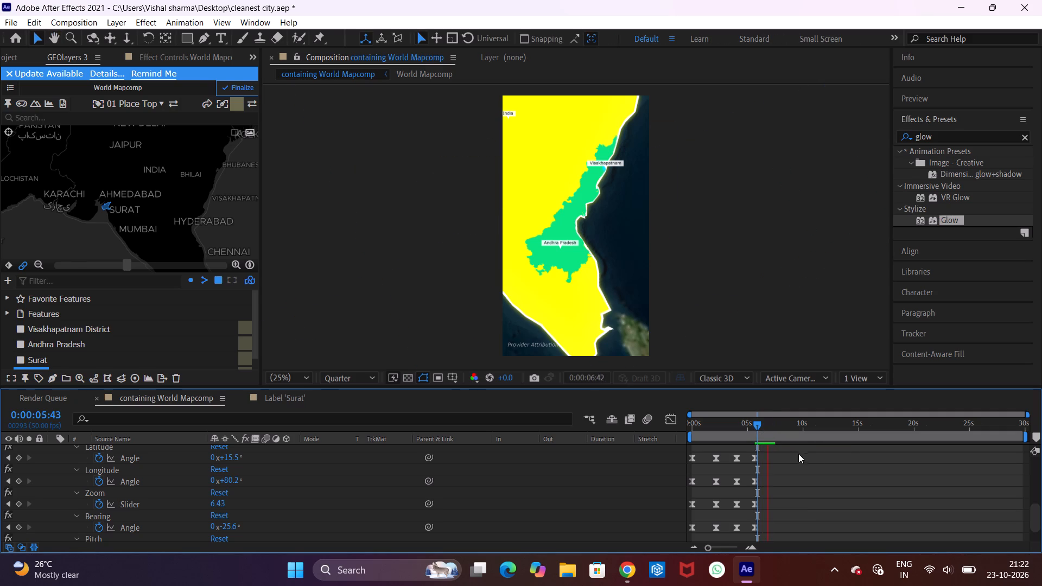
key(space)
At 0:00:07:26, recentre and zoom the World Mapcomp map onto Surat, keyframing longitude about 73.2° and zoom about 8.43.
drag(1035, 512, 1033, 519)
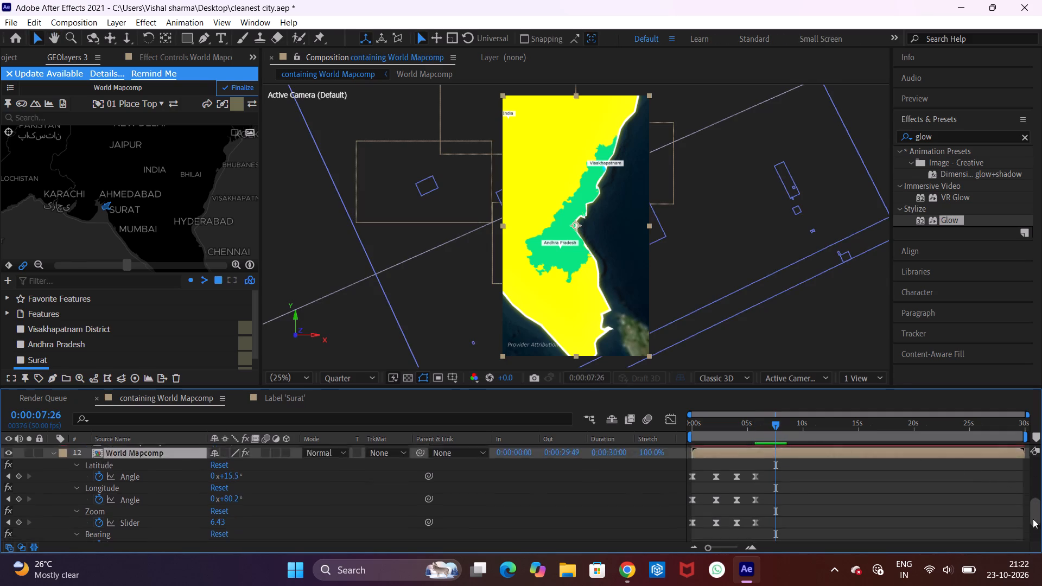
drag(1033, 519, 1005, 435)
drag(123, 212, 146, 218)
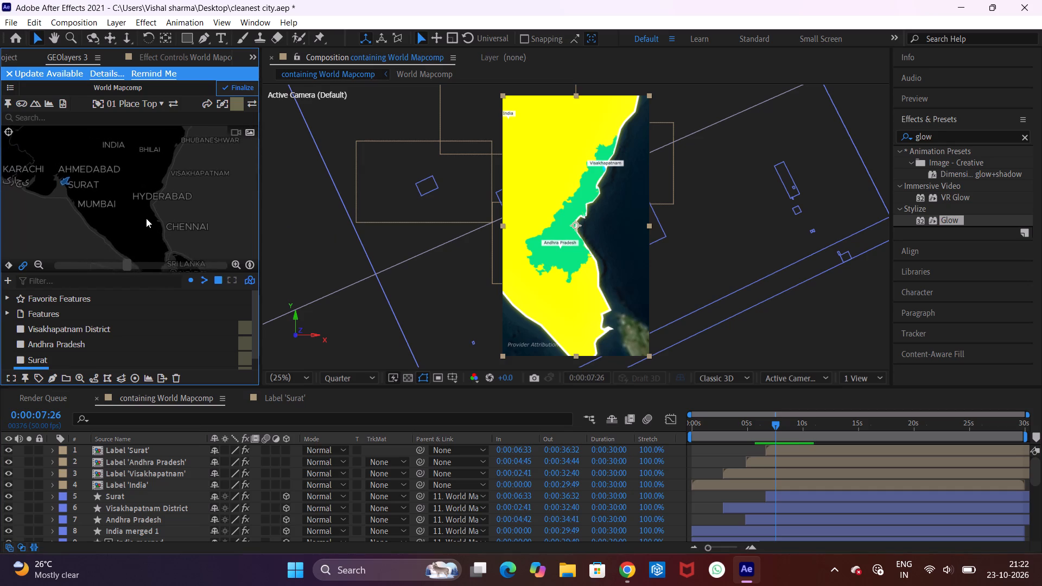
drag(146, 218, 190, 230)
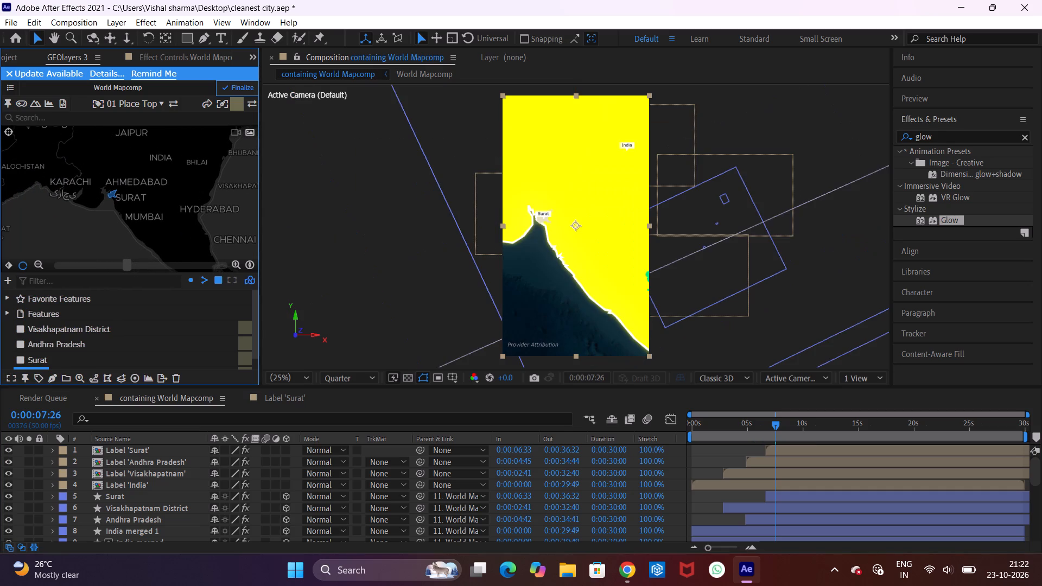
click(236, 263)
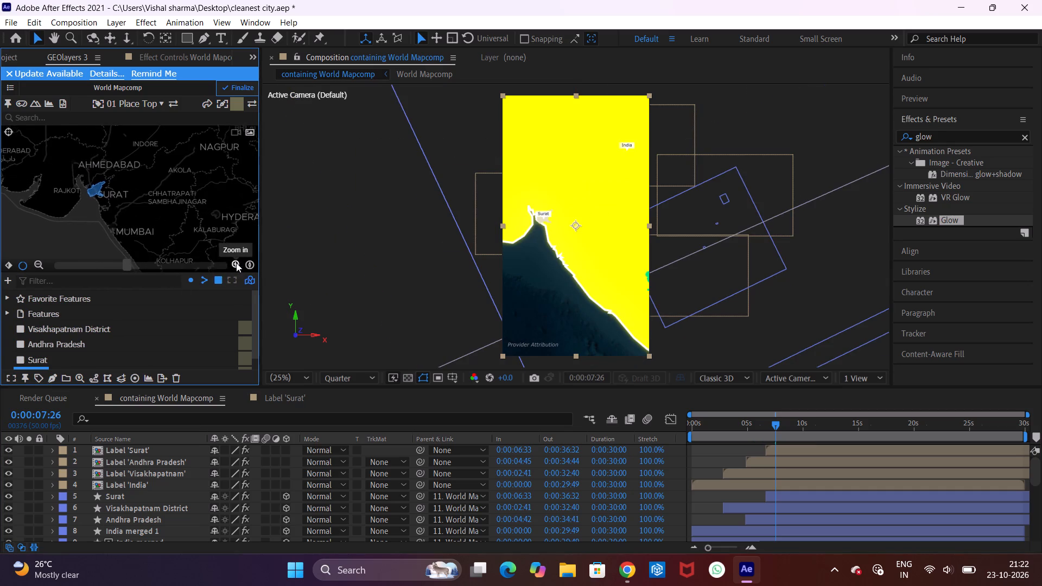
drag(126, 206, 151, 219)
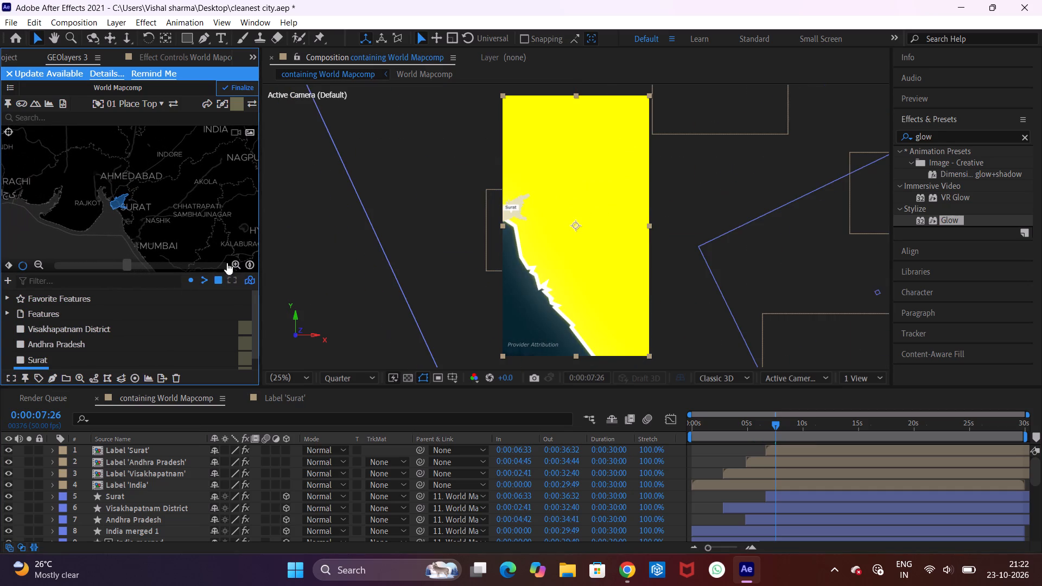
click(240, 269)
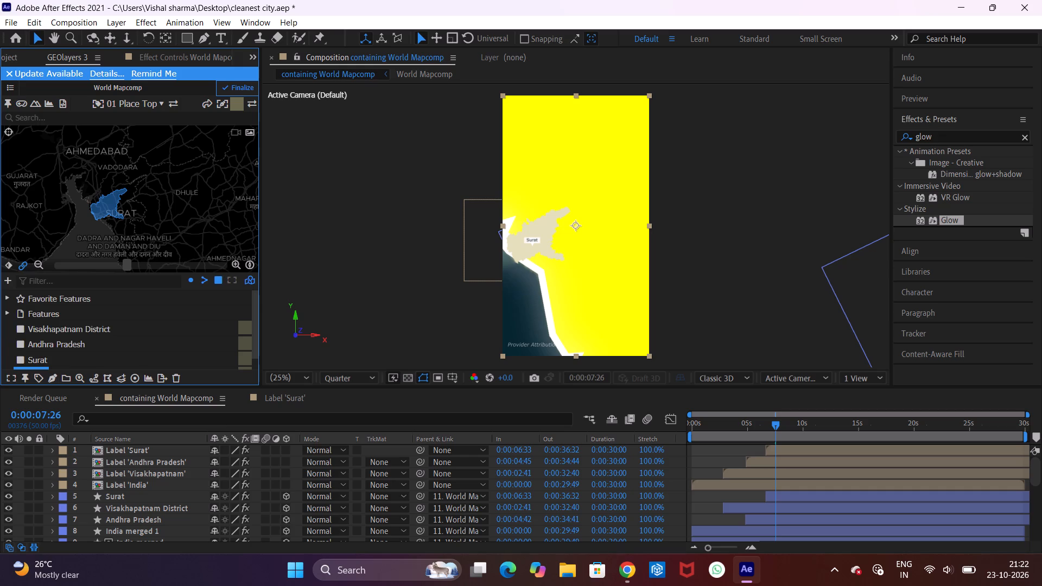
drag(145, 225, 164, 220)
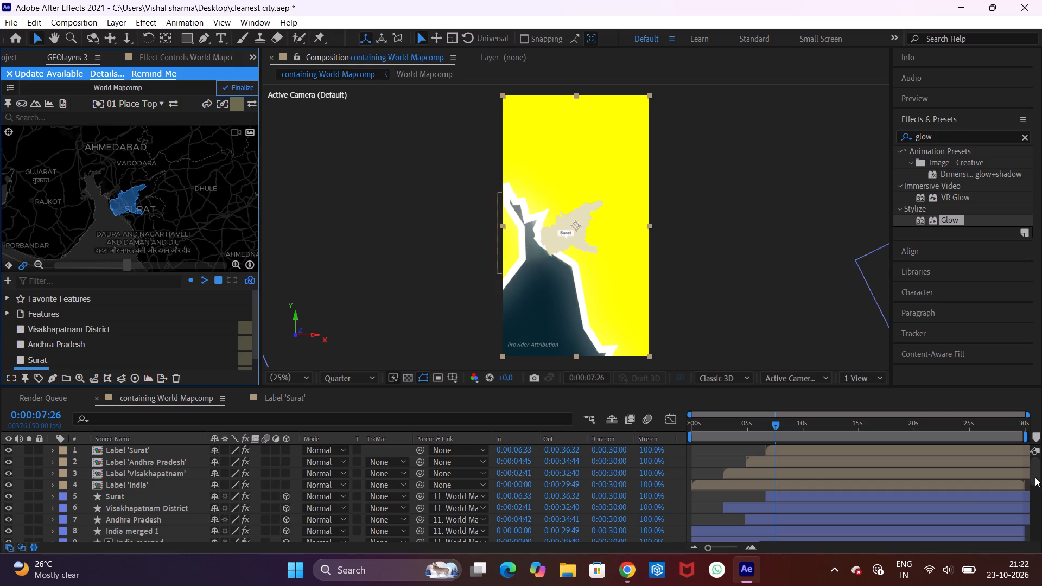
Change the fill of the Surat shape layer to a bright orange.
click(131, 496)
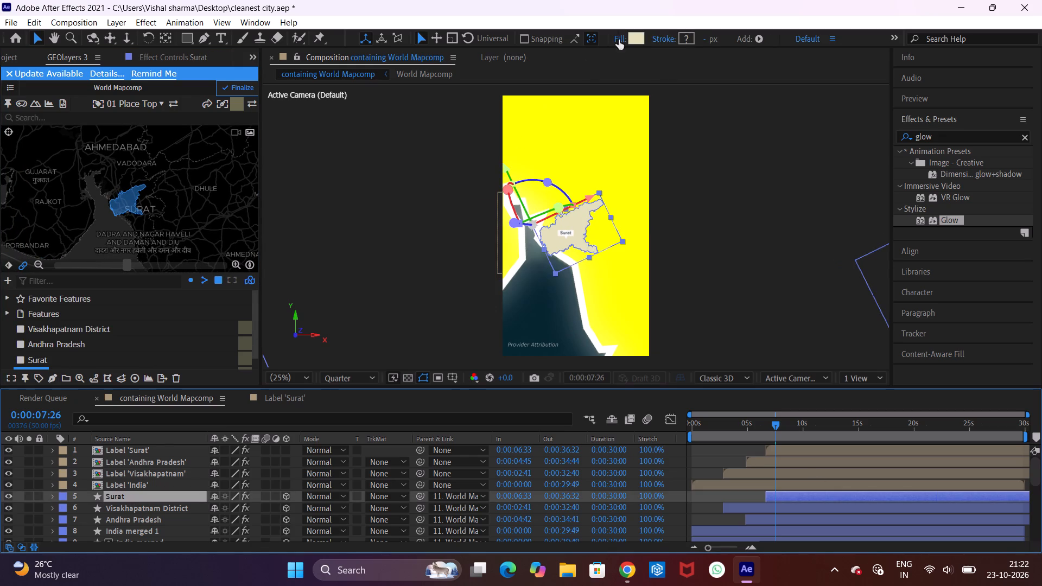
click(641, 34)
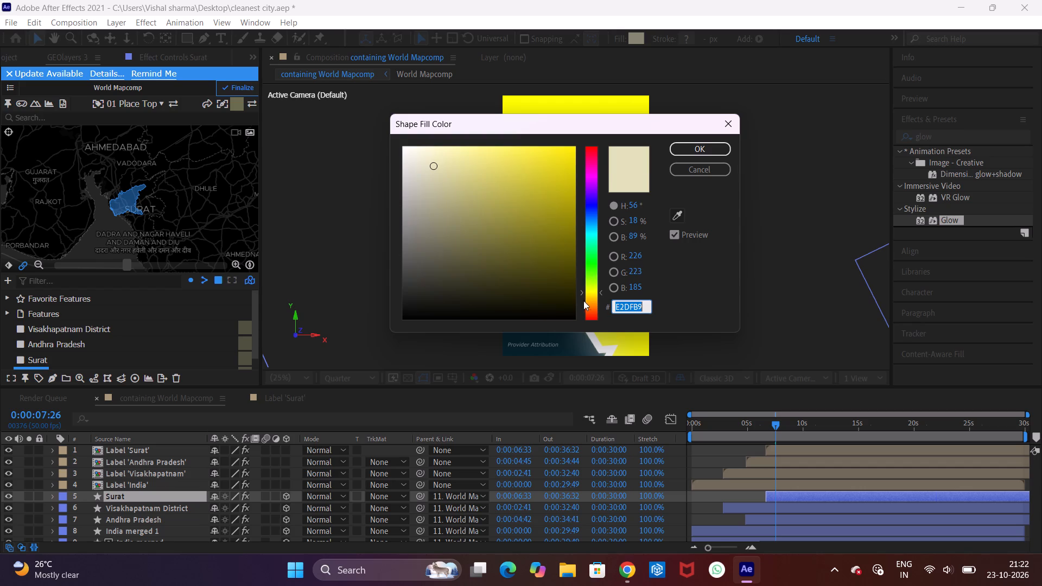
click(583, 300)
drag(531, 189, 617, 139)
click(688, 148)
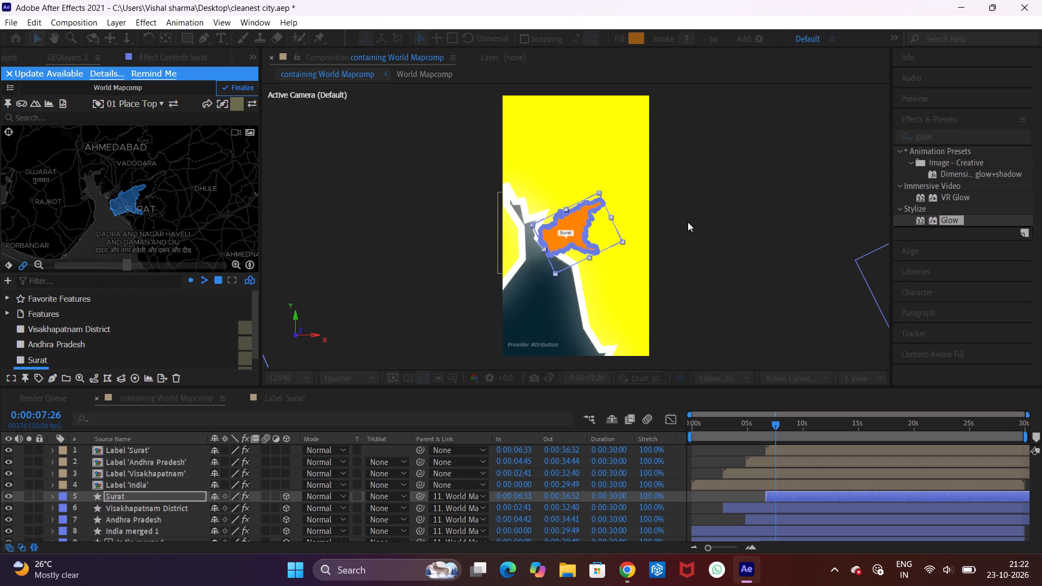
click(404, 231)
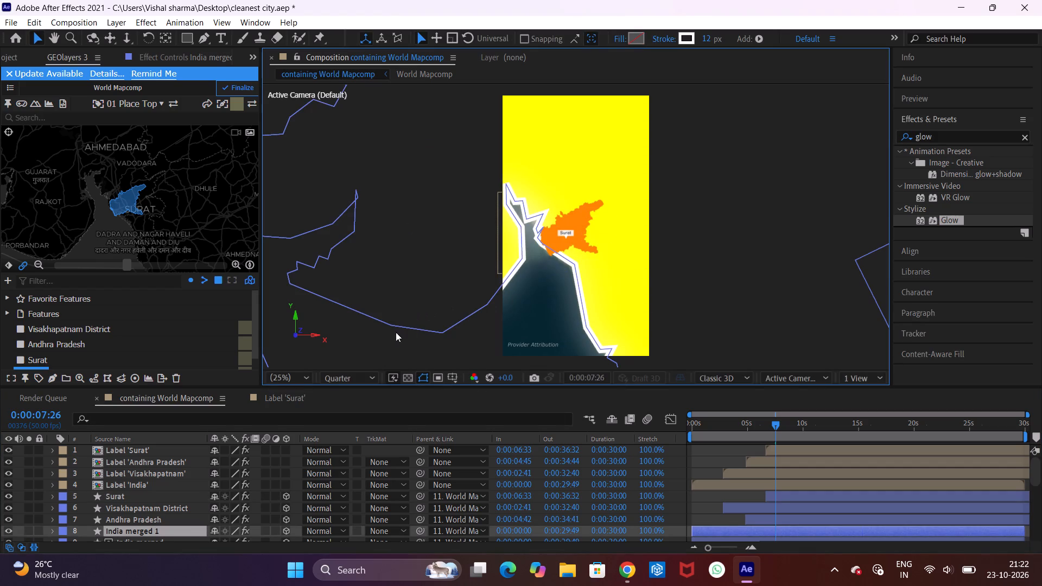
click(346, 342)
Rotate and tilt the map at 0:00:07:26, keyframing a bearing of about -4.0° and a pitch of about 2.5°.
drag(1033, 474, 1030, 537)
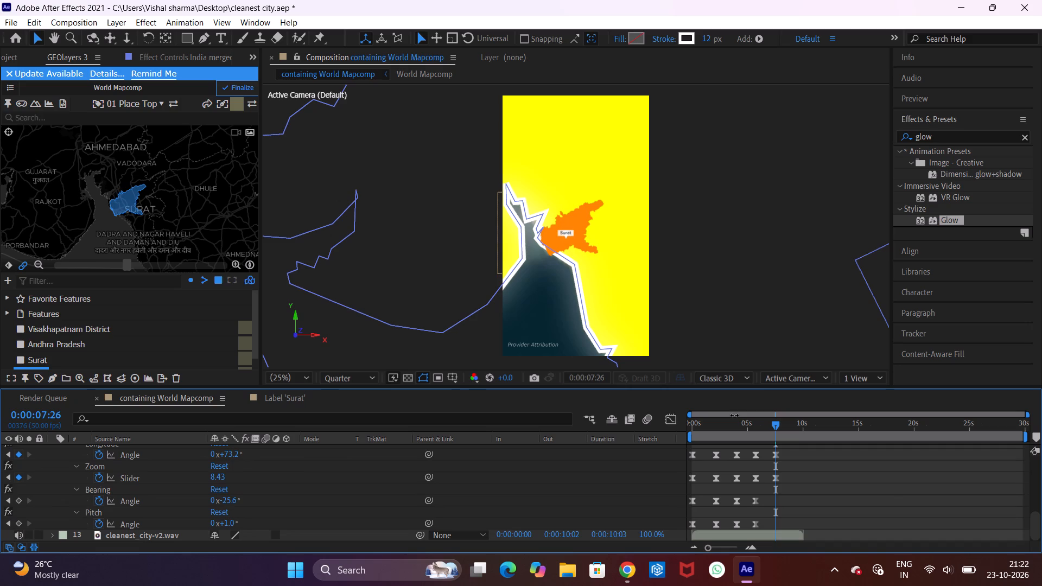
ctrl+drag(156, 211, 138, 209)
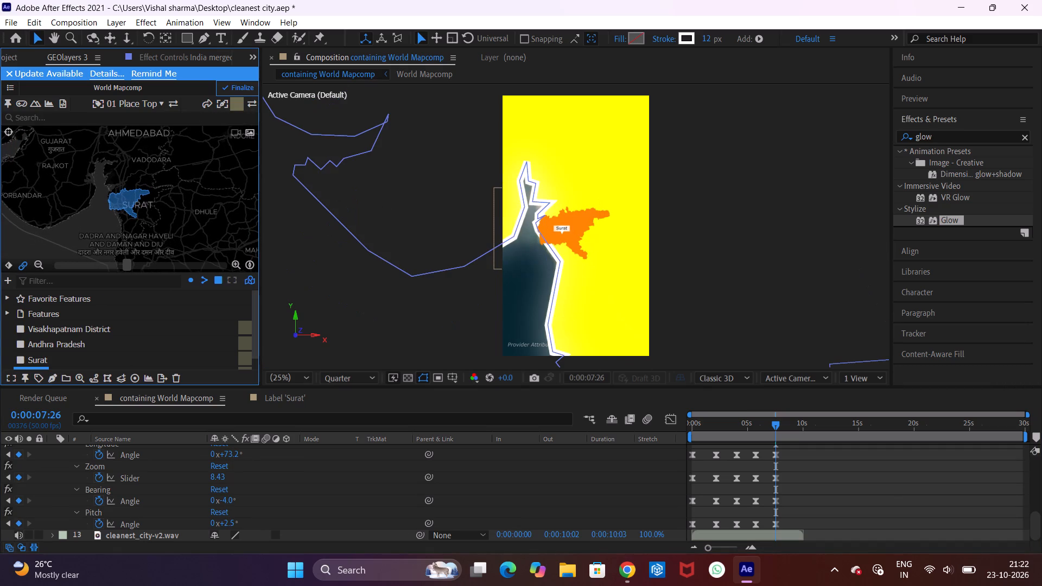
Preview the camera move from Andhra Pradesh to Surat repeatedly, starting between about 0:00:04:35 and 0:00:05:31, to judge its timing.
drag(767, 428, 753, 428)
key(space)
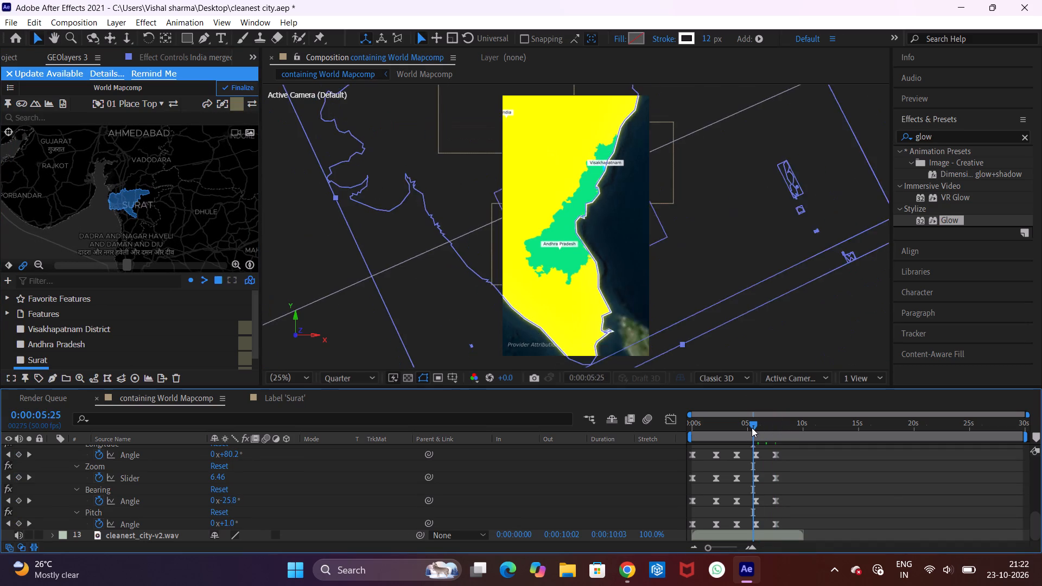
key(space)
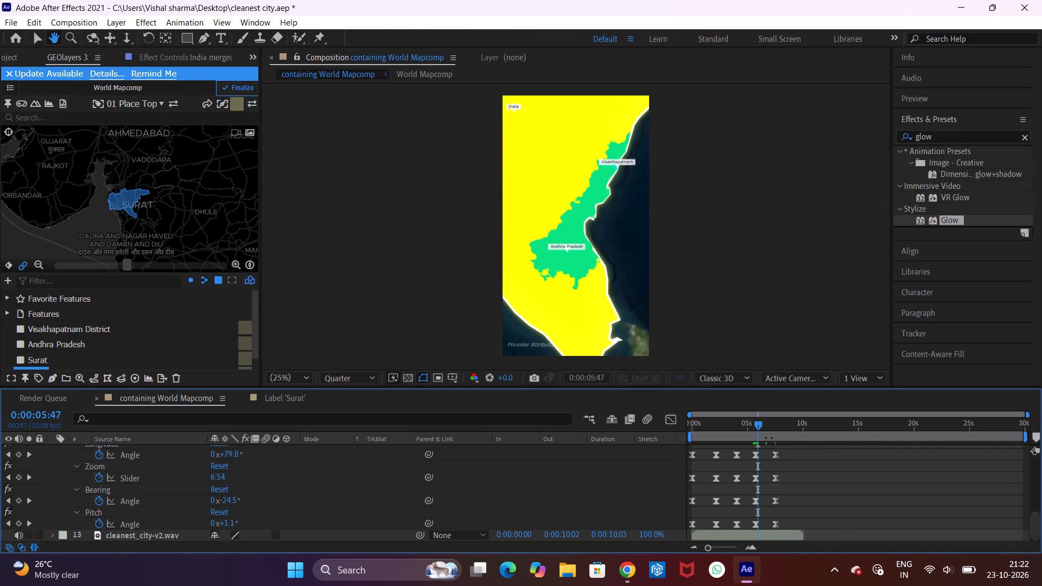
click(754, 436)
drag(757, 425, 749, 425)
key(space)
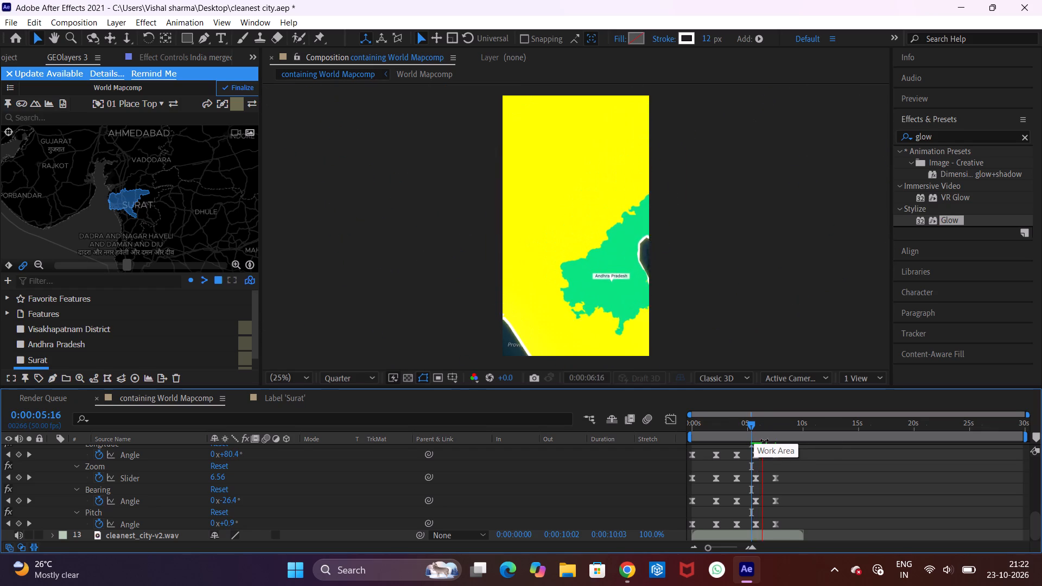
key(space)
drag(761, 430, 753, 428)
key(space)
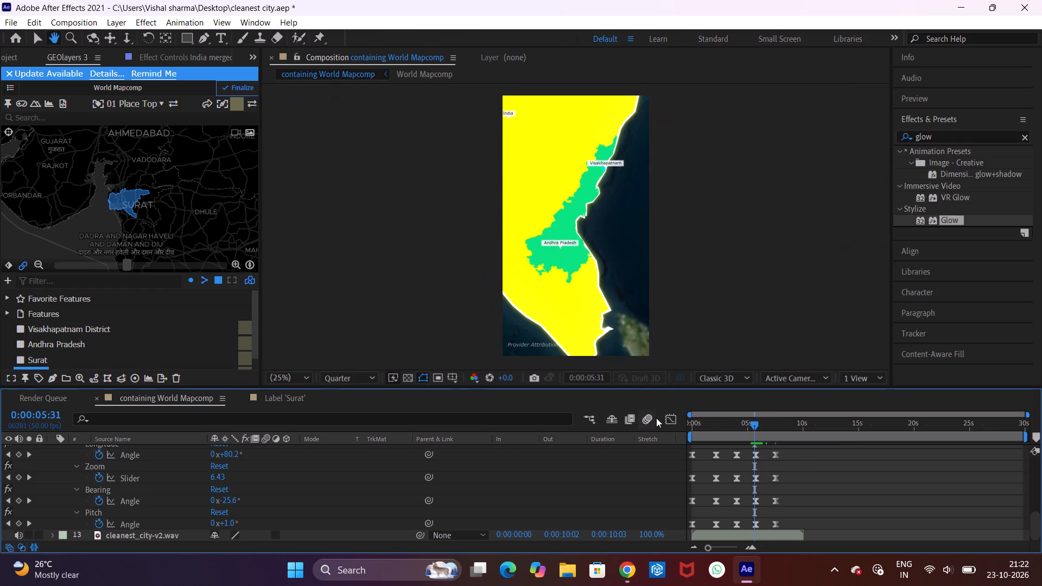
key(space)
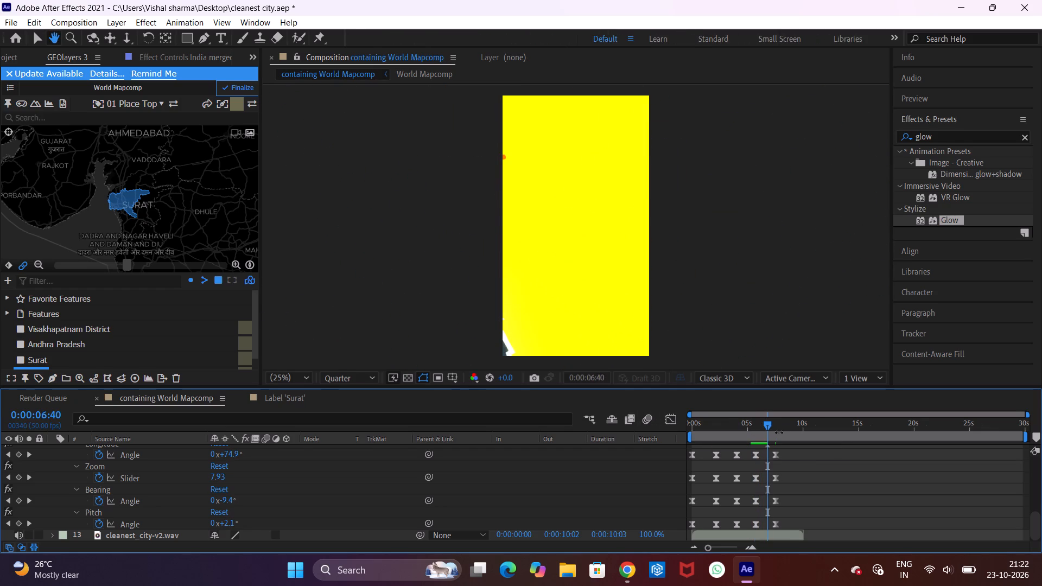
drag(757, 423, 744, 418)
key(space)
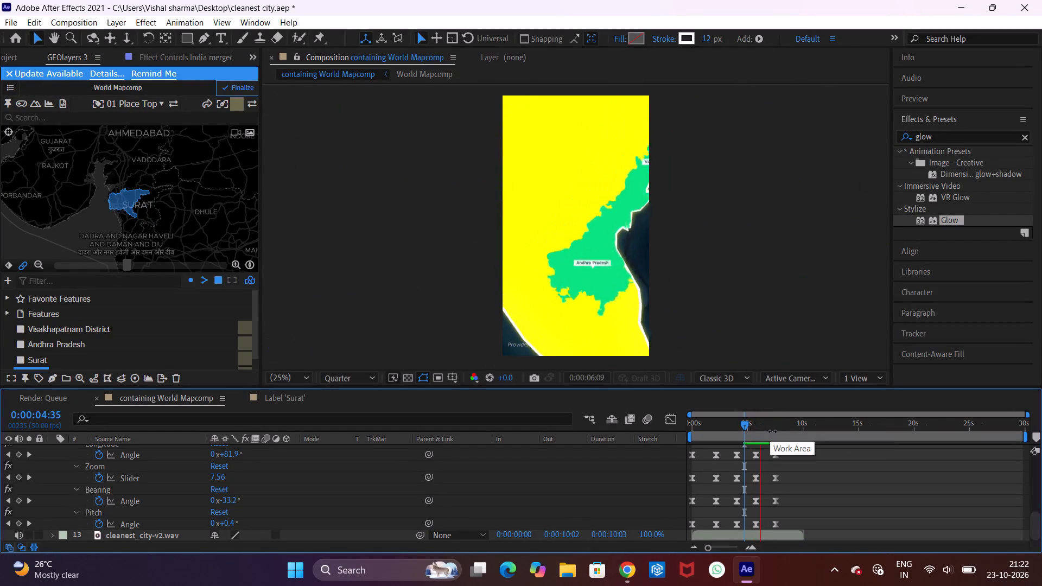
key(space)
key(space)
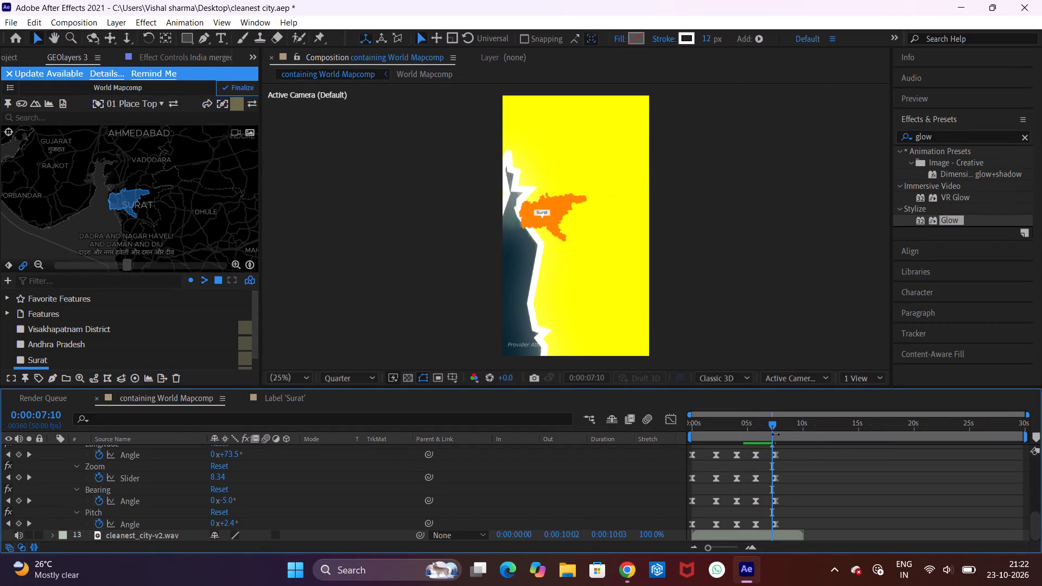
key(space)
click(754, 424)
key(space)
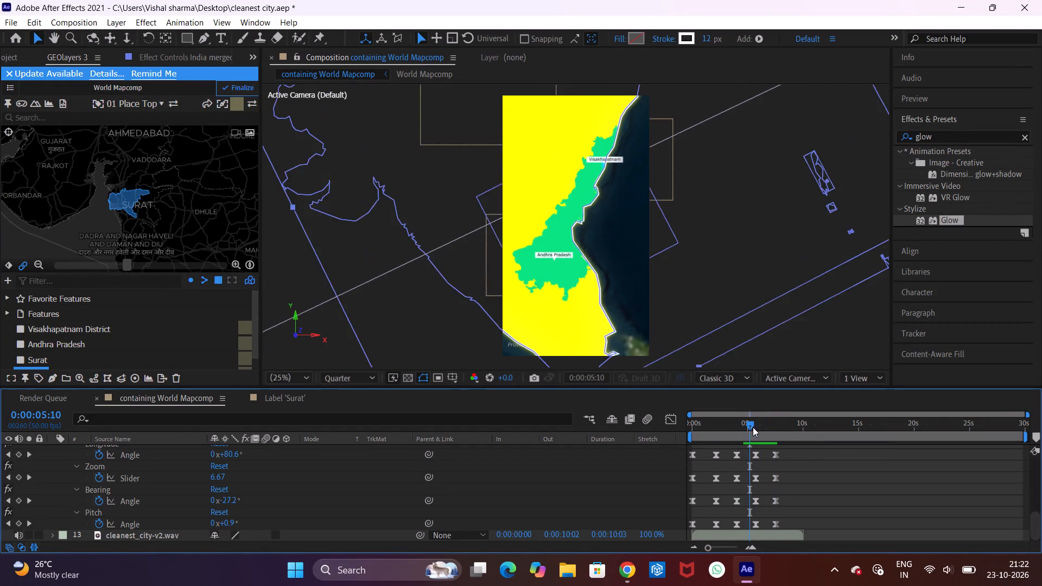
key(space)
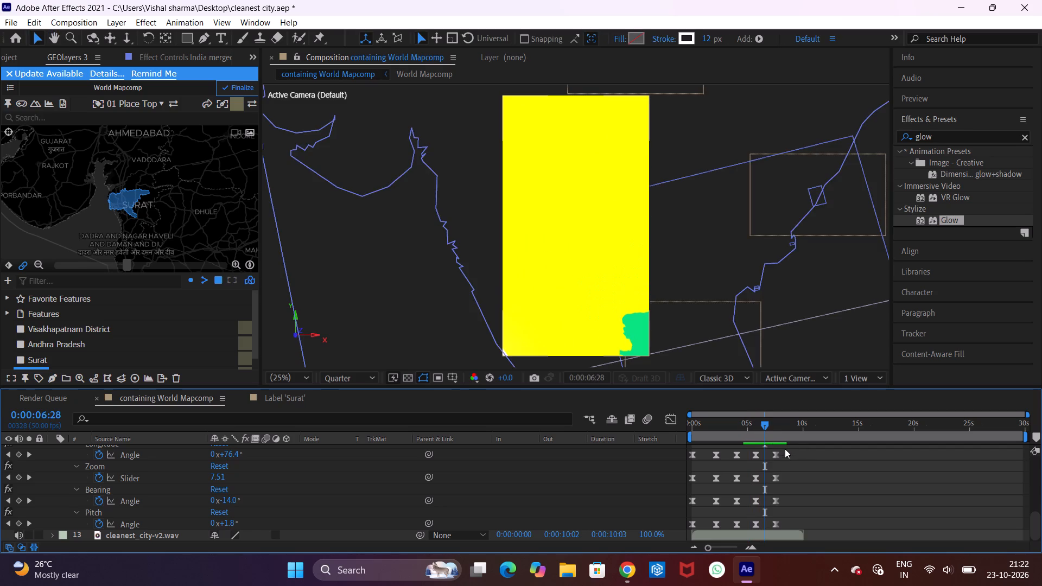
Move the last World Mapcomp latitude, longitude, zoom, bearing and pitch keyframes earlier to about 0:00:06:28.
drag(785, 449, 775, 523)
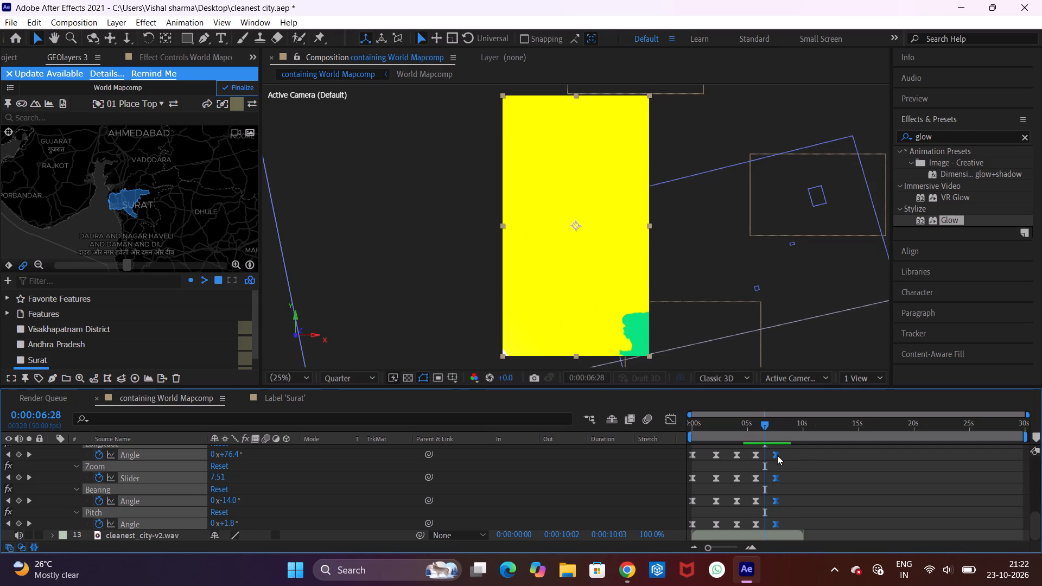
drag(775, 454, 766, 452)
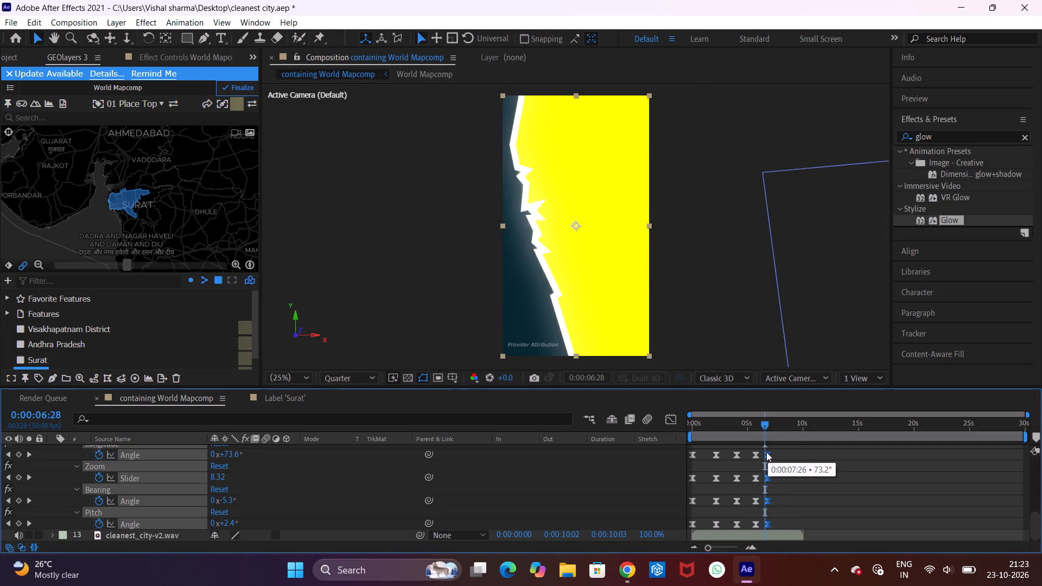
drag(766, 452, 765, 452)
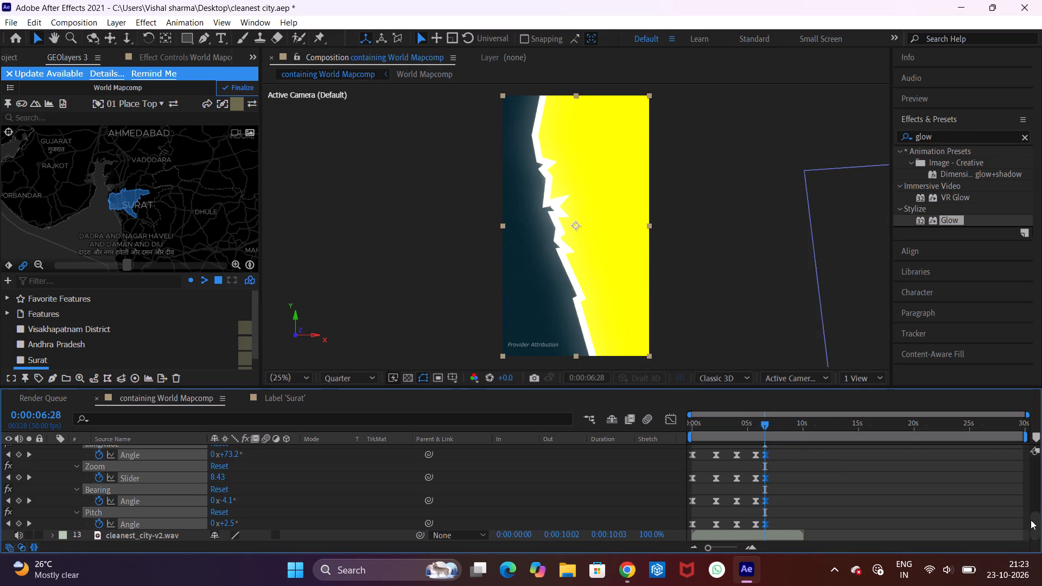
drag(1035, 523, 1027, 503)
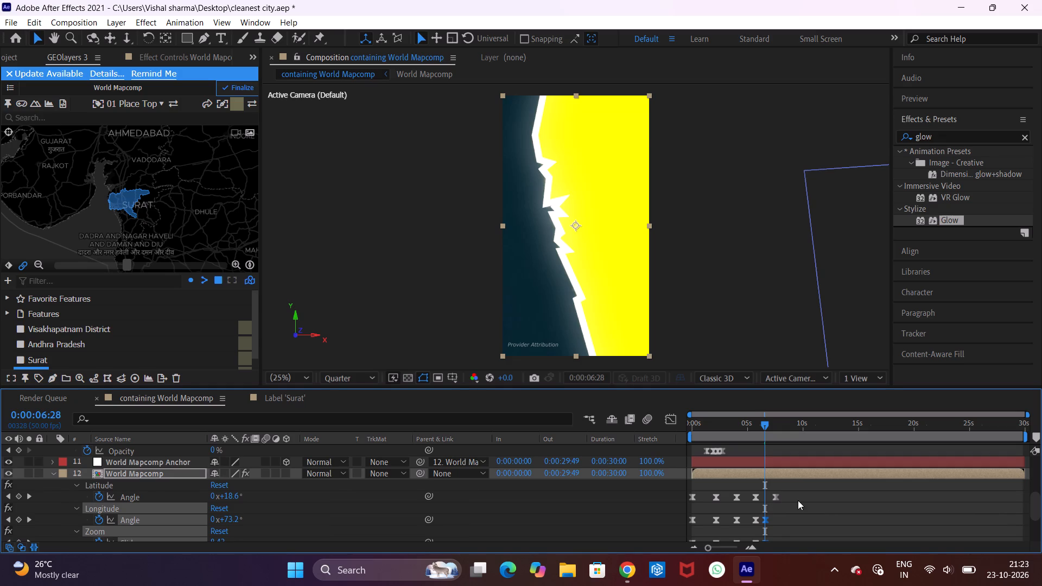
click(798, 500)
drag(776, 496, 767, 492)
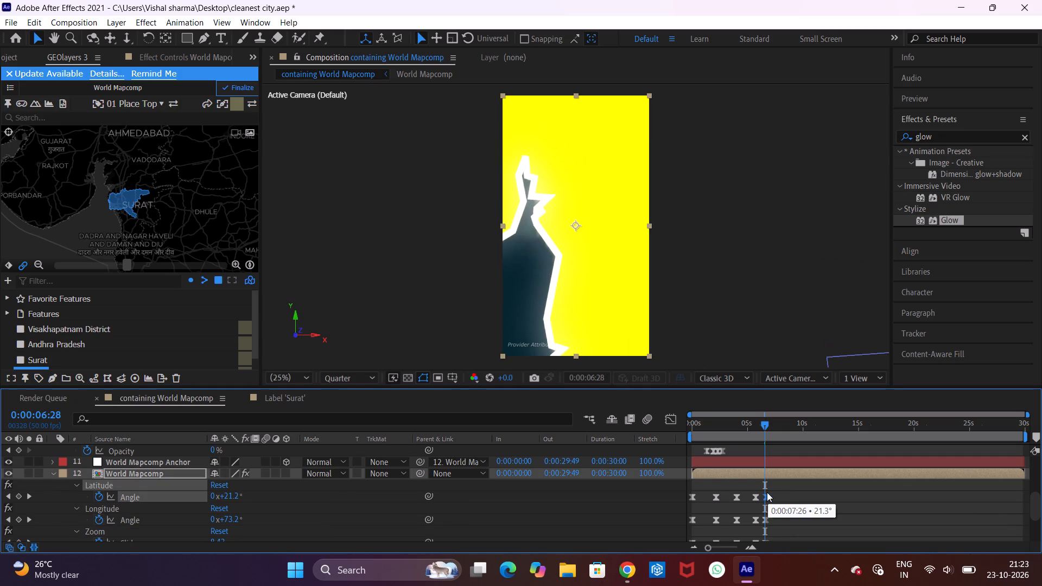
drag(767, 492, 765, 492)
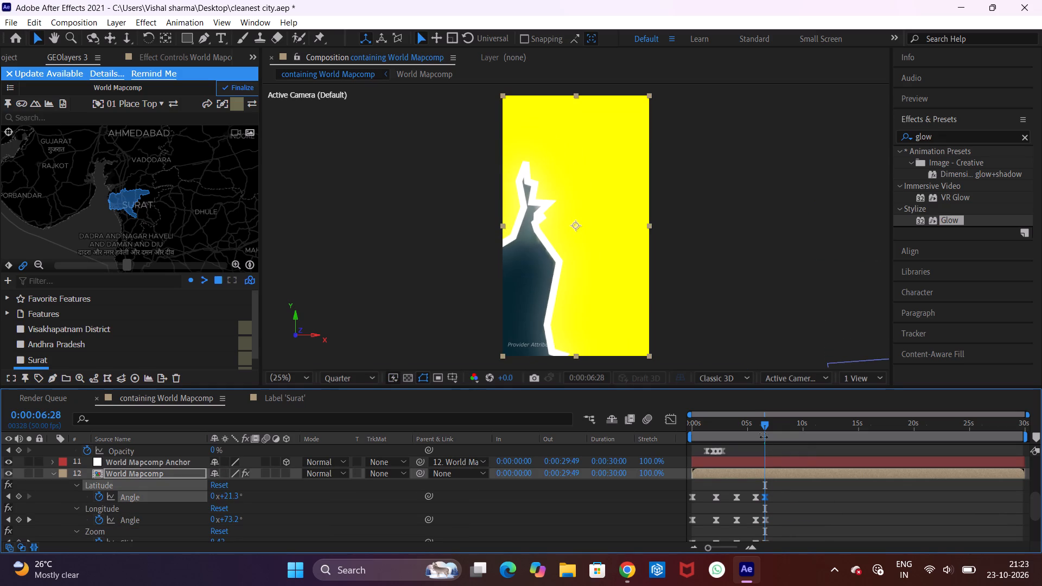
Play back the shortened camera move to Surat from 0:00:05:25 and 0:00:05:31 to check its pacing.
click(751, 434)
click(753, 428)
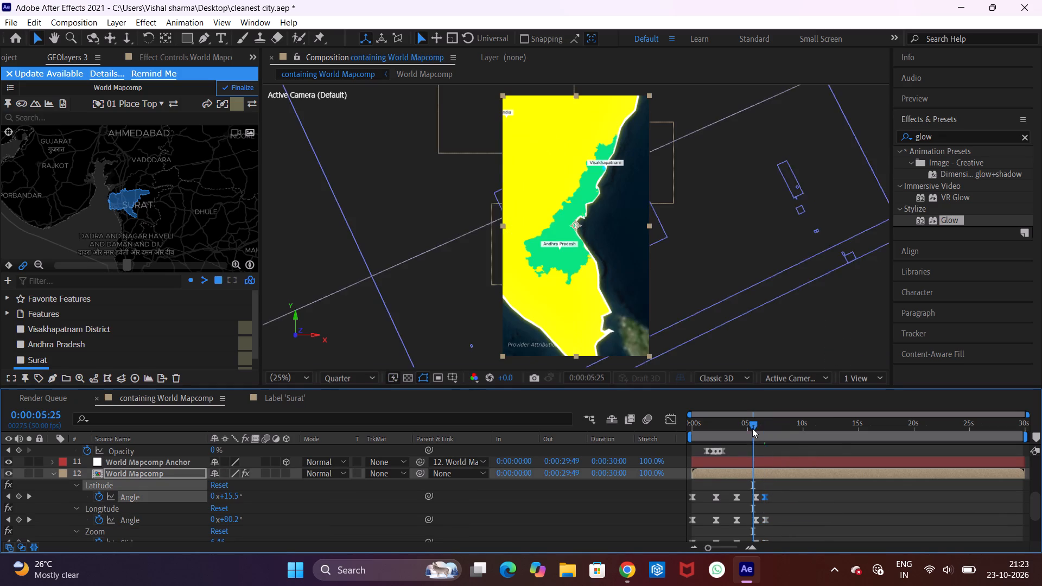
key(space)
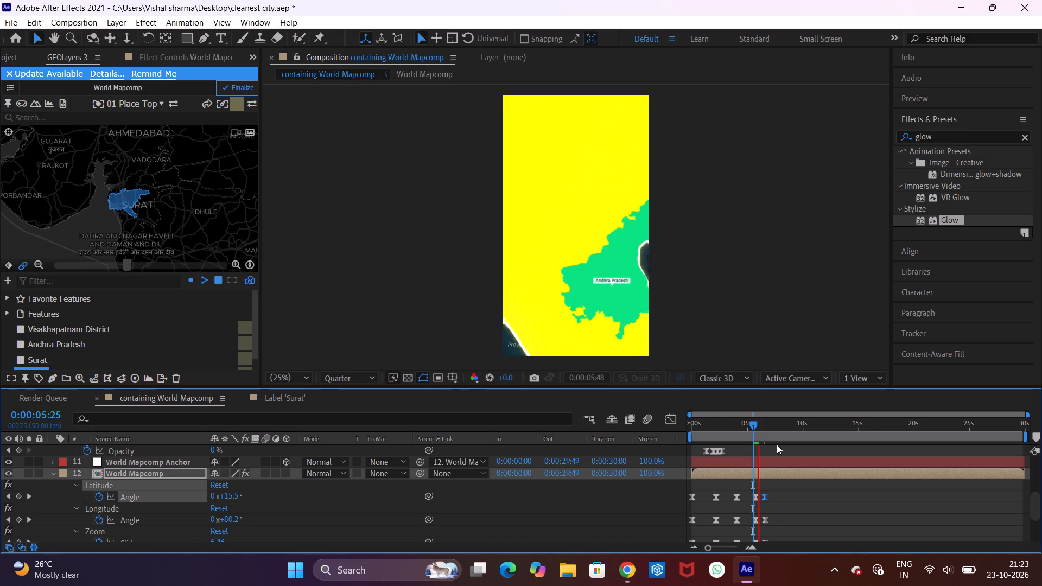
key(space)
click(754, 430)
key(space)
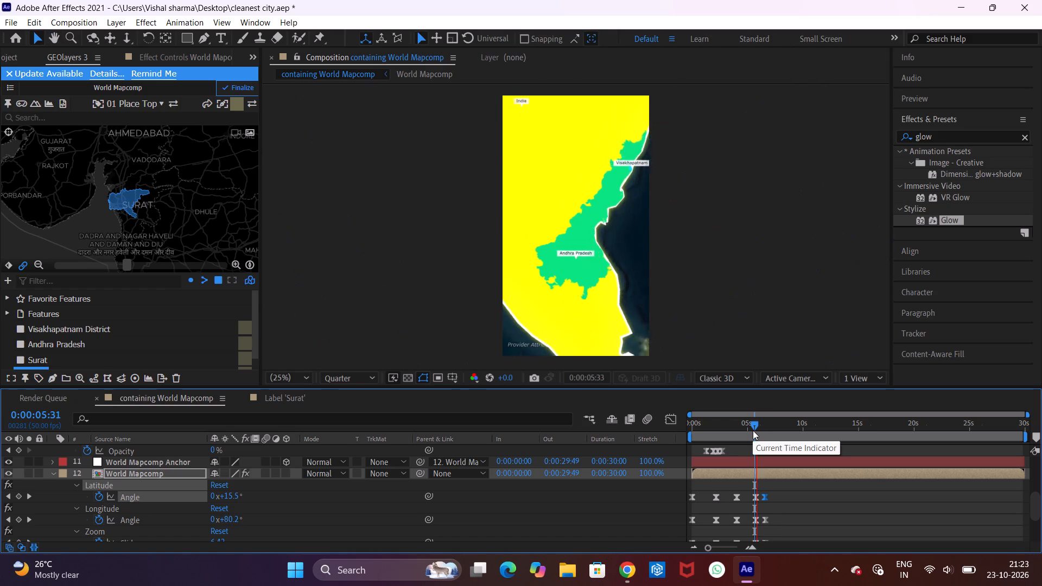
key(space)
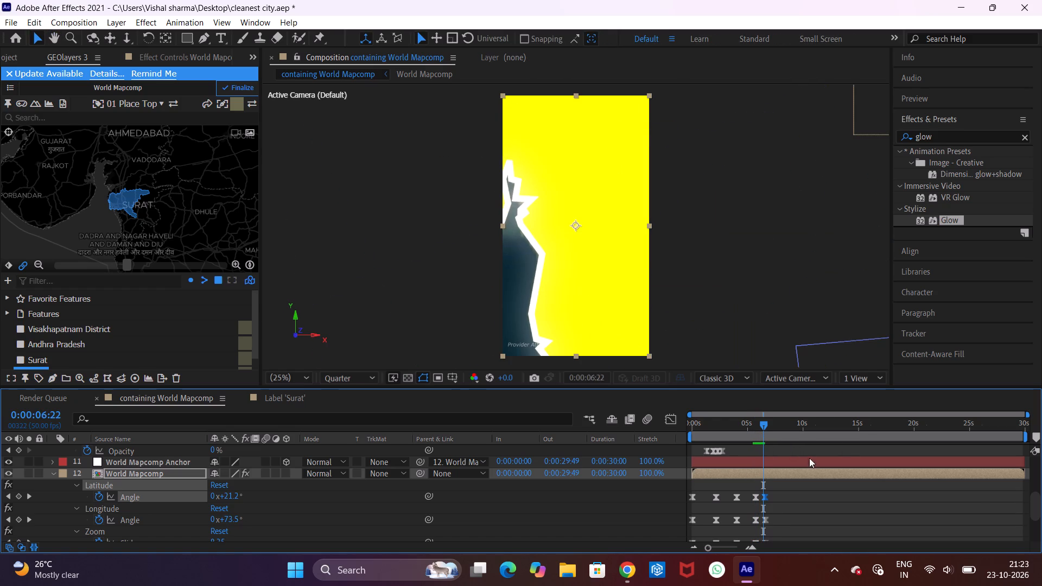
Shift the Surat label and Surat shape layers together so they start at 0:00:06:15.
drag(1039, 506, 1035, 447)
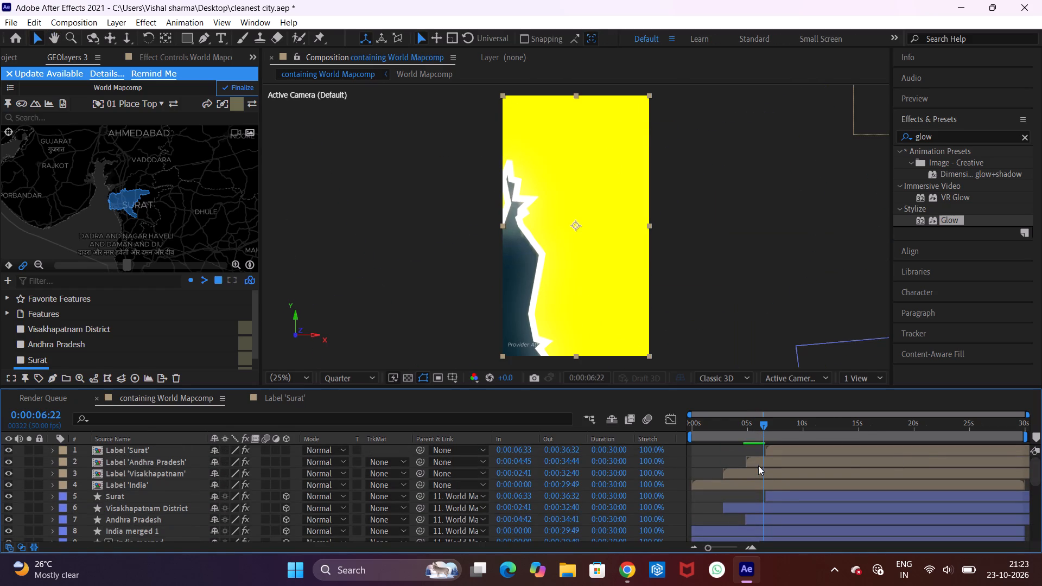
click(785, 494)
ctrl+click(776, 451)
click(776, 451)
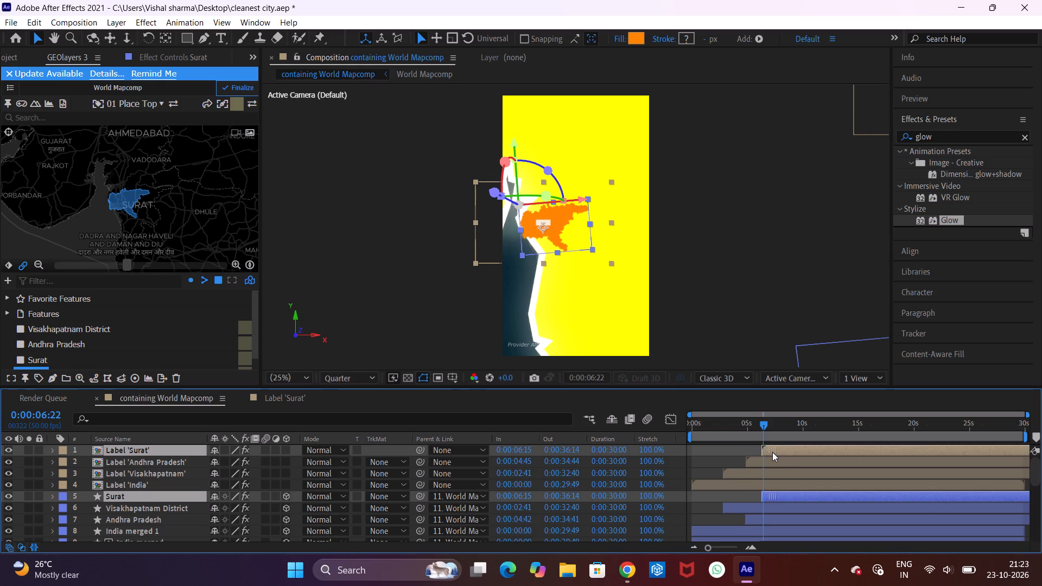
Play back the Surat reveal from 0:00:06:22 to check its new start time.
key(space)
key(space)
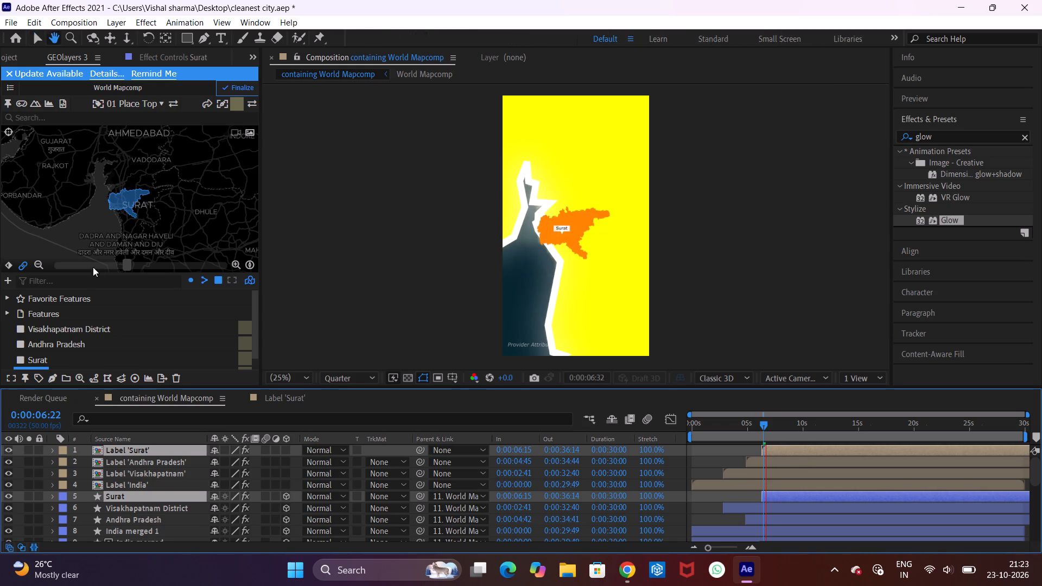
Search GEOlayers for "gujarat" and add the Natural Earth Gujarat feature to the browser.
click(81, 123)
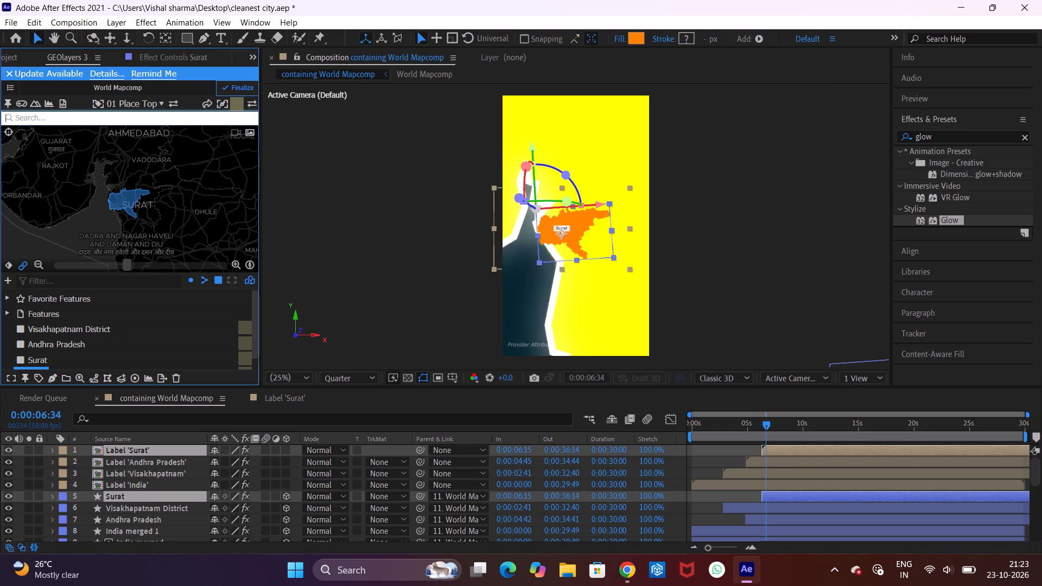
text(gujara)
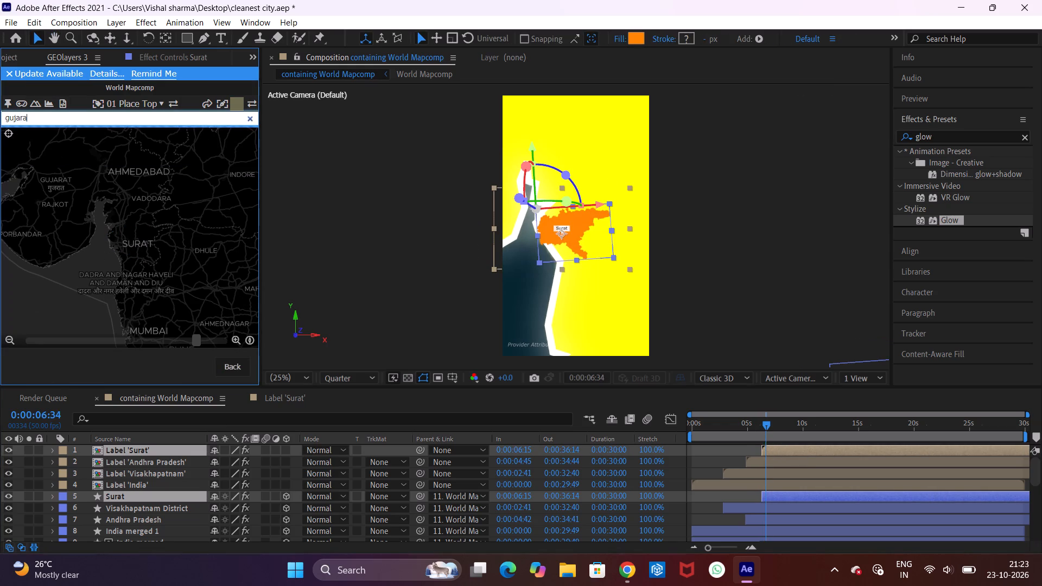
key(t)
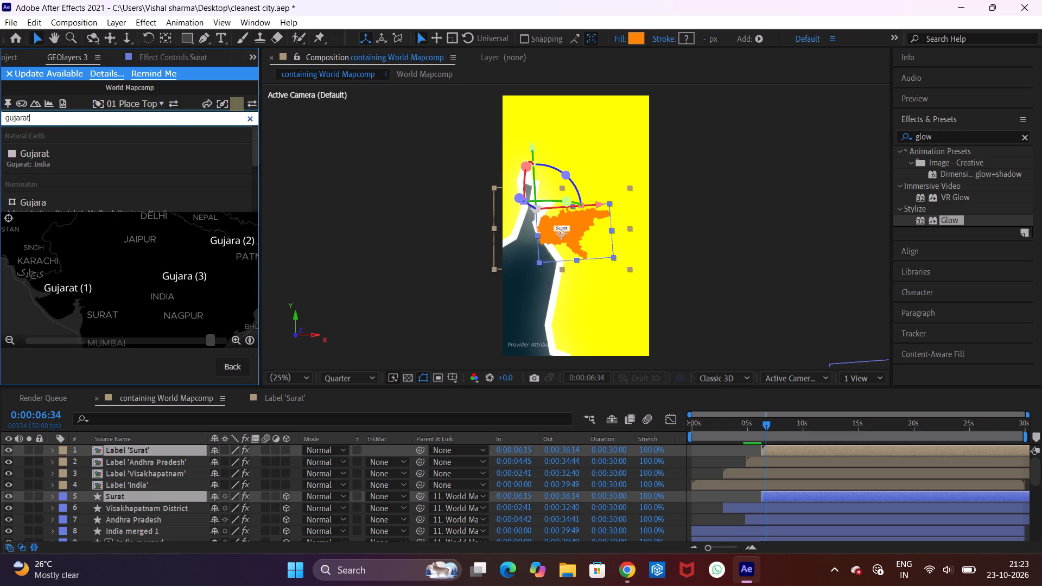
click(100, 150)
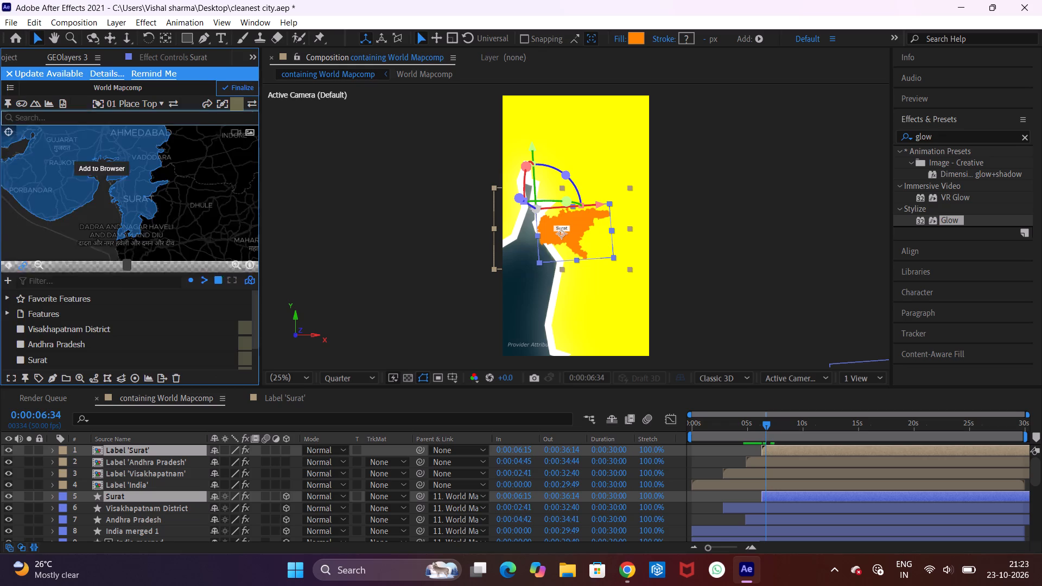
drag(254, 333, 247, 378)
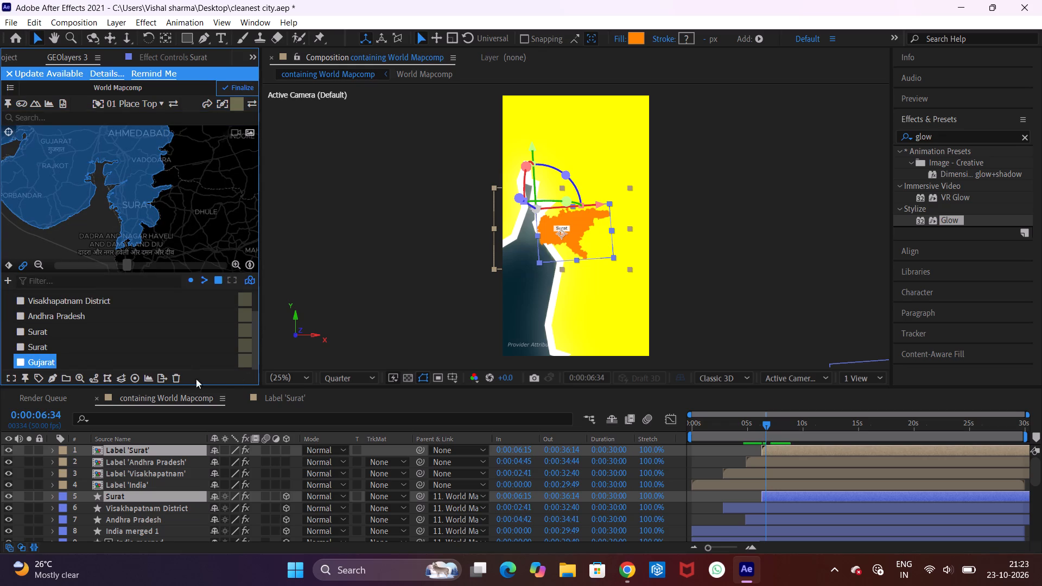
Draw the Gujarat feature as a shape layer and add a label for it.
click(49, 375)
click(79, 338)
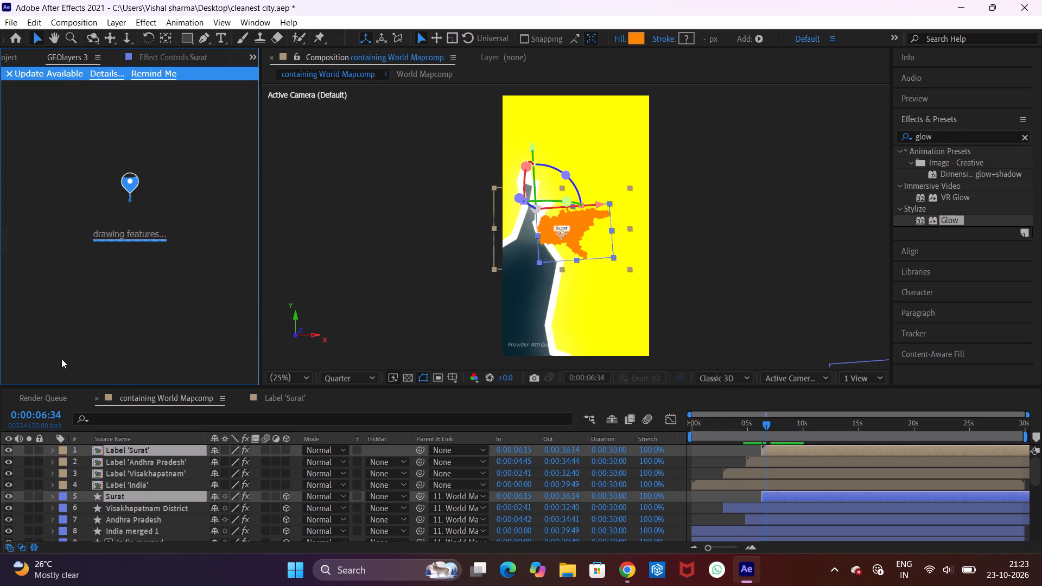
click(36, 375)
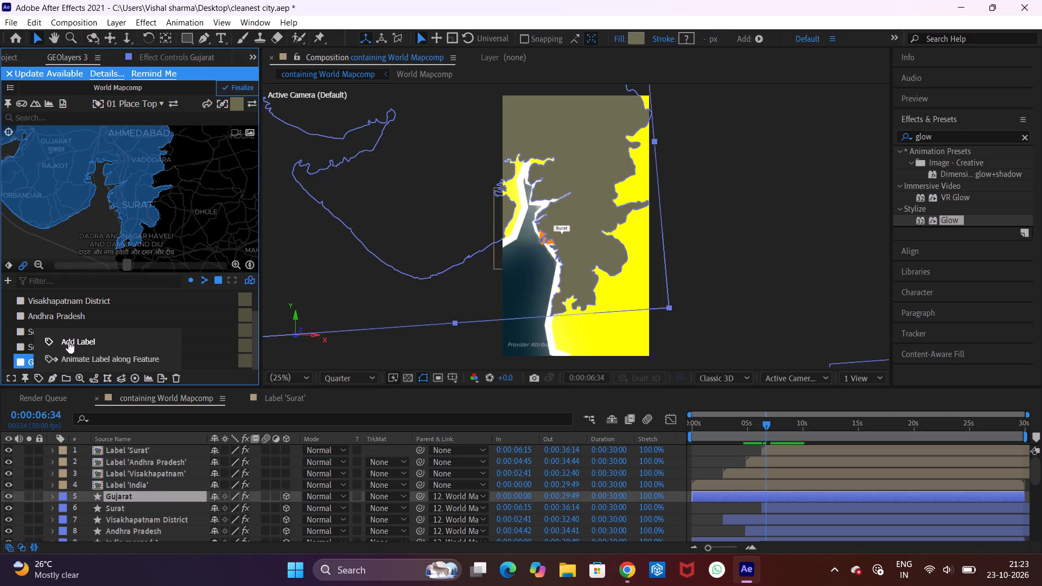
click(68, 341)
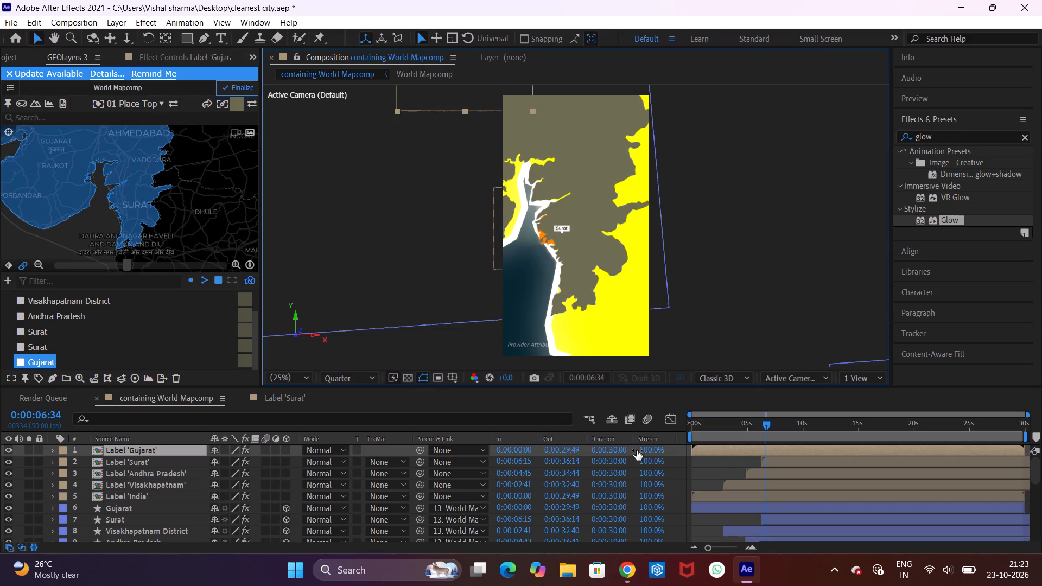
Place the Gujarat shape layer directly beneath the Surat shape layer in the stacking order.
click(137, 509)
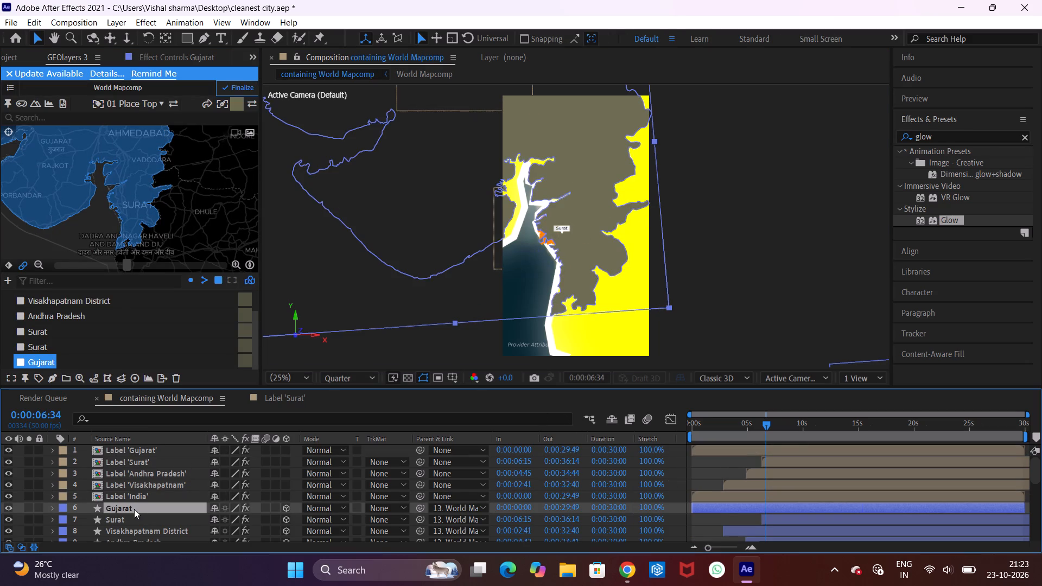
drag(130, 509, 131, 521)
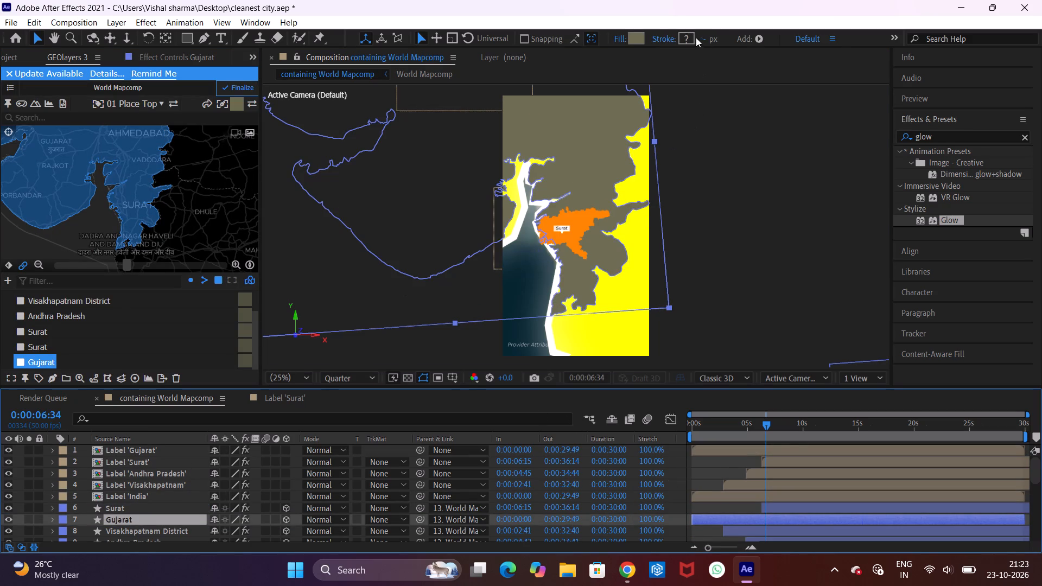
Change the Gujarat shape's fill to light blue 63A4FF.
click(632, 39)
click(586, 216)
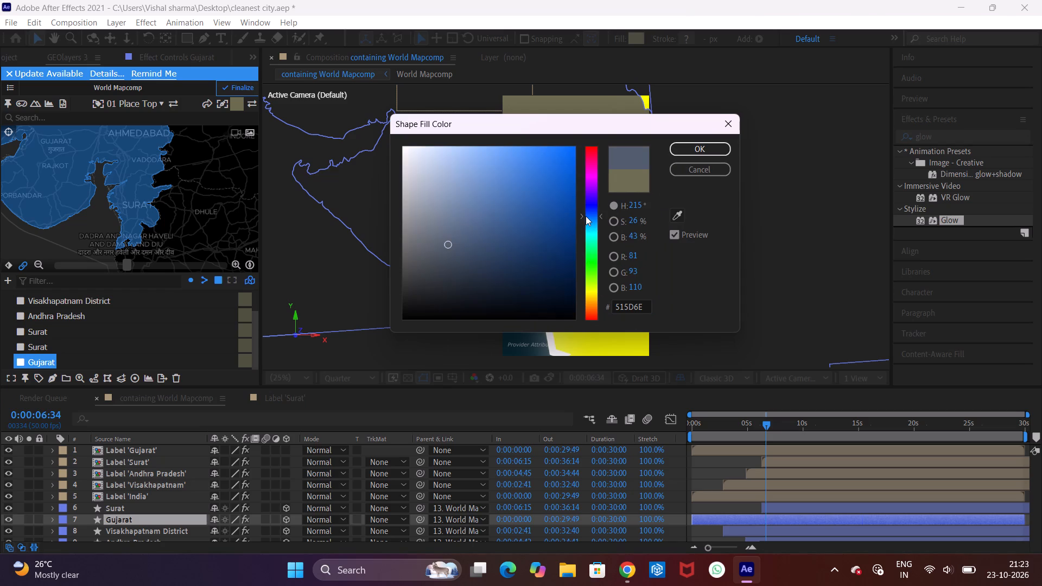
drag(607, 145, 616, 134)
drag(544, 157, 494, 145)
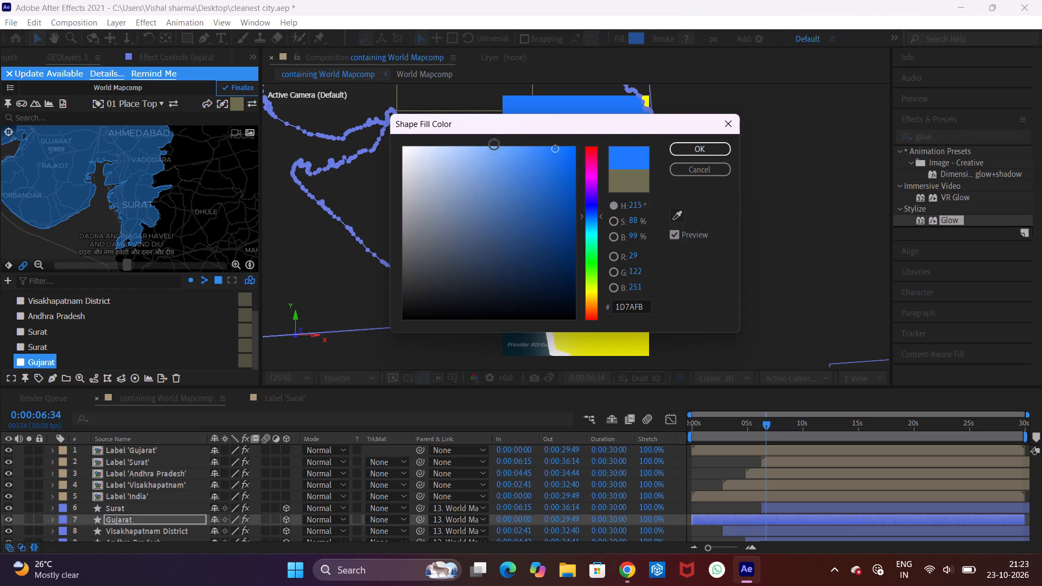
drag(494, 145, 509, 136)
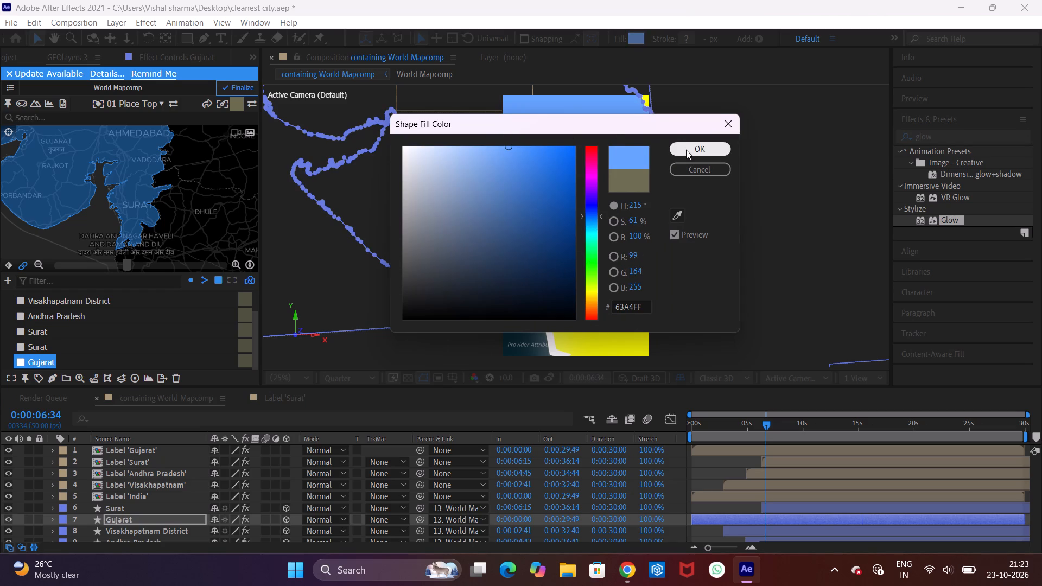
click(686, 150)
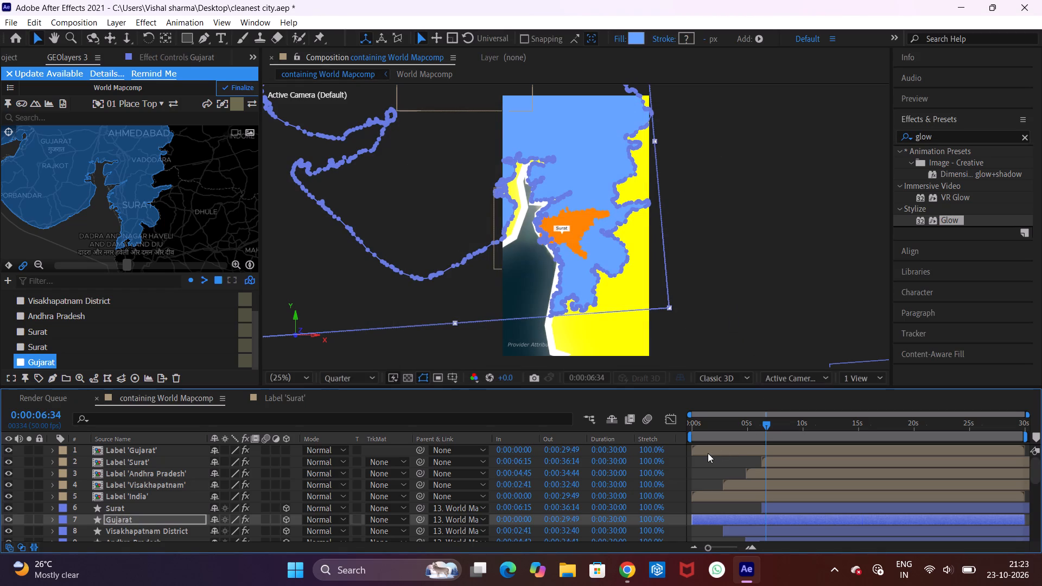
Shift the Gujarat label and Gujarat shape layers together so they start at 0:00:06:42.
click(708, 453)
ctrl+click(698, 518)
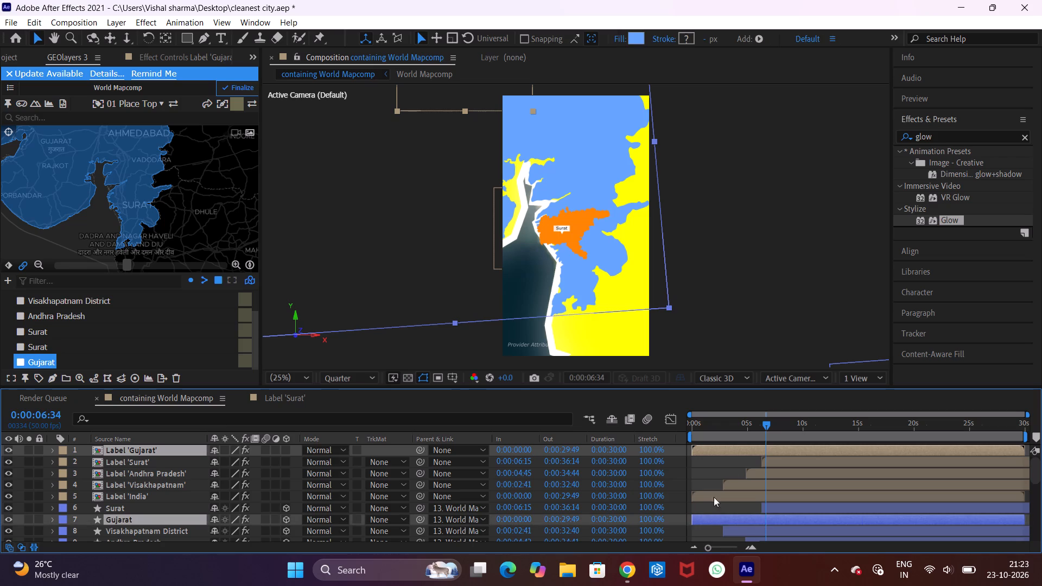
drag(731, 451, 809, 451)
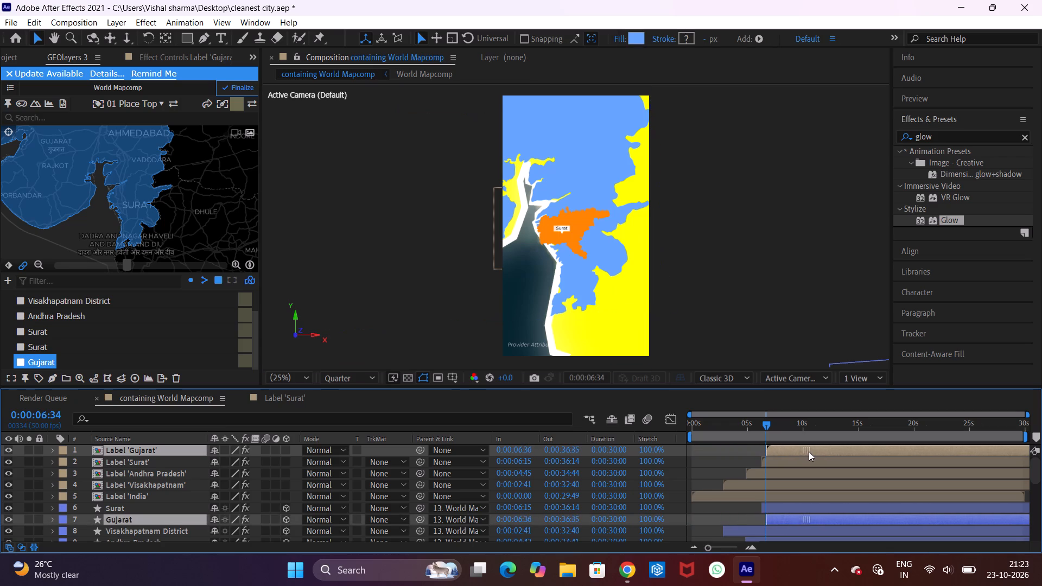
drag(809, 451, 808, 453)
Preview the move from Andhra Pradesh to Surat, including from 0:00:04:32, to judge when Gujarat appears.
click(755, 432)
key(space)
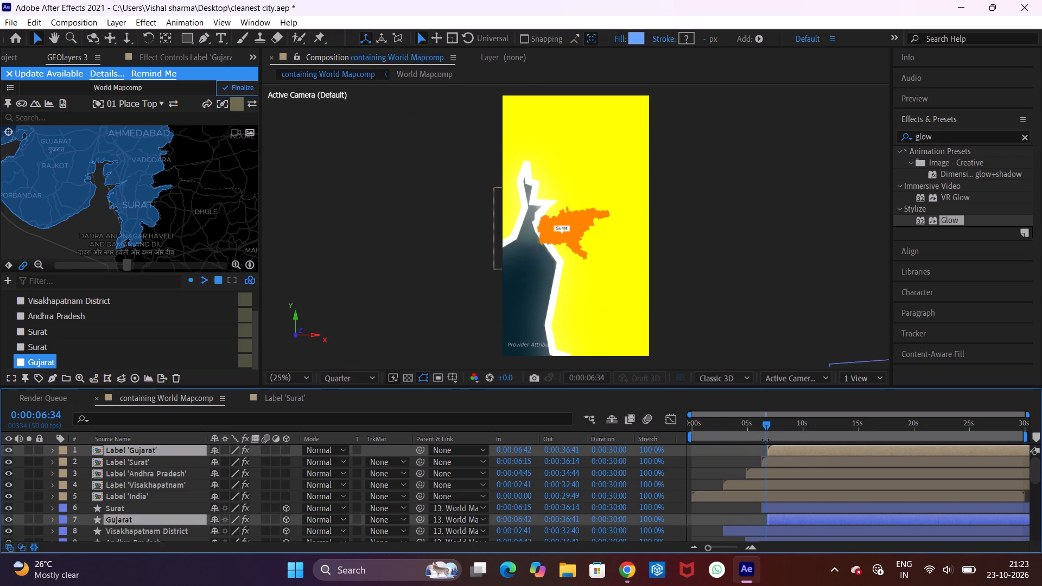
key(space)
click(743, 425)
key(space)
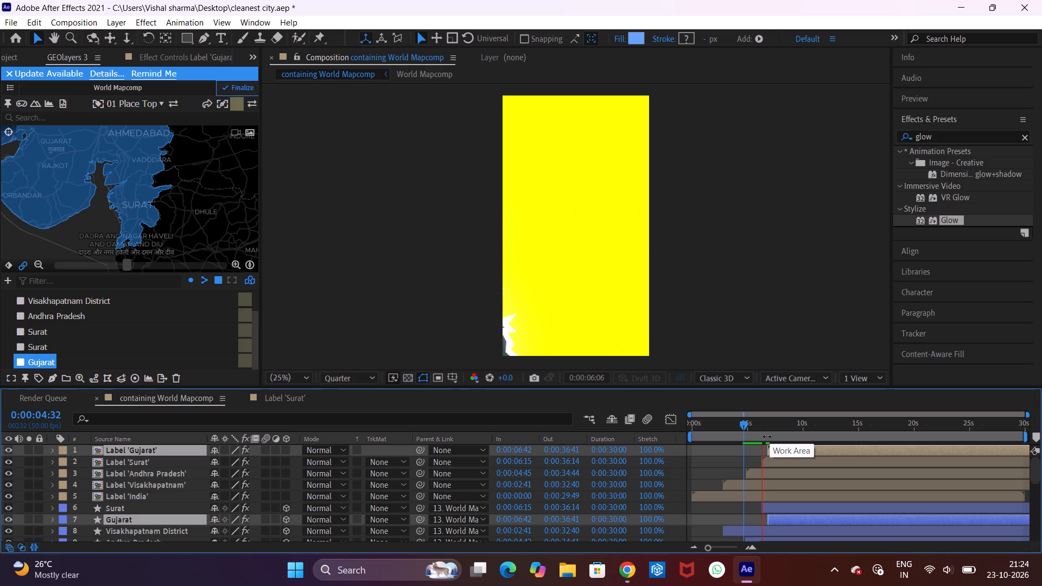
key(space)
click(756, 433)
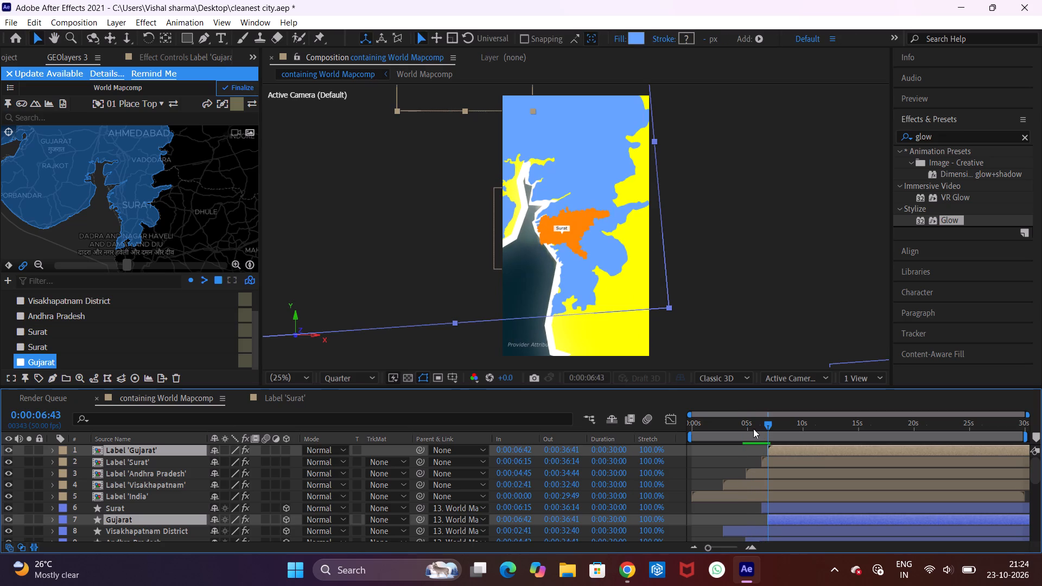
click(753, 428)
key(space)
key(space)
Move the Gujarat label and shape layers earlier to start at 0:00:06:30, and play back the result.
click(780, 449)
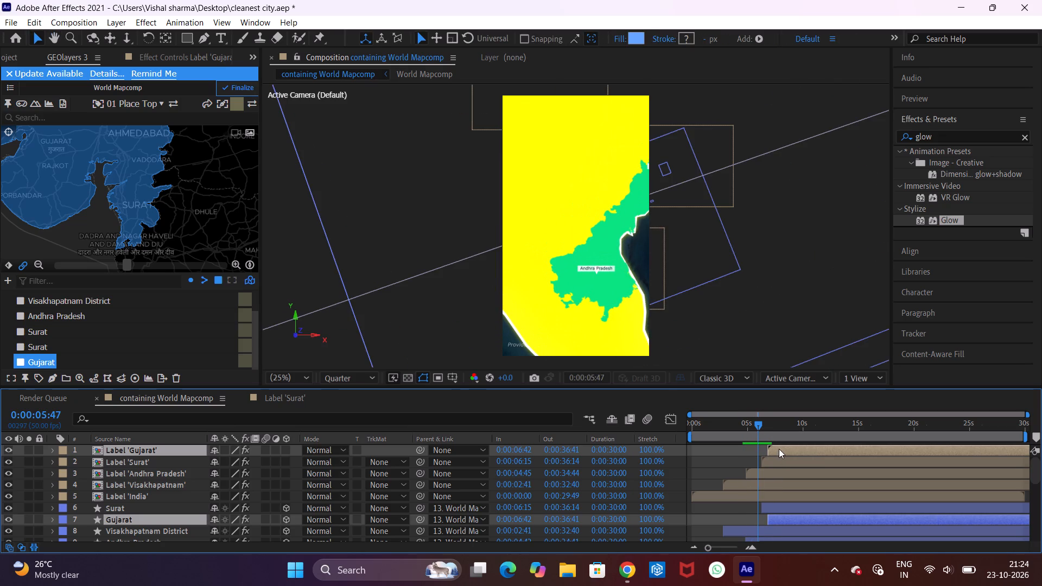
key(space)
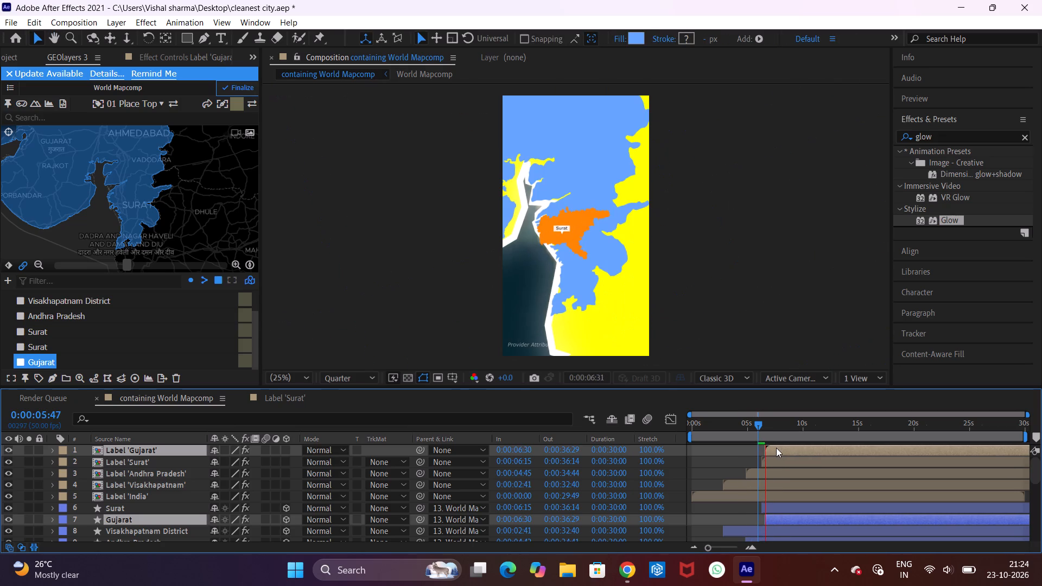
key(space)
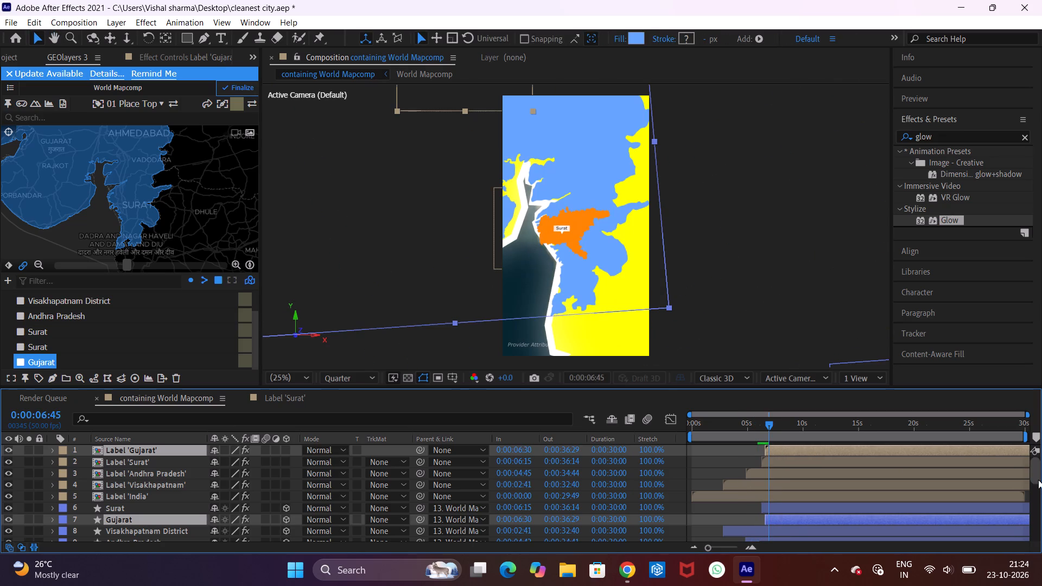
At 0:00:07:12, keyframe the World Mapcomp camera framing all of Gujarat, with longitude about 71.3° and zoom 6.67.
drag(1034, 471, 1037, 552)
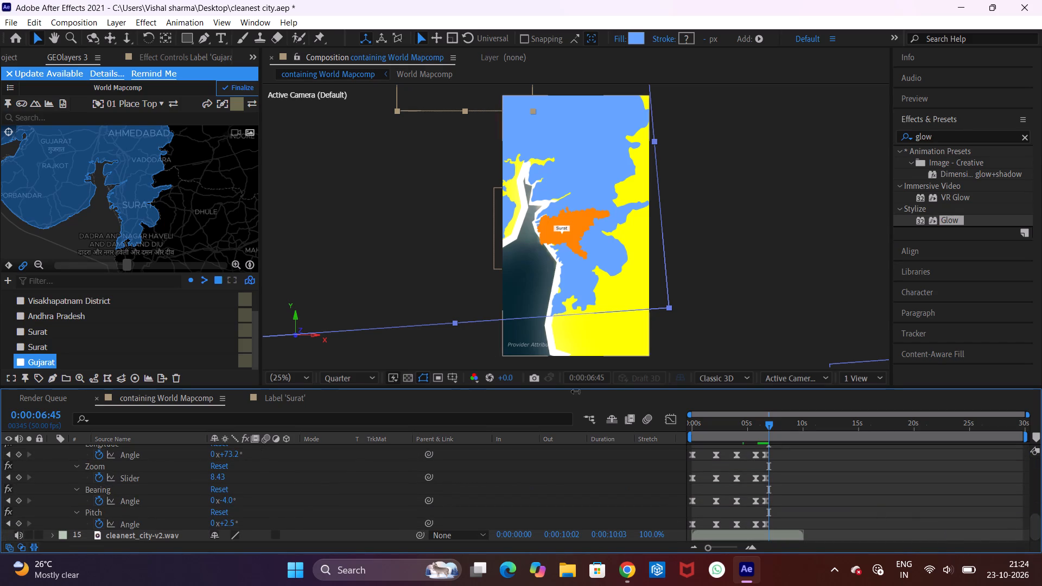
click(766, 429)
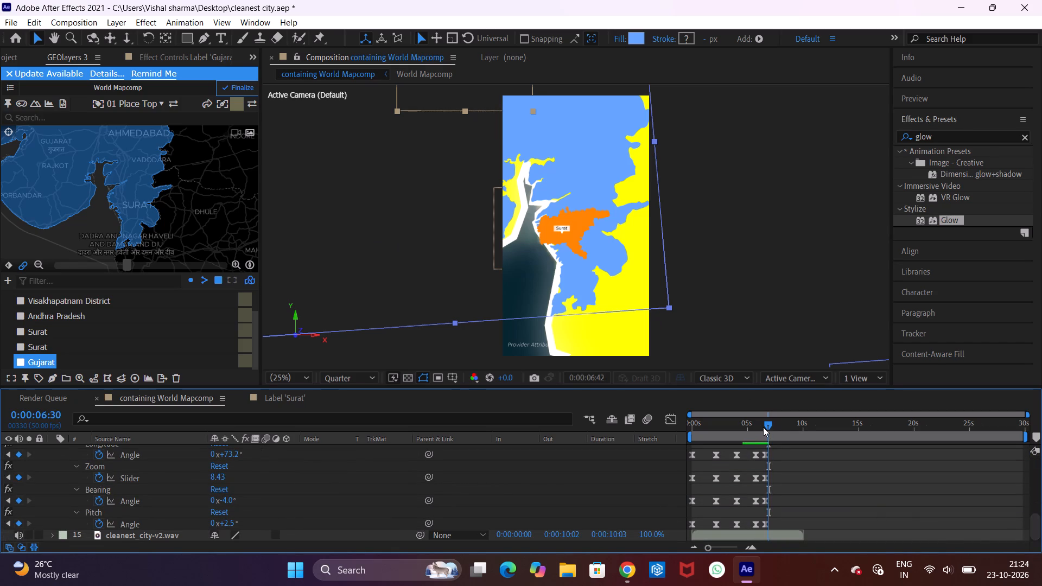
key(space)
key(space)
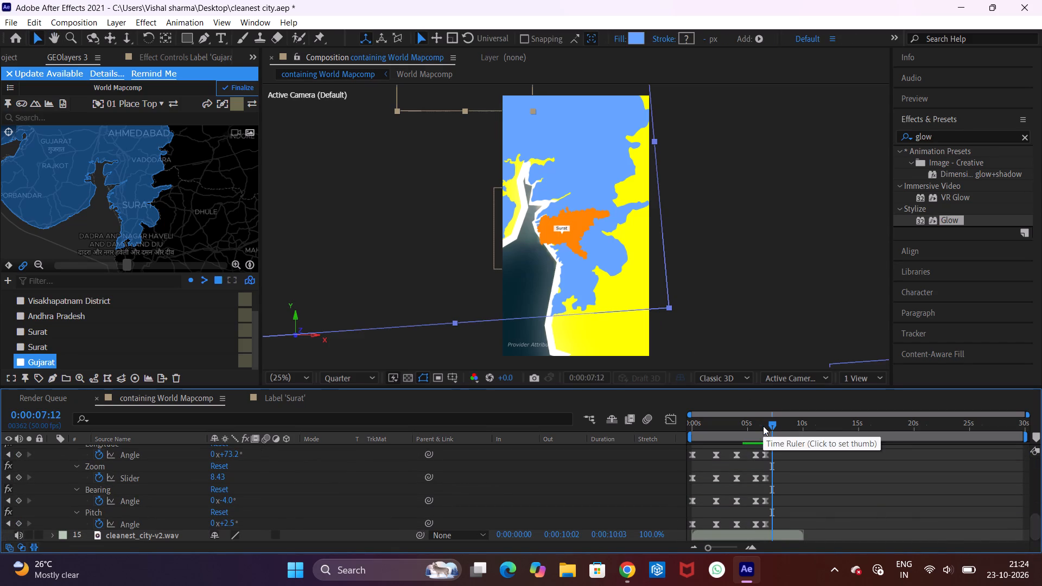
click(39, 270)
drag(134, 187, 169, 203)
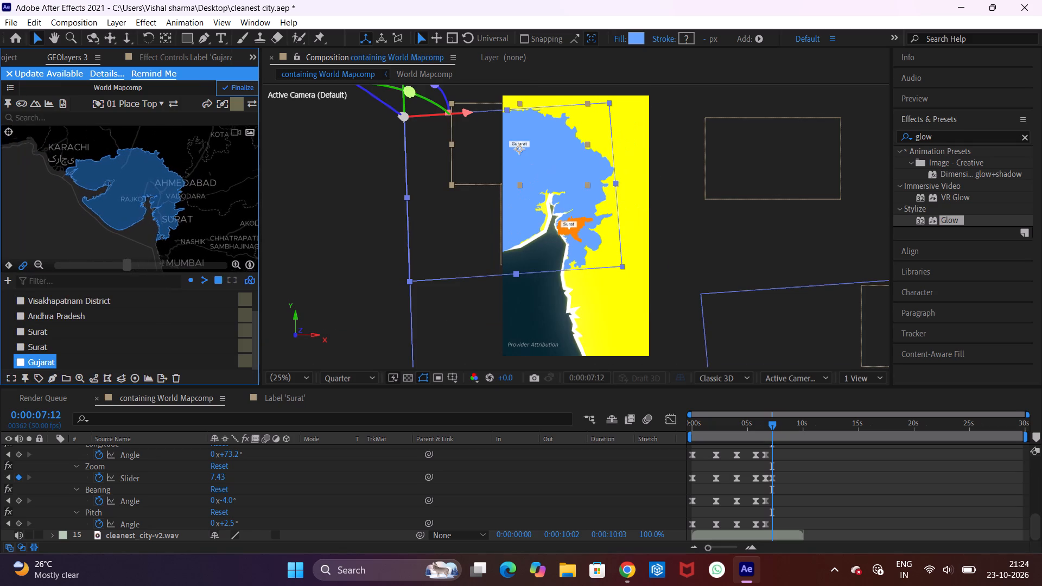
drag(169, 203, 171, 203)
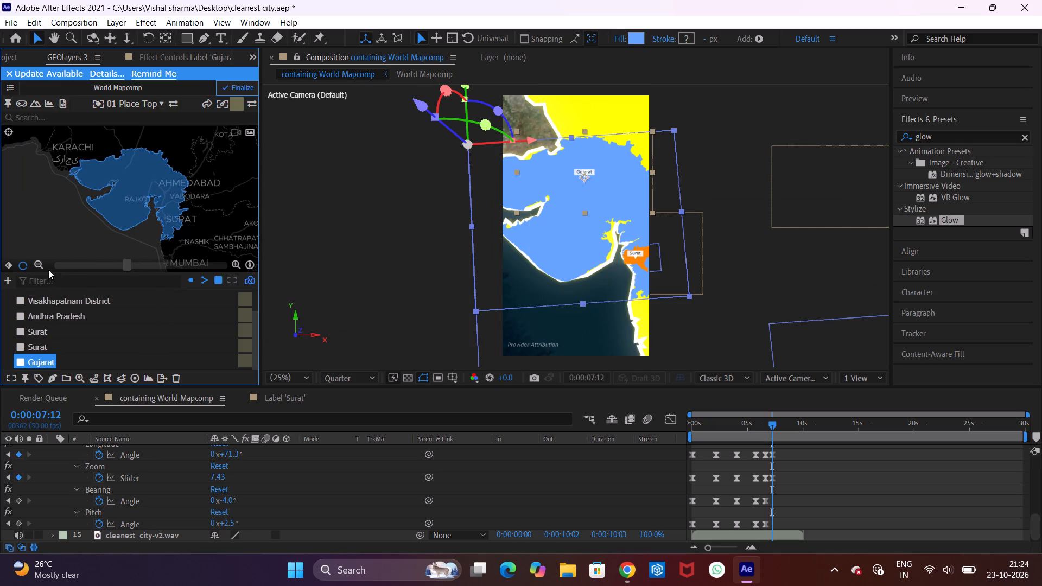
click(36, 262)
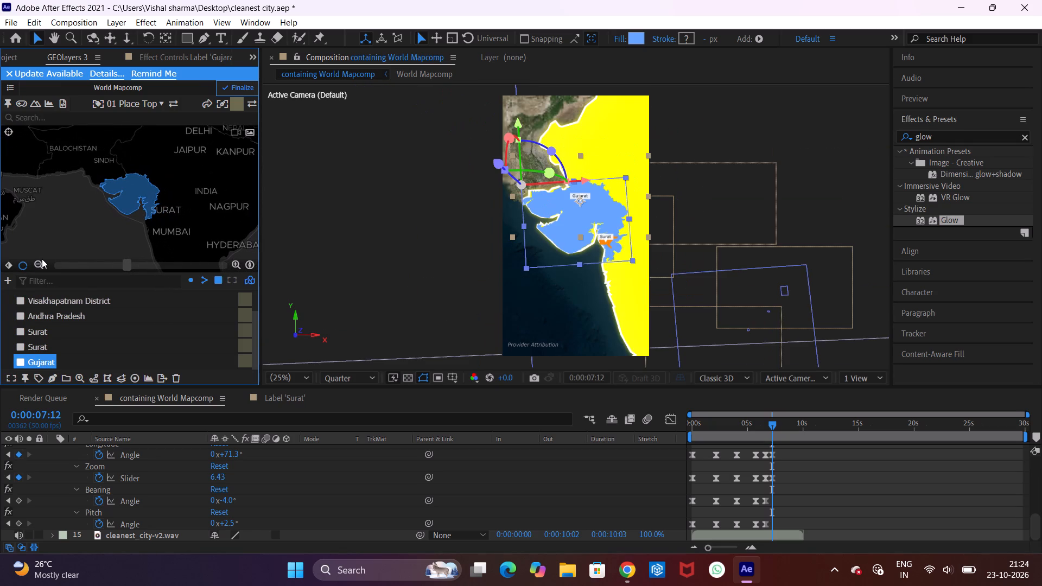
drag(143, 263, 171, 265)
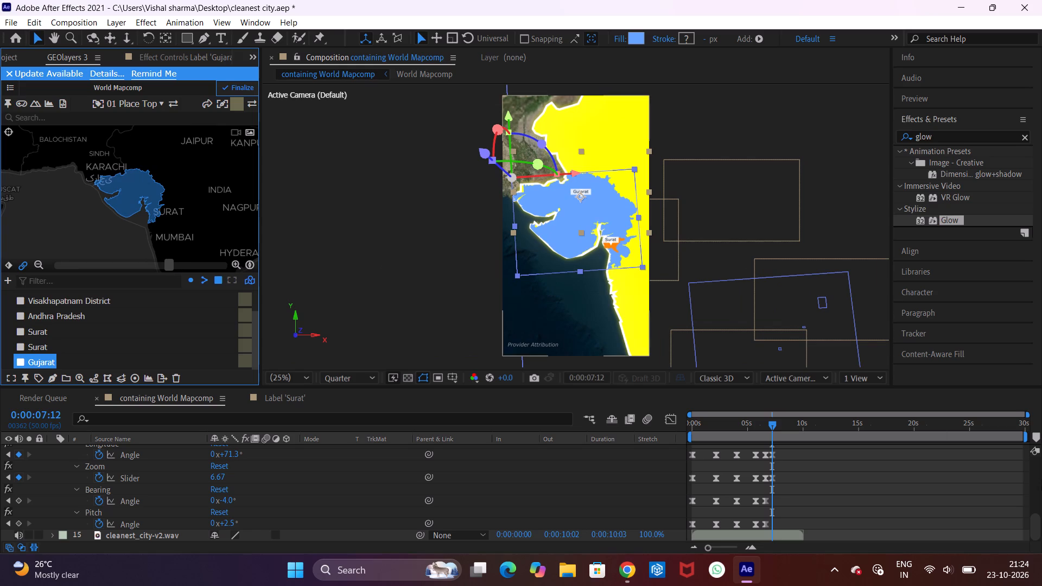
Rotate and tilt the map at 0:00:07:12 to a bearing of -14.4° and a pitch of 13.0°.
ctrl+drag(179, 203, 173, 207)
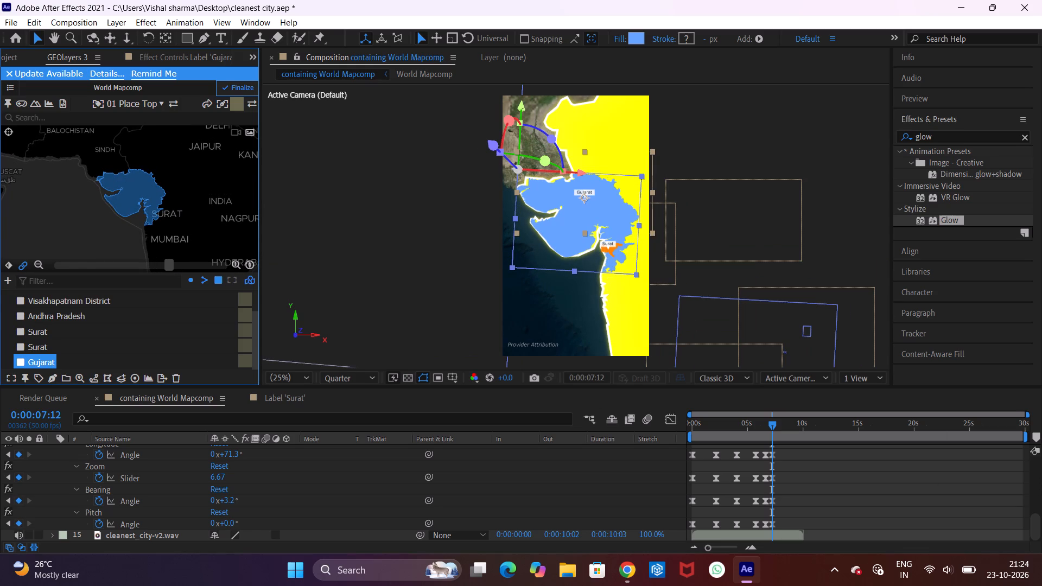
ctrl+drag(177, 208, 192, 190)
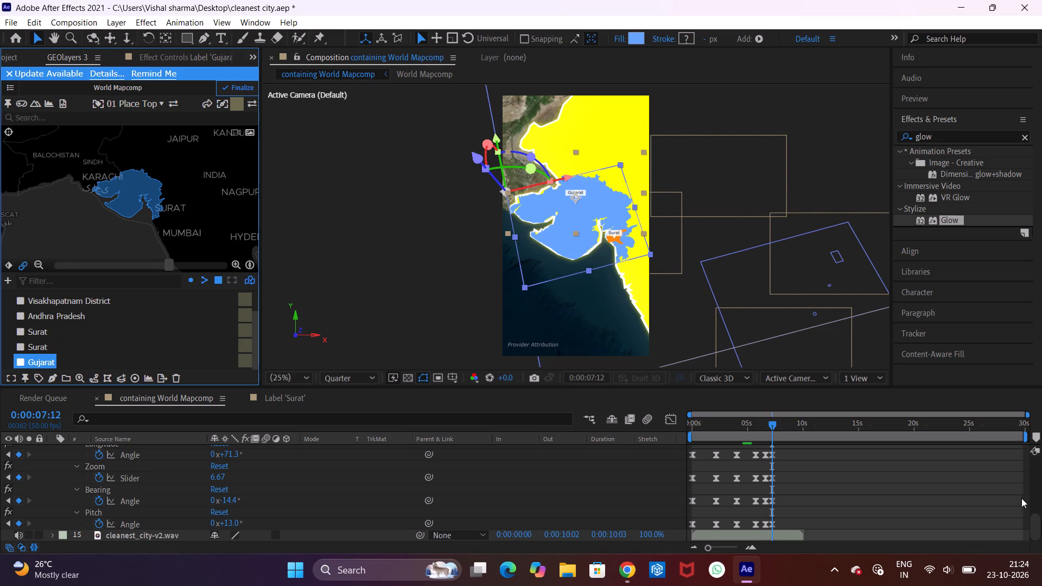
Preview the camera pull-back to Gujarat, playing from 0:00:07:12 and again from 0:00:05:37.
key(space)
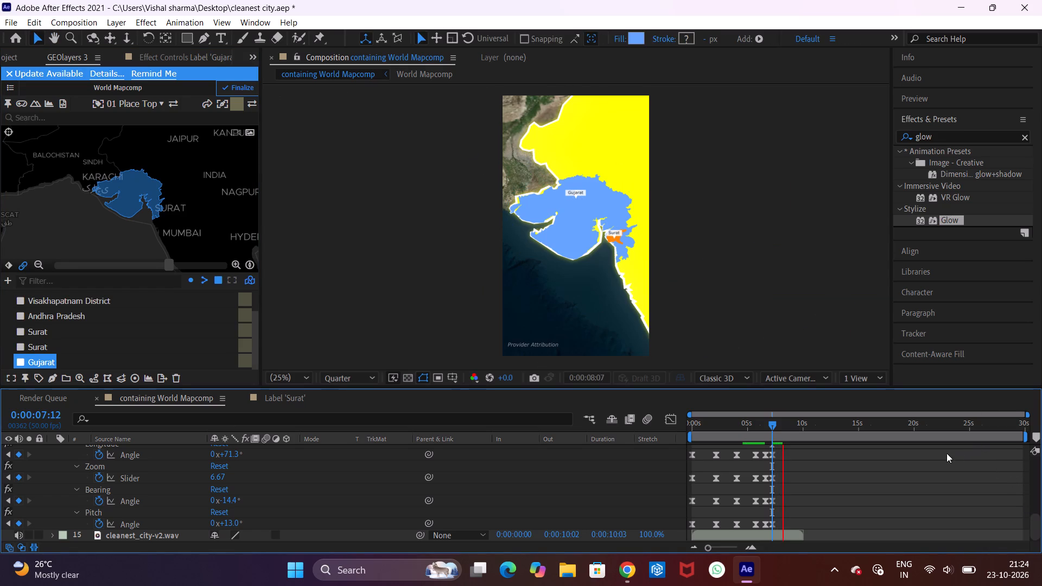
key(space)
click(757, 430)
key(space)
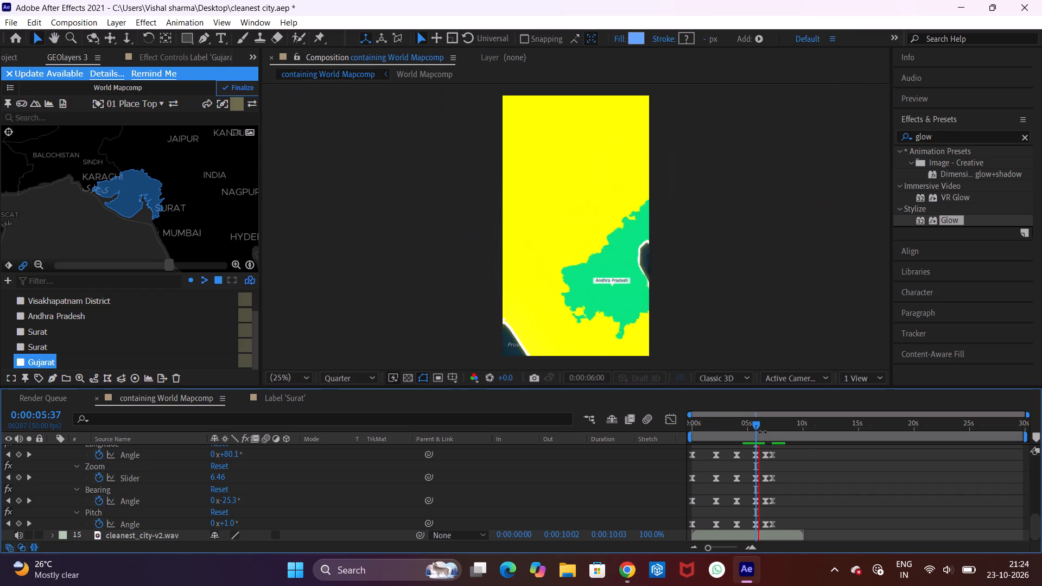
key(space)
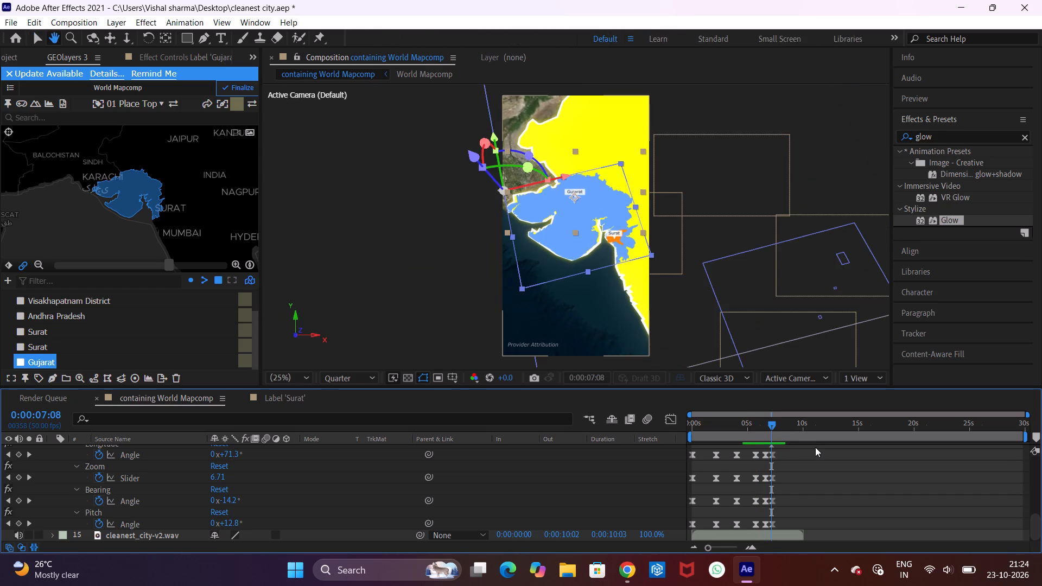
Play back the Gujarat section from 0:00:07:08 to check the map against the voice-over.
key(space)
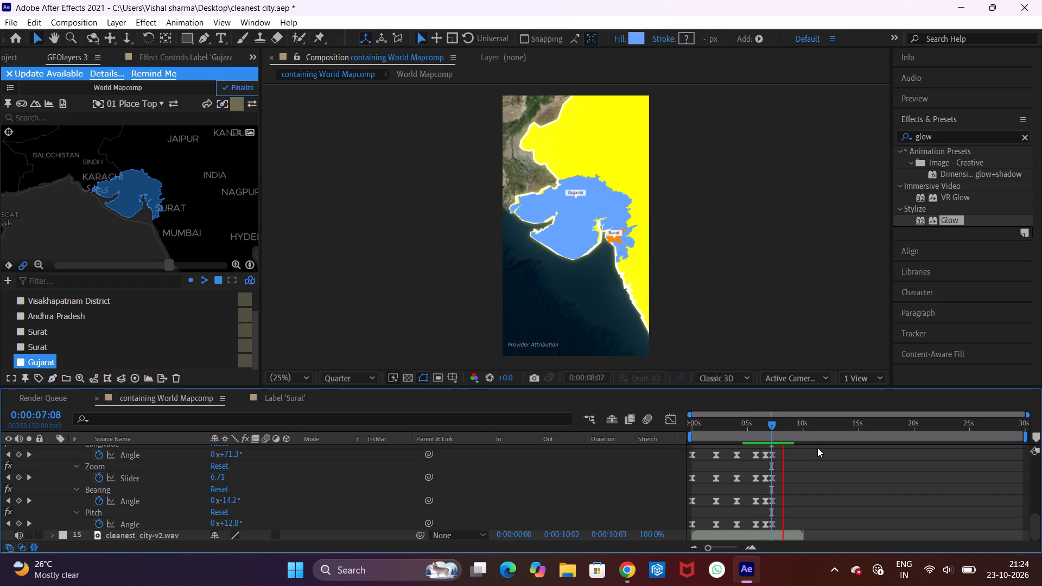
key(space)
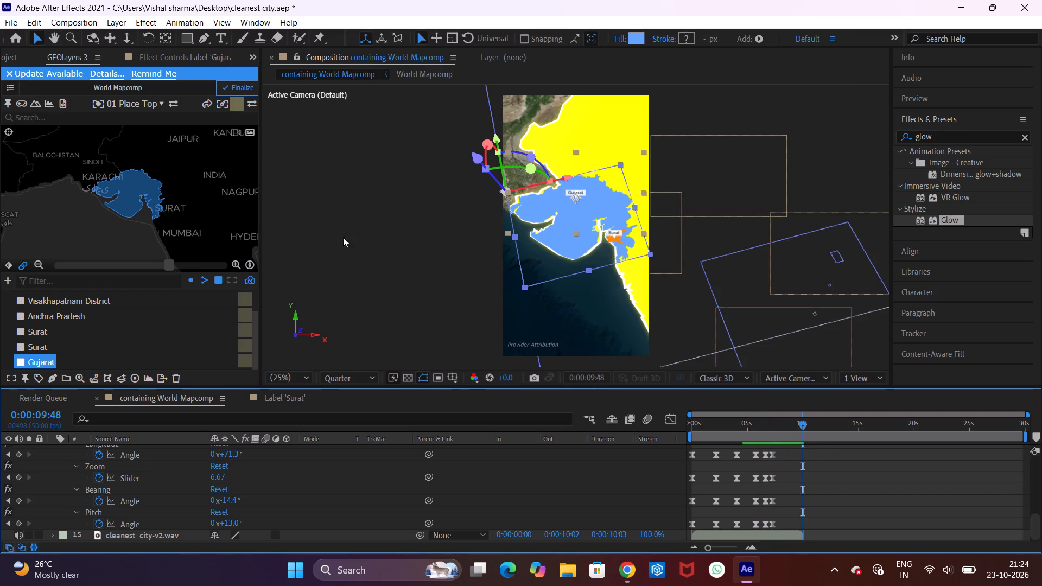
Search for Indore and Madhya Pradesh in GEOlayers and add the Indore administrative area and the Madhya Pradesh state to the browser.
click(128, 113)
text(indore)
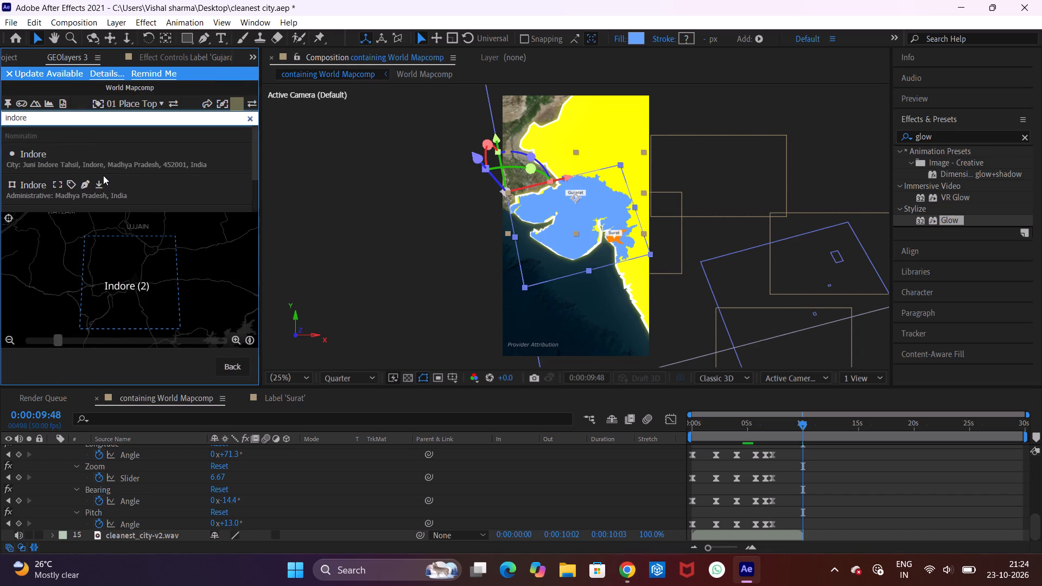
click(94, 182)
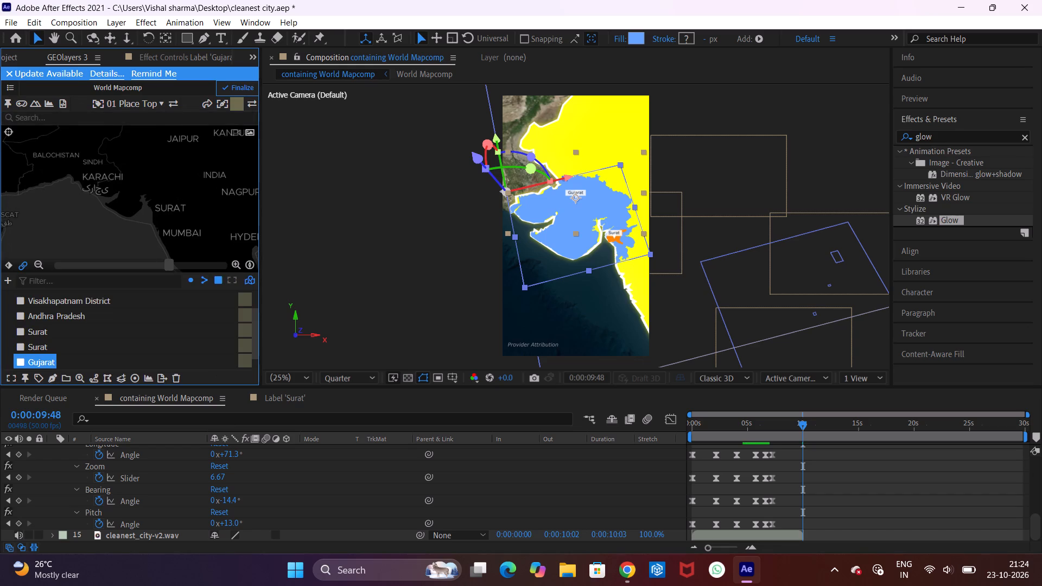
click(79, 118)
text(madhya pradesh)
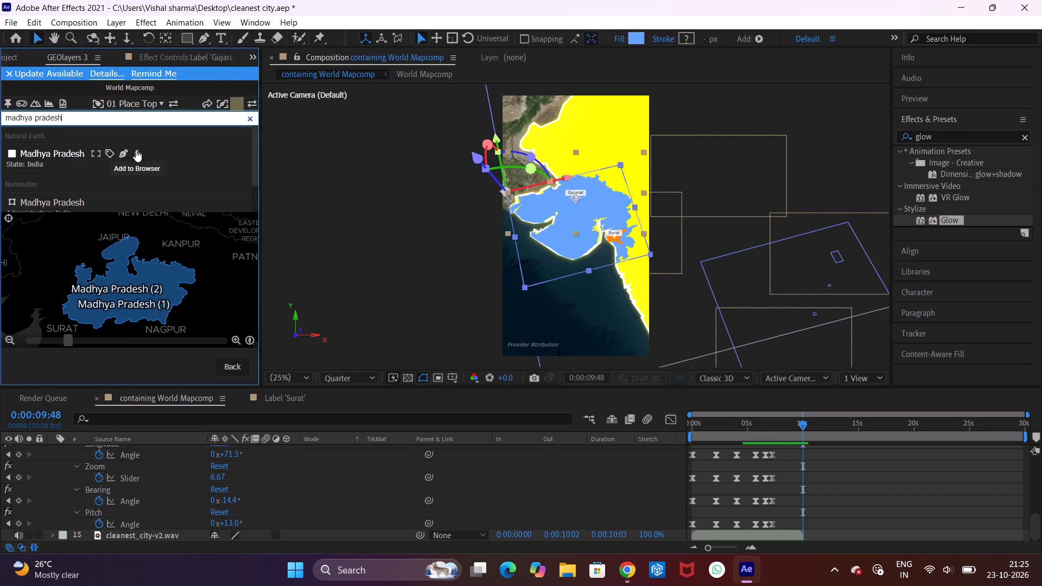
click(136, 150)
drag(254, 315, 252, 367)
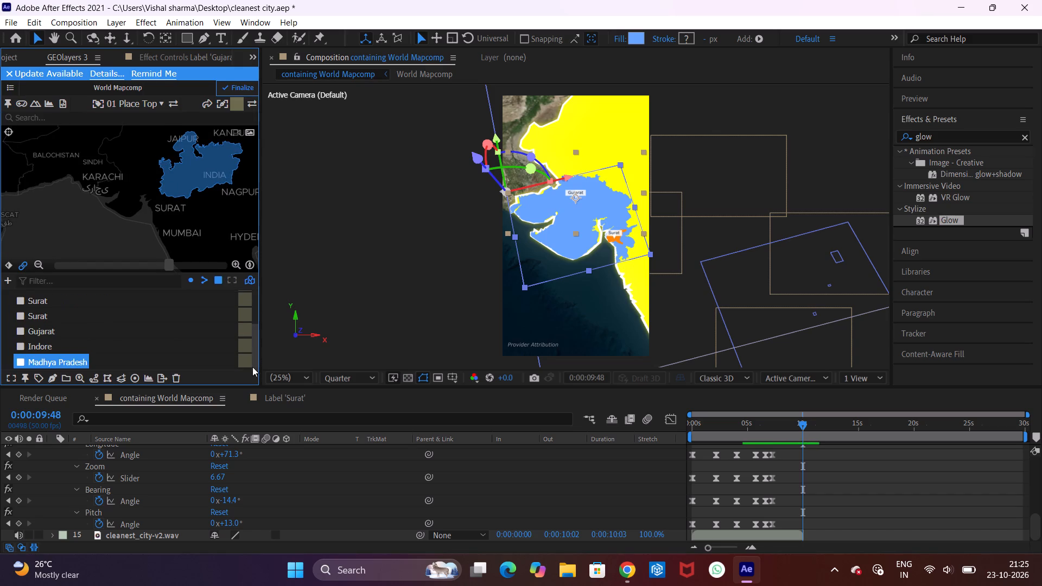
drag(252, 367, 252, 374)
Draw the Indore feature as a shape layer on the map and add a label for it.
click(40, 343)
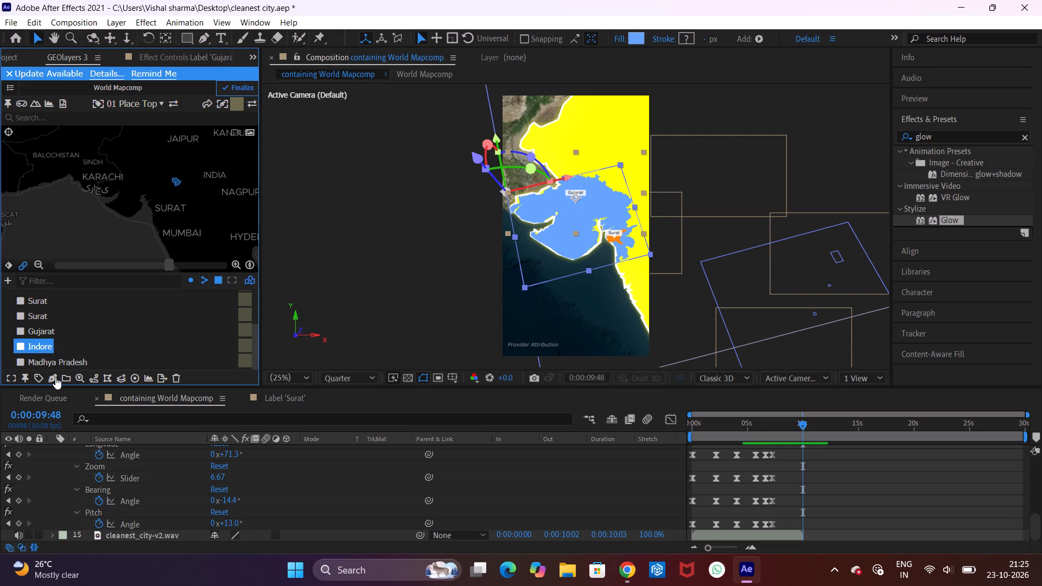
click(54, 377)
click(85, 343)
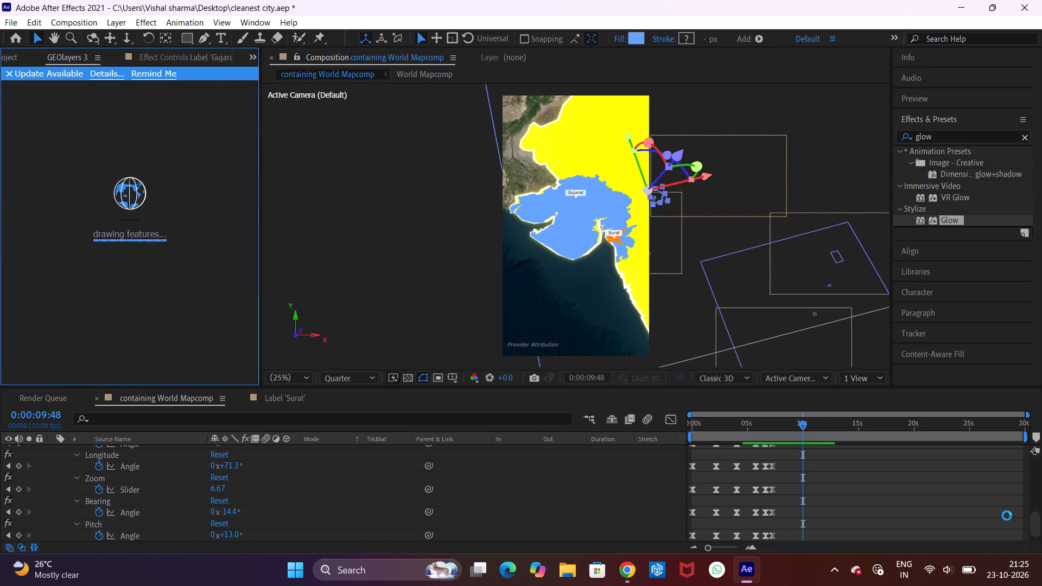
drag(1037, 526, 1035, 430)
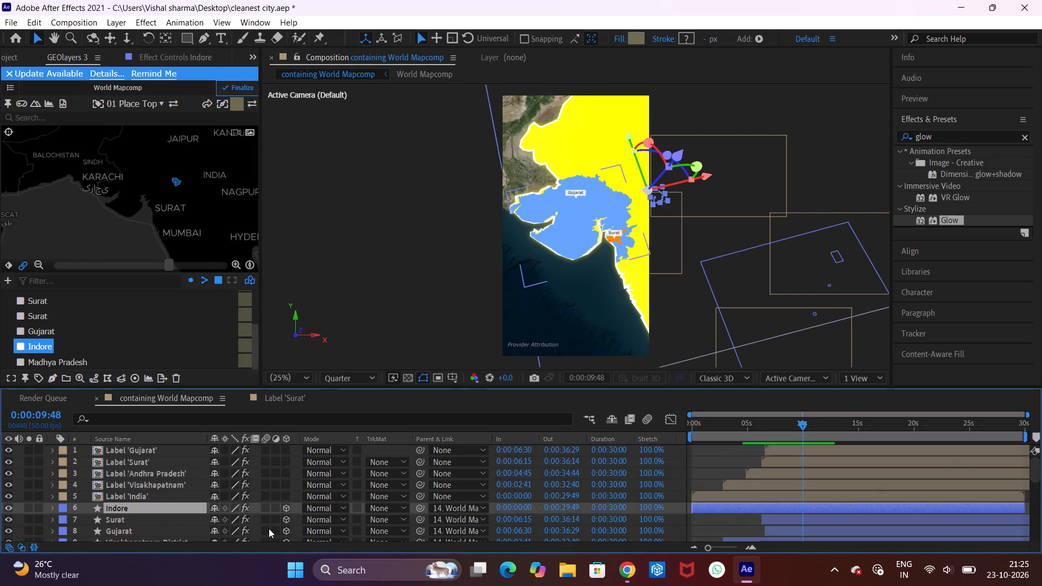
click(38, 373)
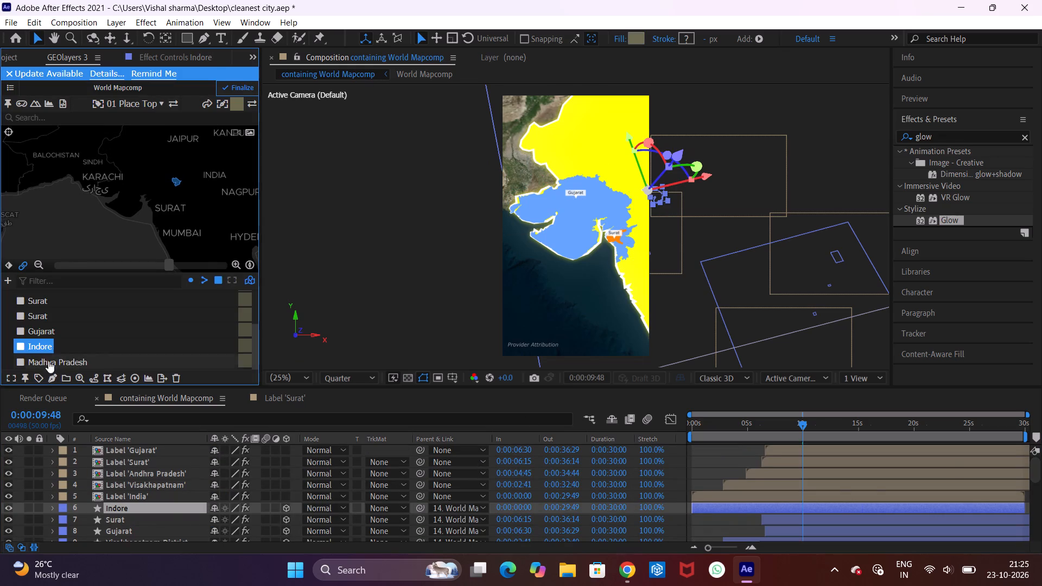
click(34, 377)
click(63, 341)
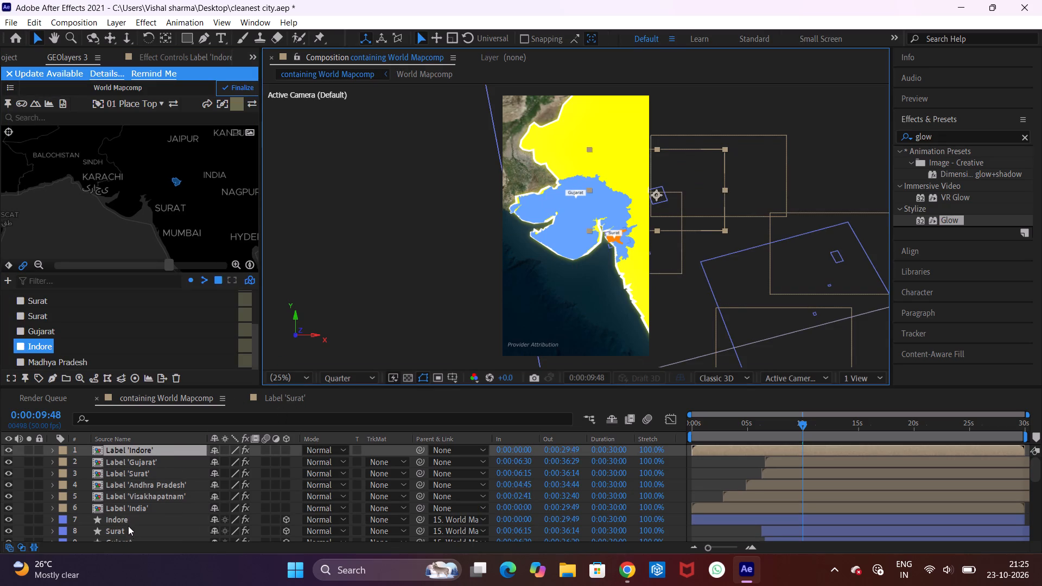
Move the Indore label and Indore shape layers to start at 0:00:08:09, playing back the section to judge the timing.
click(125, 520)
ctrl+click(136, 448)
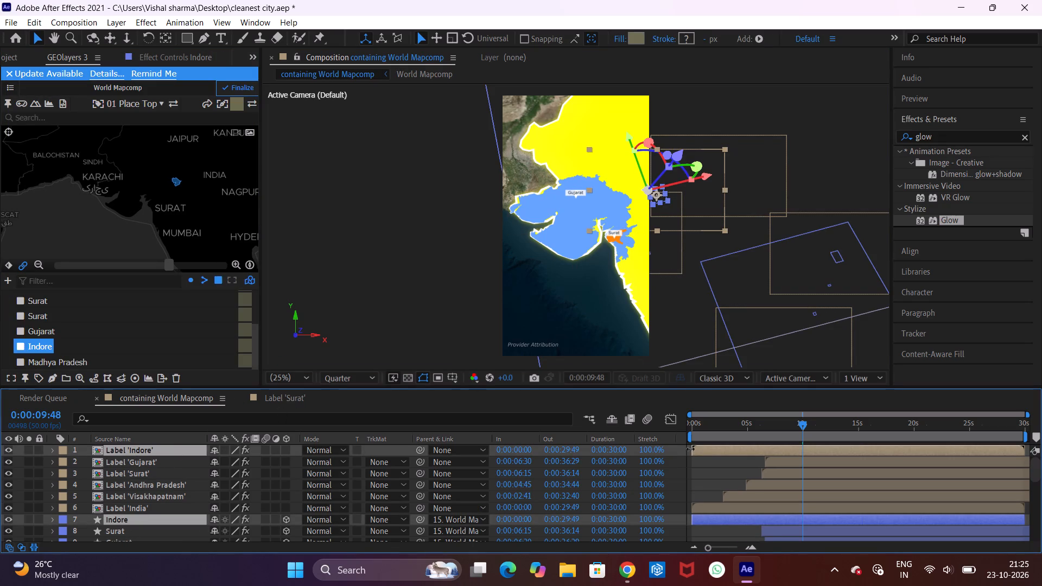
drag(704, 452, 795, 444)
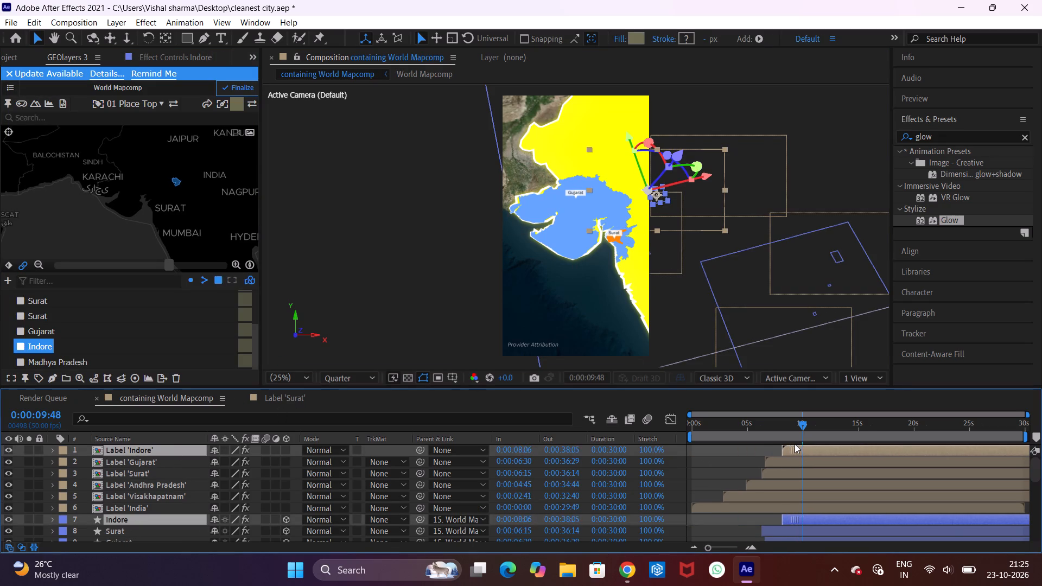
drag(795, 444, 796, 444)
click(771, 423)
key(space)
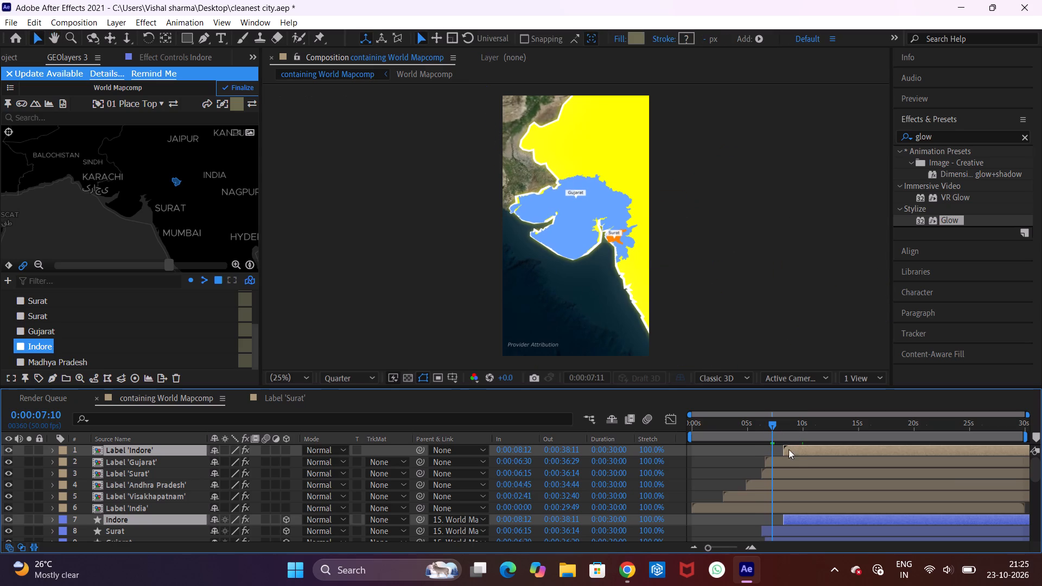
key(space)
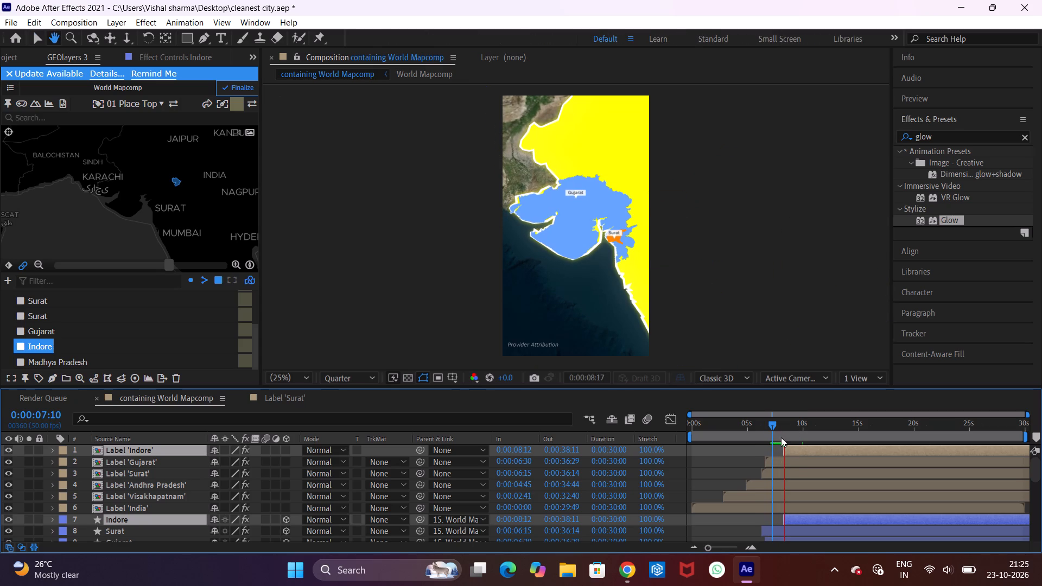
drag(776, 430, 771, 429)
key(space)
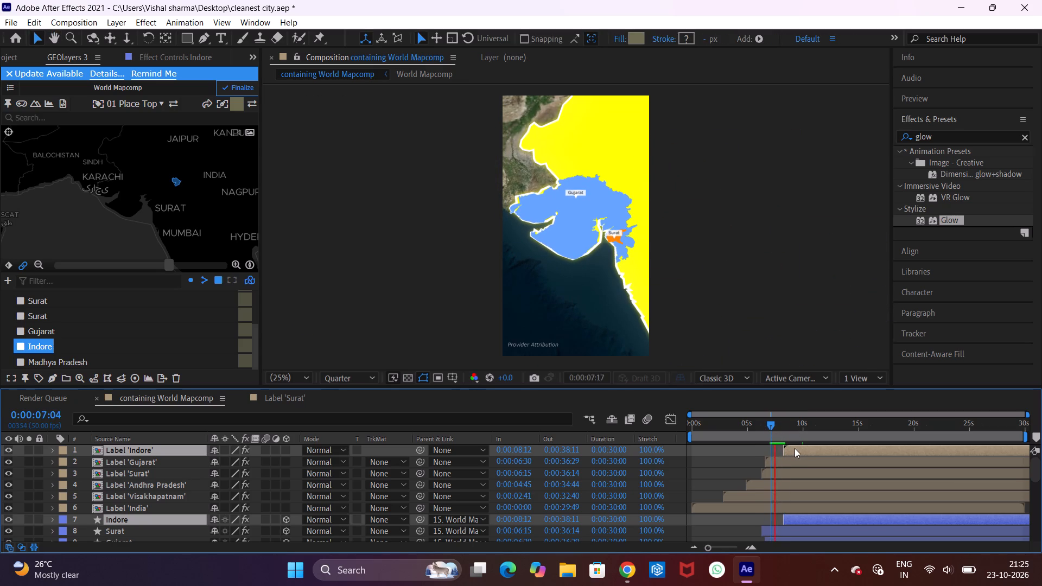
key(space)
click(795, 448)
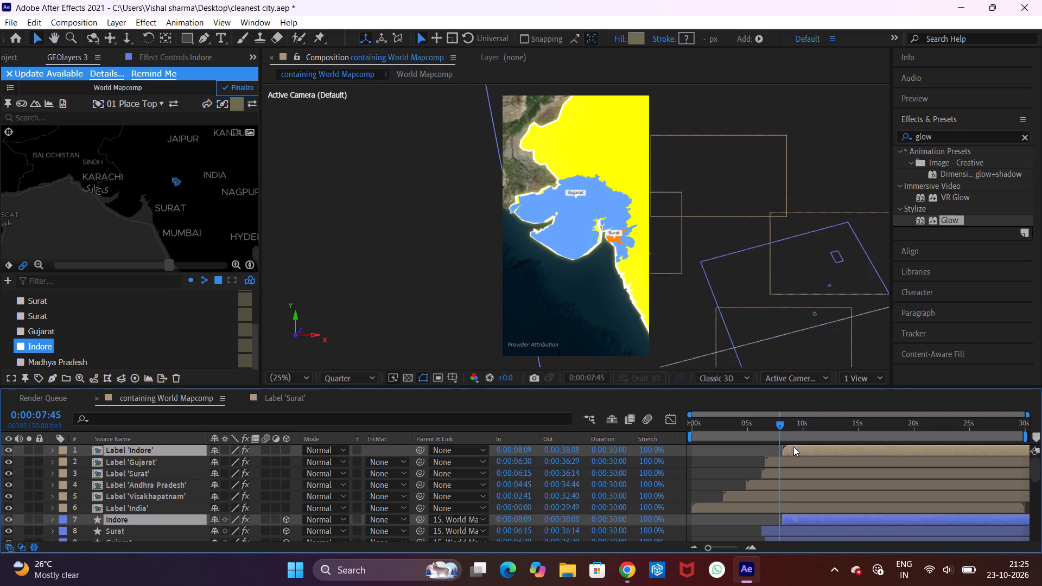
Play back the moments around 0:00:08:09 several times to check the Indore layers' start against the voice-over.
key(space)
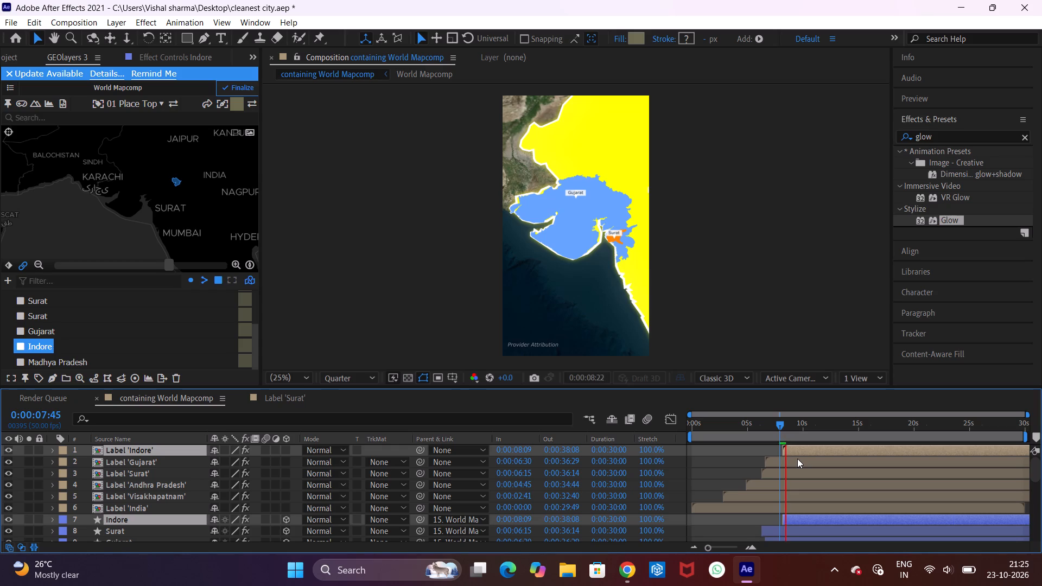
key(space)
click(783, 431)
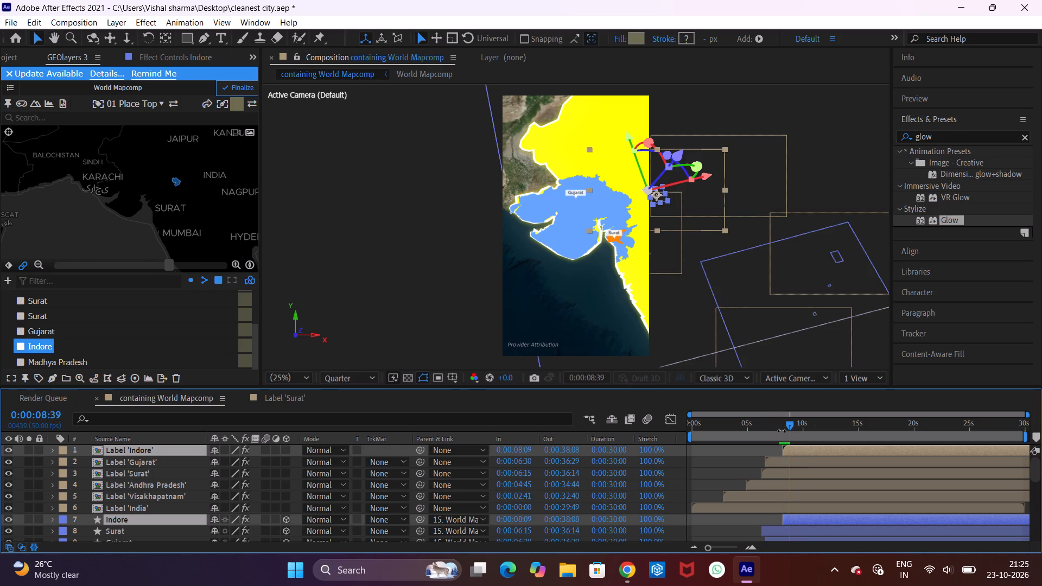
click(779, 424)
key(space)
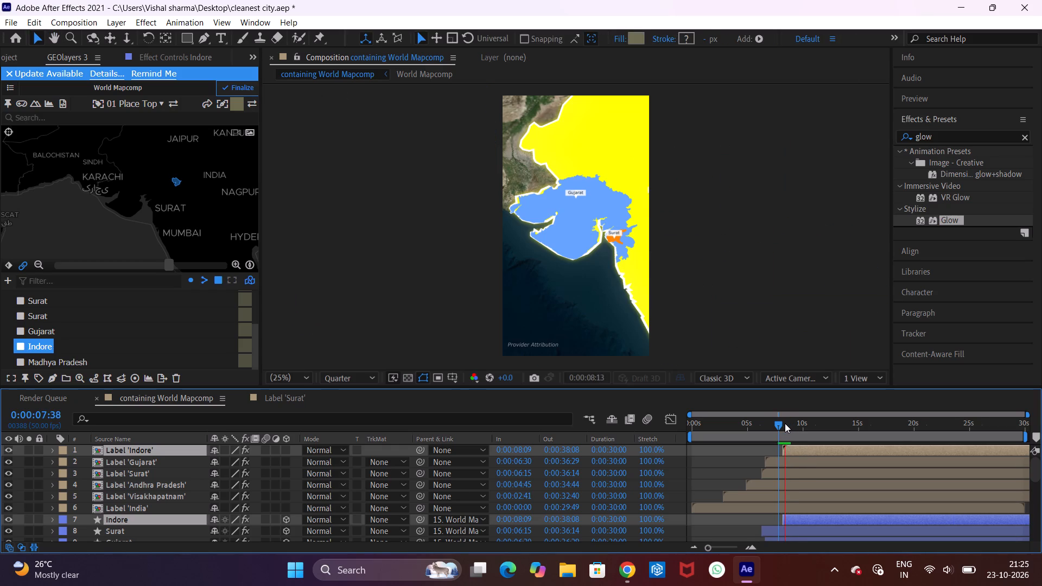
key(space)
drag(787, 424, 782, 424)
key(space)
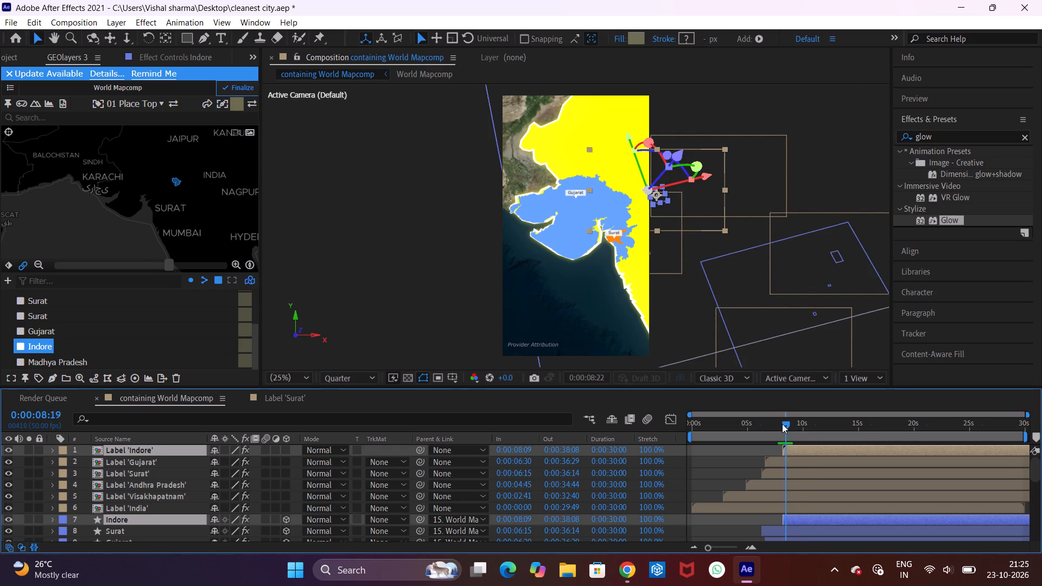
key(space)
At 0:00:08:37, keyframe the map camera toward Indore with longitude about 74.4°, bearing -4.8° and pitch 8.5°.
click(789, 425)
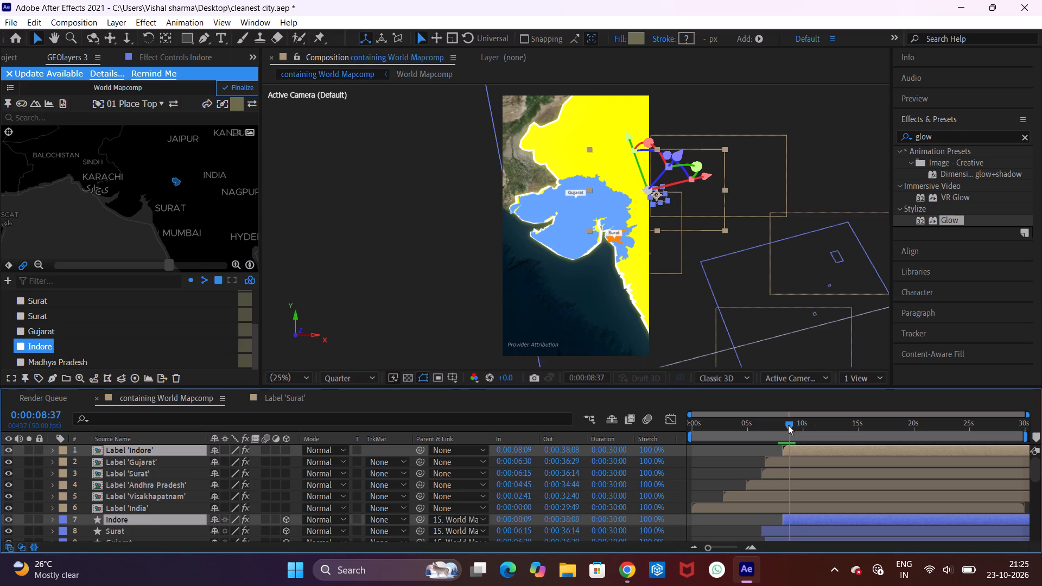
drag(1040, 467, 1041, 554)
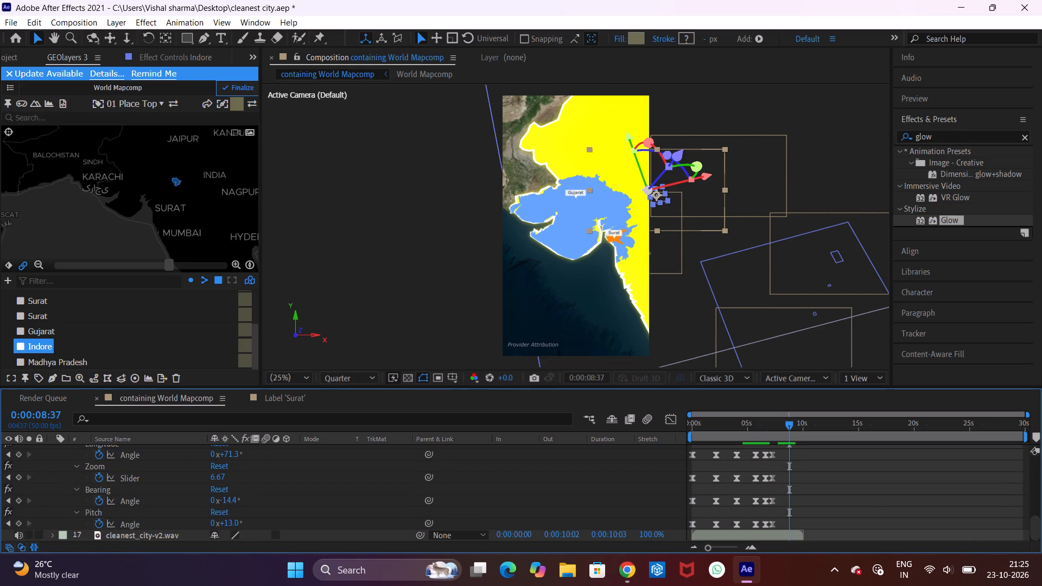
drag(162, 183, 140, 187)
click(140, 187)
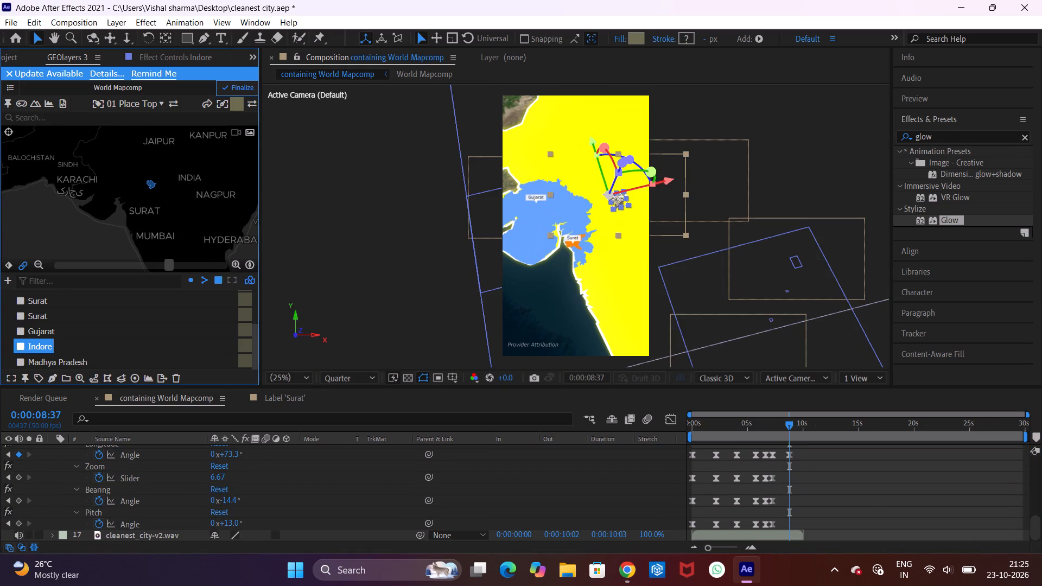
drag(134, 187, 125, 187)
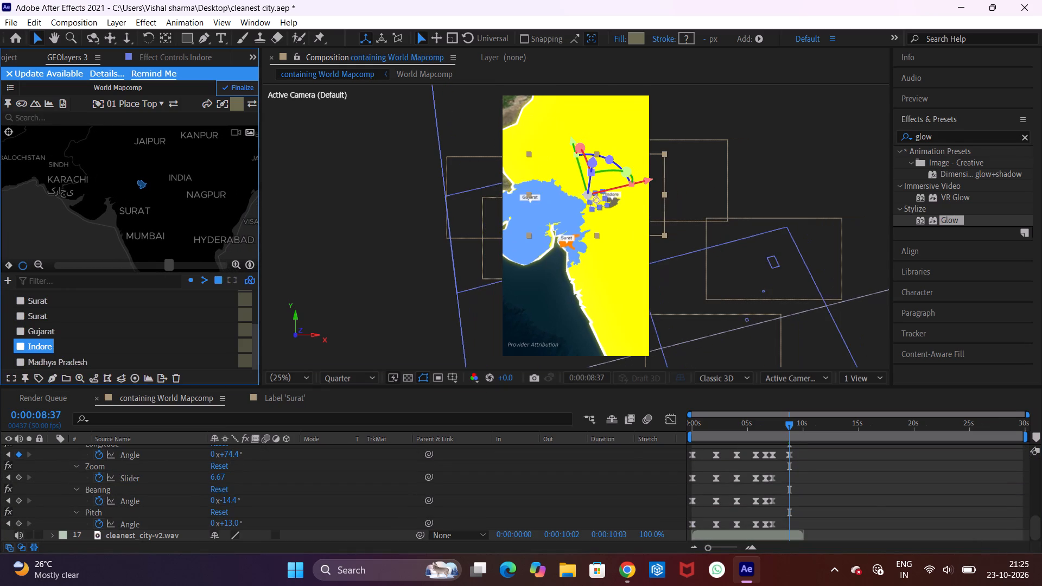
ctrl+drag(160, 186, 152, 193)
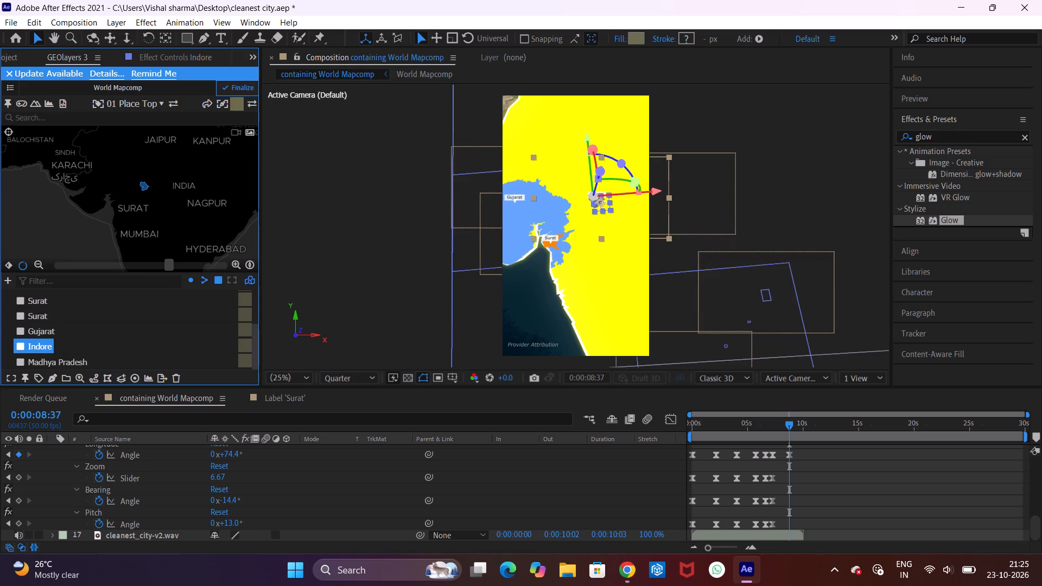
Change the Indore shape's fill colour to a saturated blue.
click(641, 35)
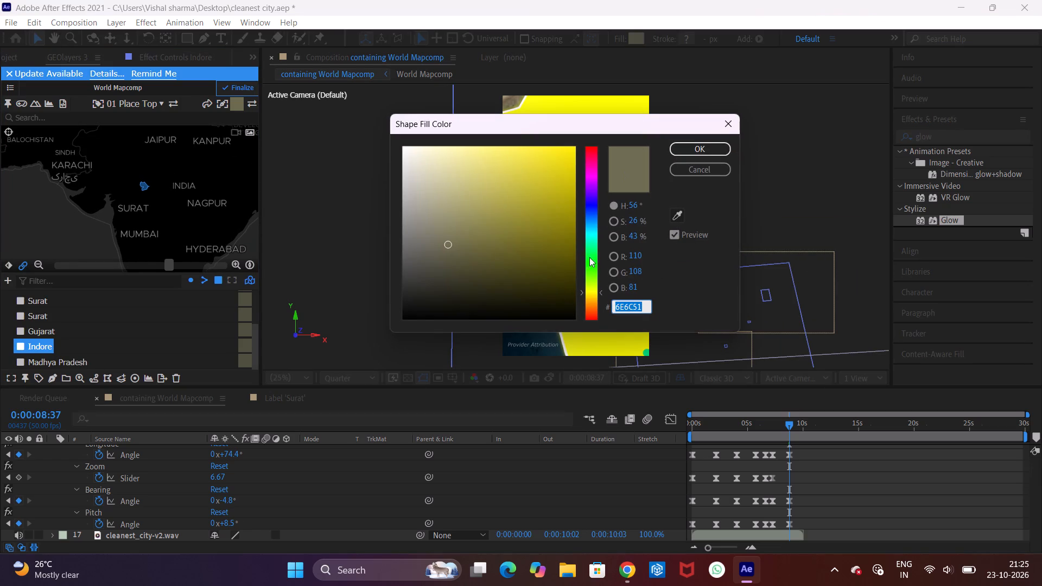
drag(594, 290, 591, 246)
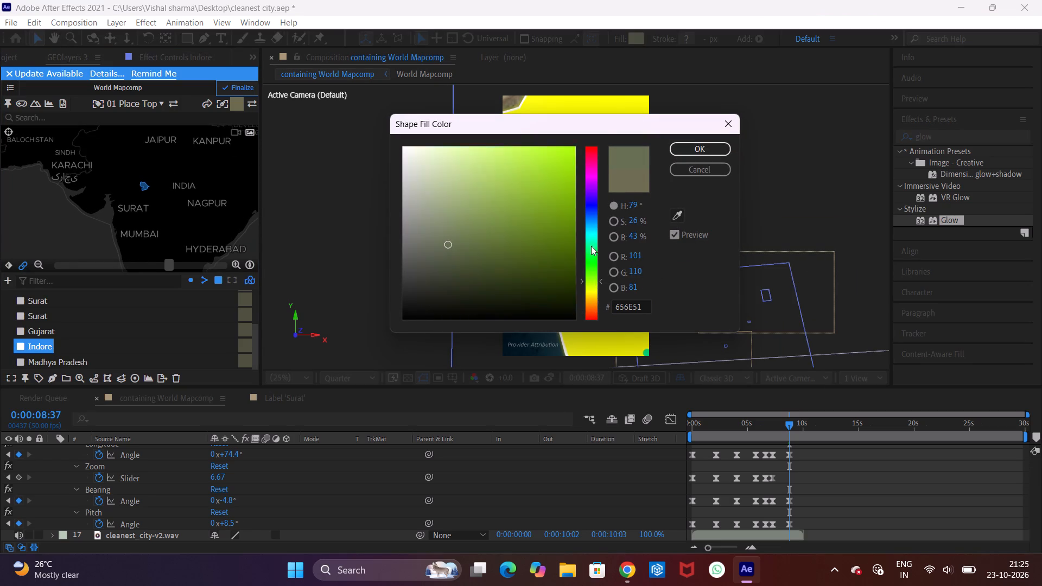
drag(591, 246, 595, 212)
drag(546, 173, 606, 148)
click(689, 151)
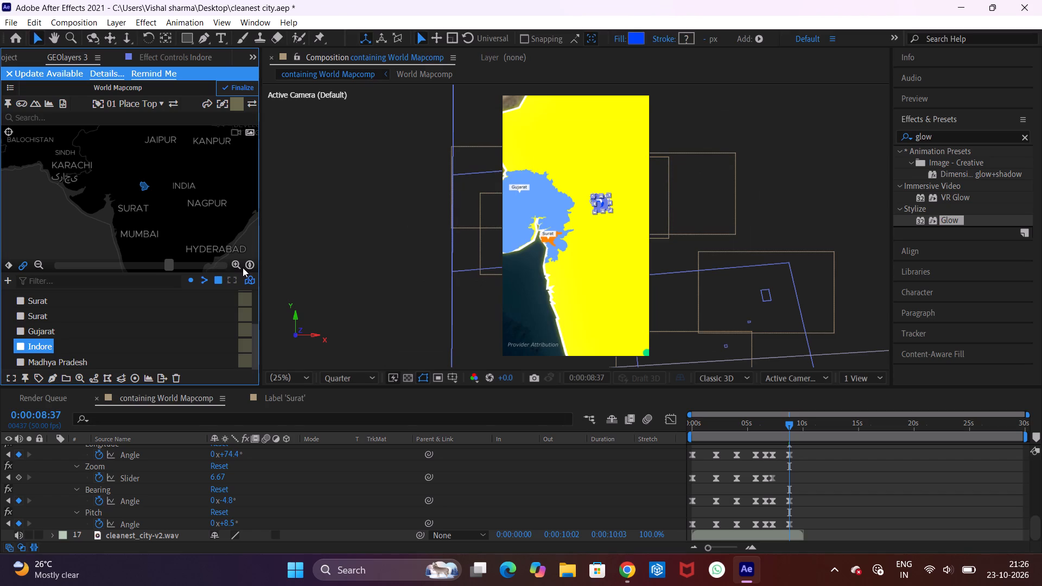
Zoom the map camera in to 7.67 at 0:00:08:37 and pan to longitude about 75.8° so Indore is centred horizontally.
click(243, 267)
click(239, 266)
drag(196, 188, 171, 191)
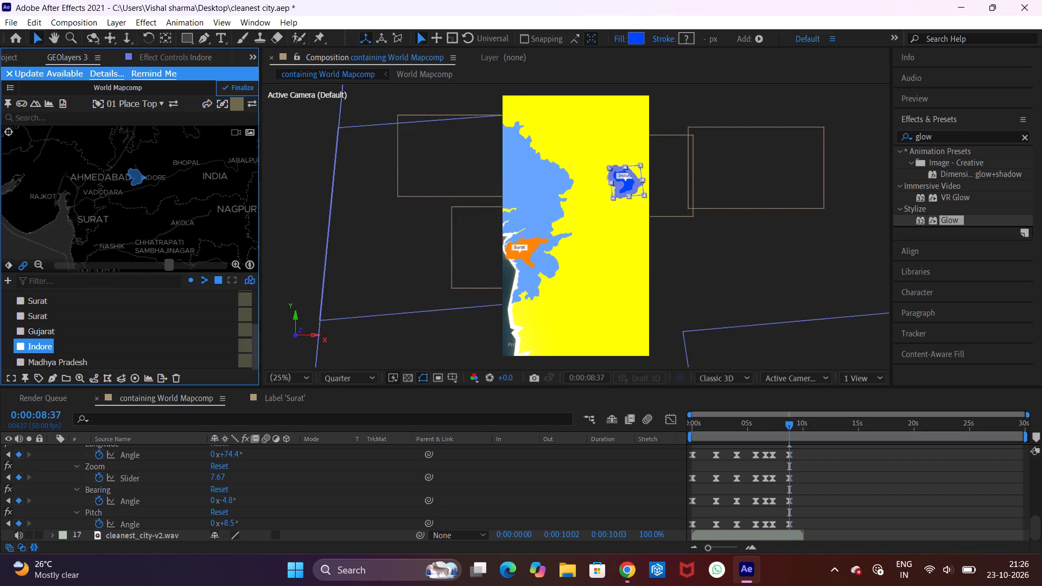
drag(171, 191, 160, 195)
drag(165, 198, 172, 199)
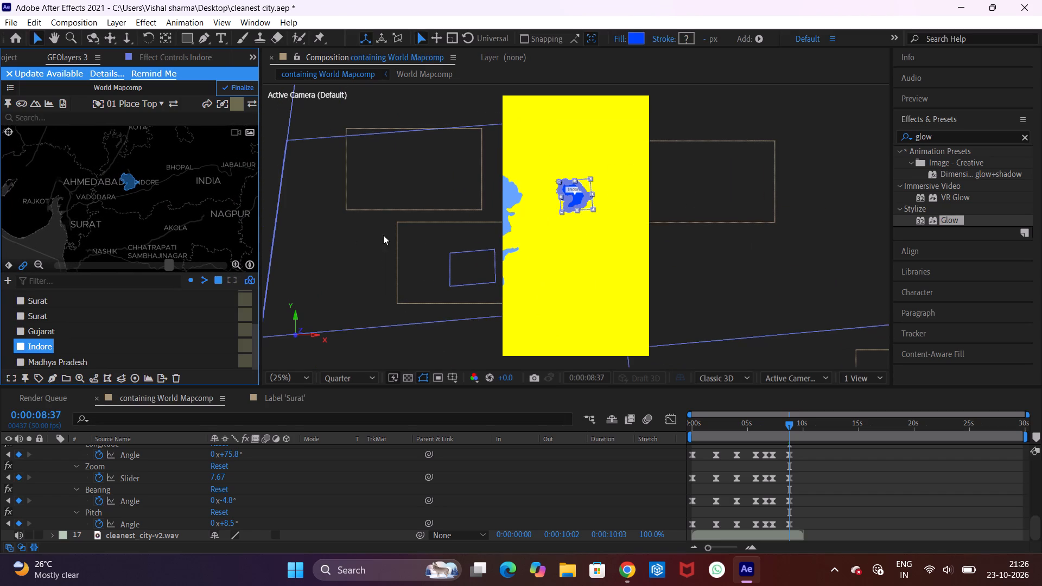
click(281, 123)
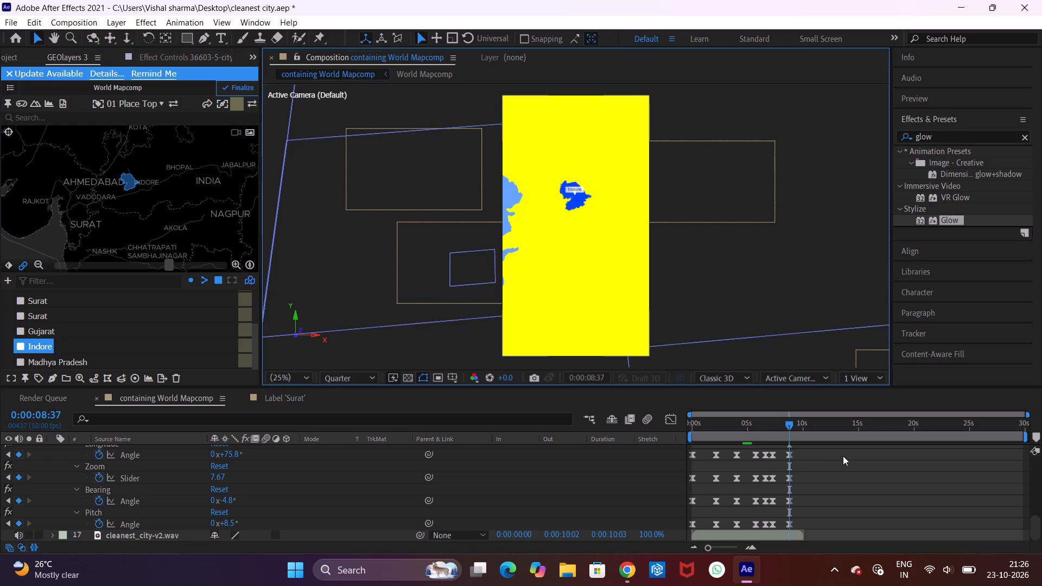
Draw the Madhya Pradesh feature as a shape layer on the map.
click(39, 358)
click(52, 379)
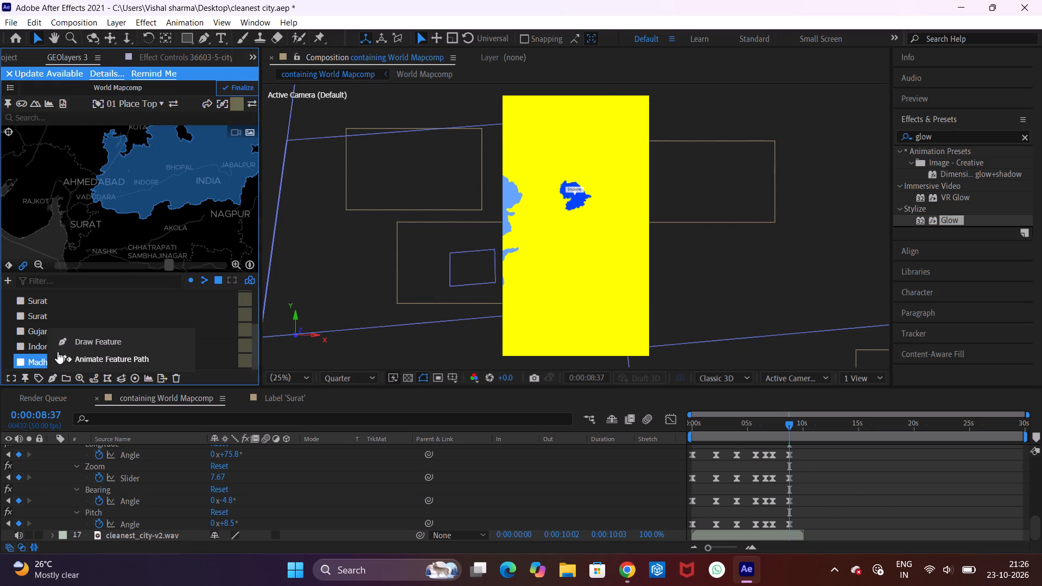
click(69, 340)
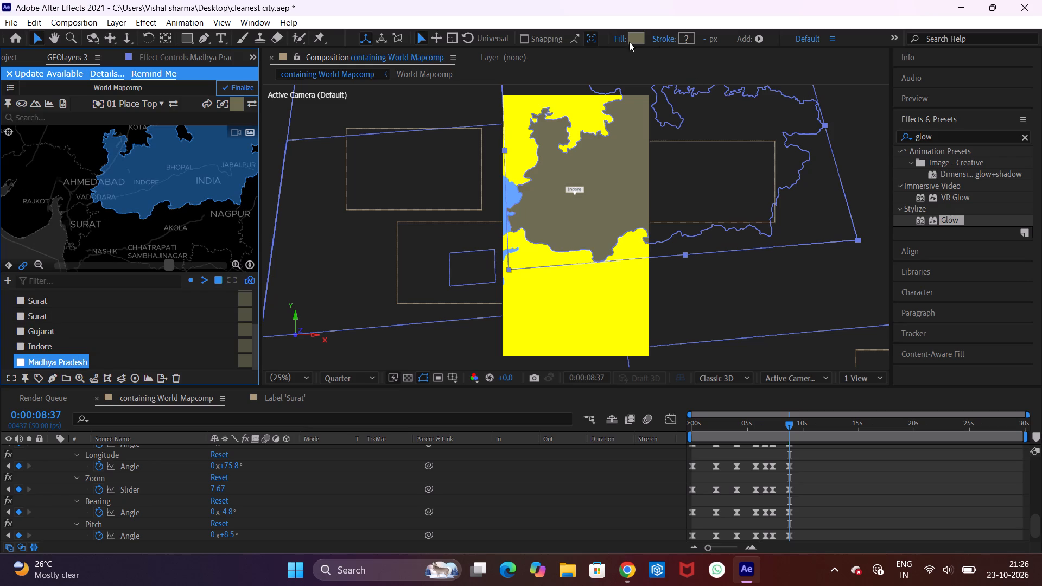
Change the Madhya Pradesh shape's fill colour to orange F2990F.
click(634, 41)
drag(584, 307, 587, 311)
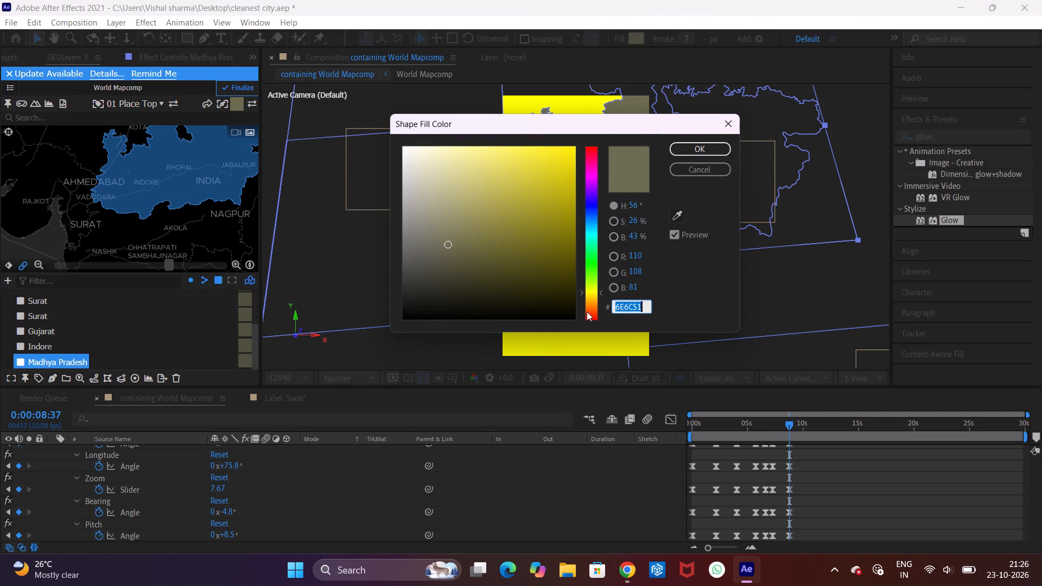
drag(587, 311, 591, 302)
drag(544, 227, 577, 196)
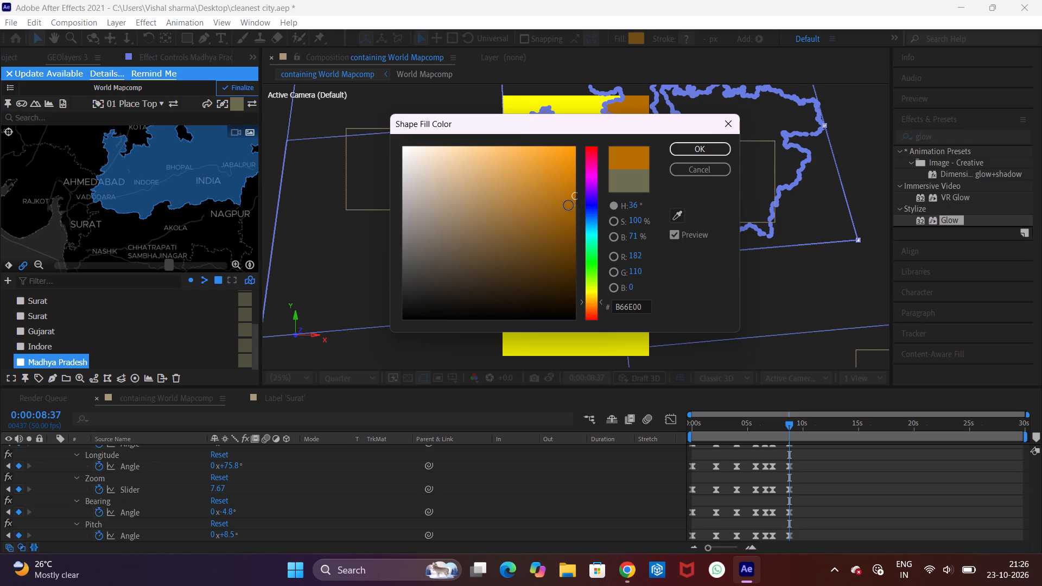
click(568, 162)
click(516, 155)
click(562, 155)
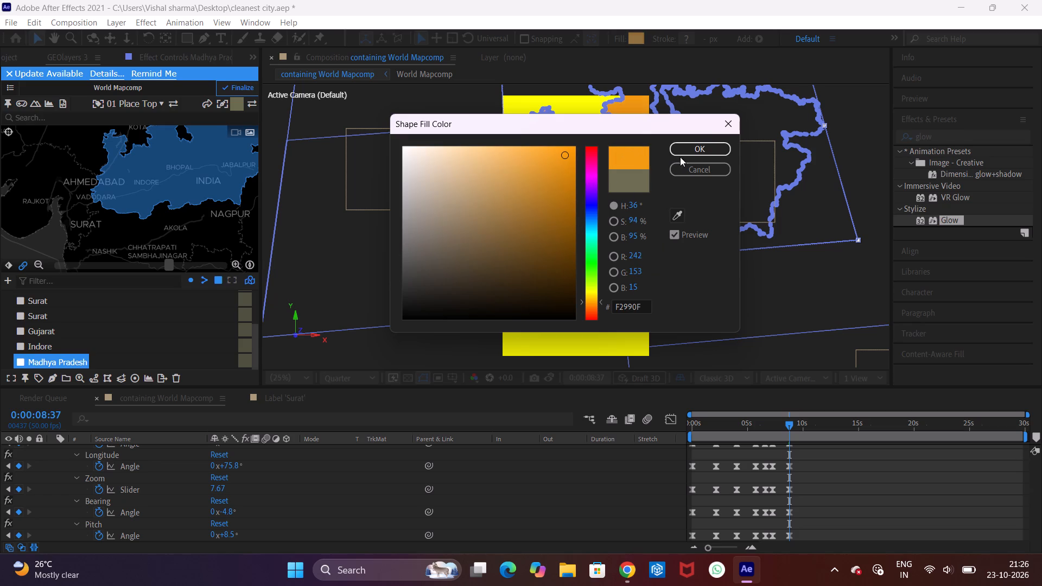
click(708, 160)
click(707, 154)
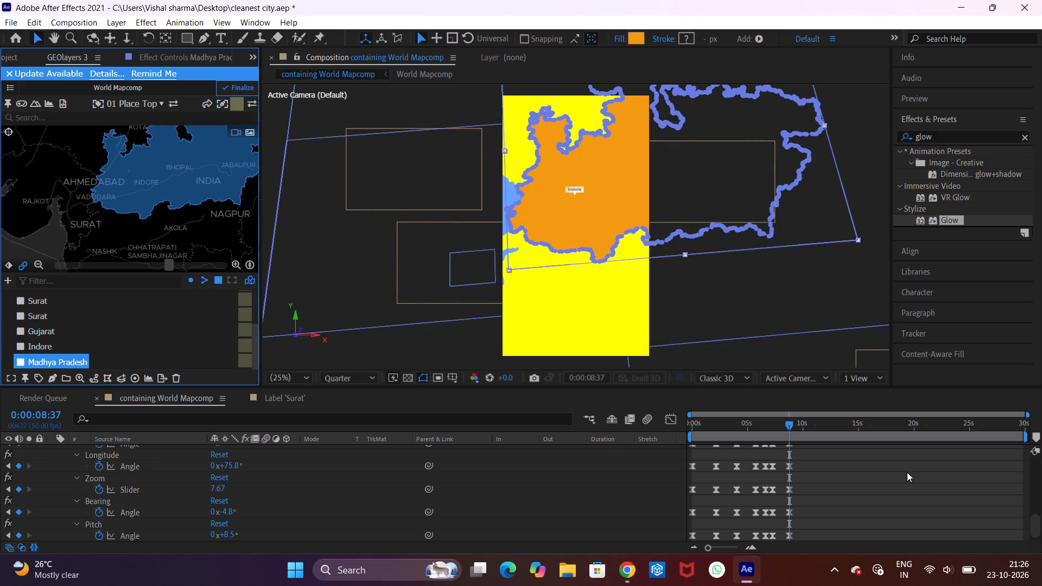
Move the Madhya Pradesh shape layer directly below the Indore shape layer in the stacking order.
drag(1035, 523, 1039, 413)
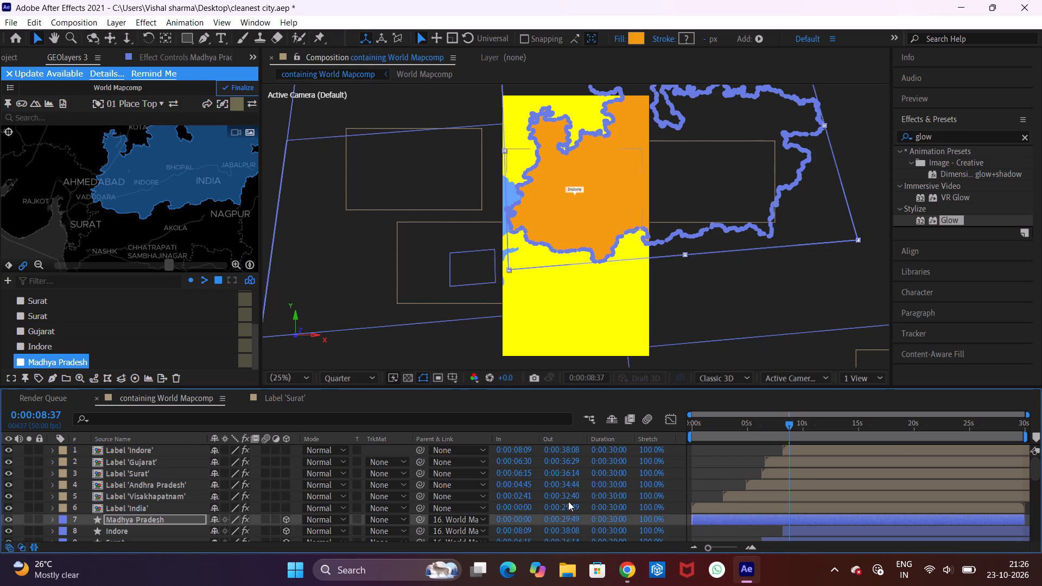
drag(135, 524, 134, 523)
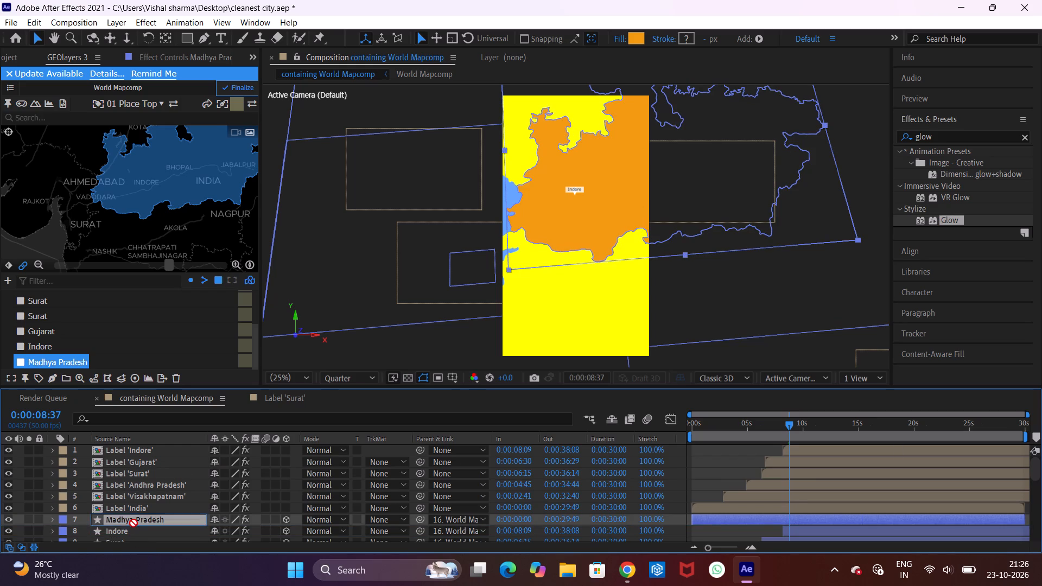
drag(134, 523, 130, 516)
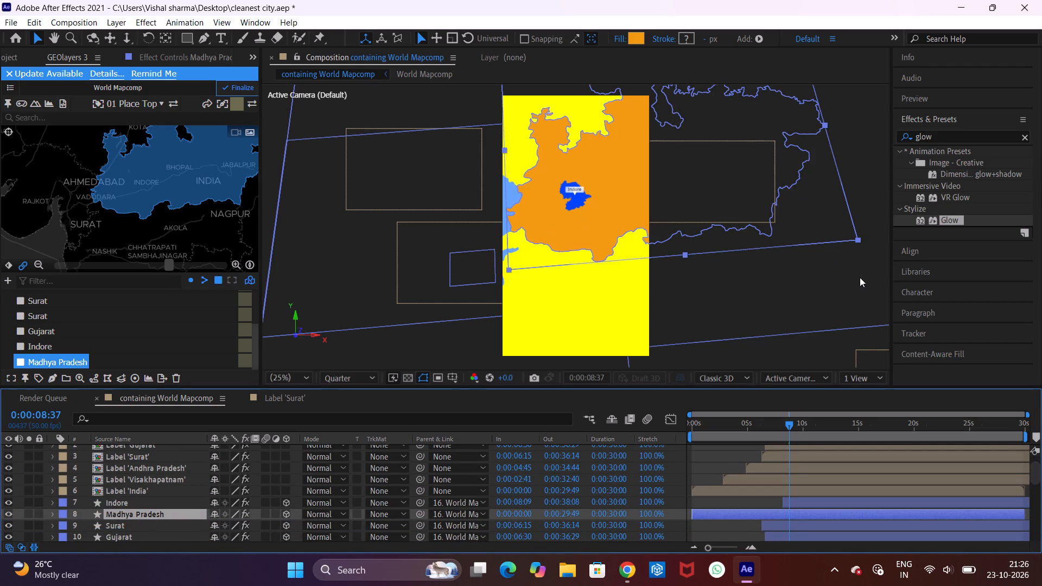
click(809, 351)
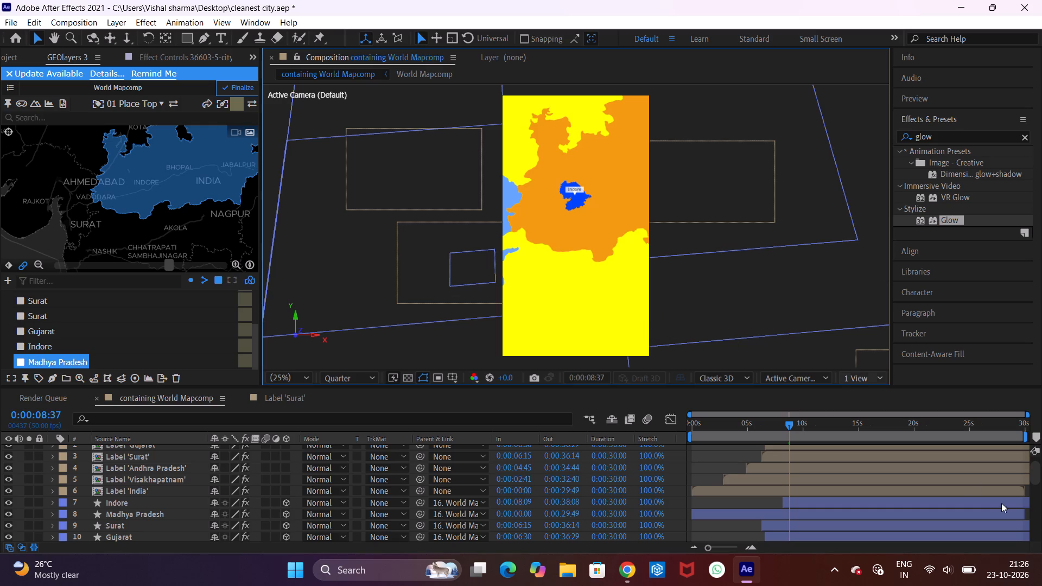
Add a map label for the Madhya Pradesh feature.
click(716, 514)
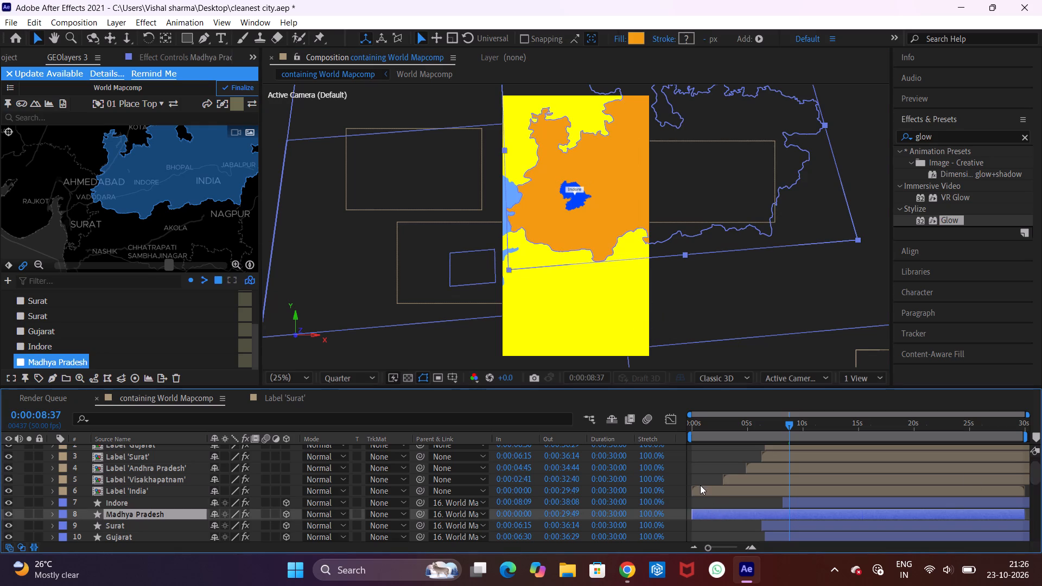
drag(1038, 468, 1024, 435)
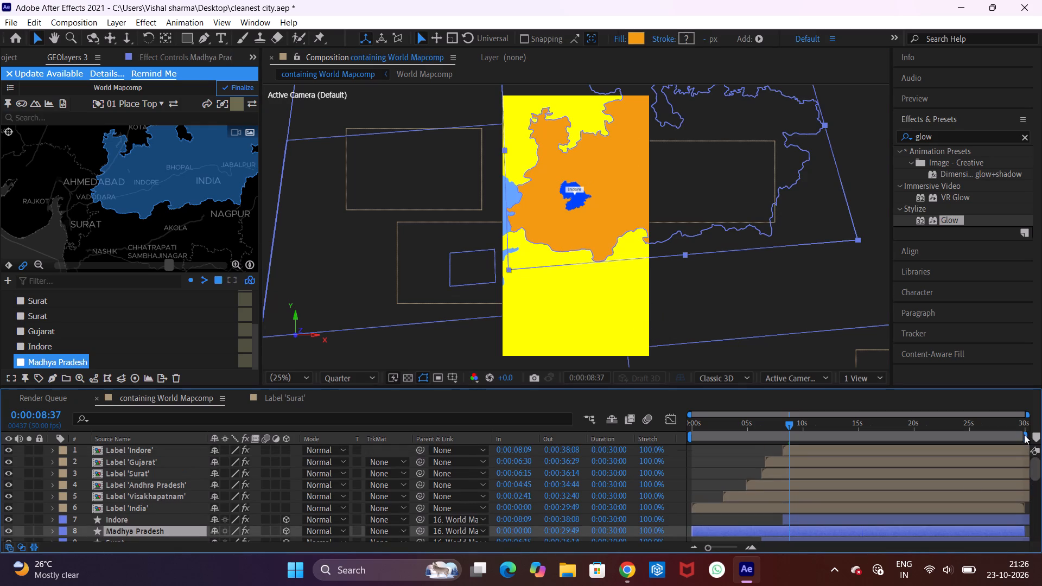
drag(1024, 435, 1022, 434)
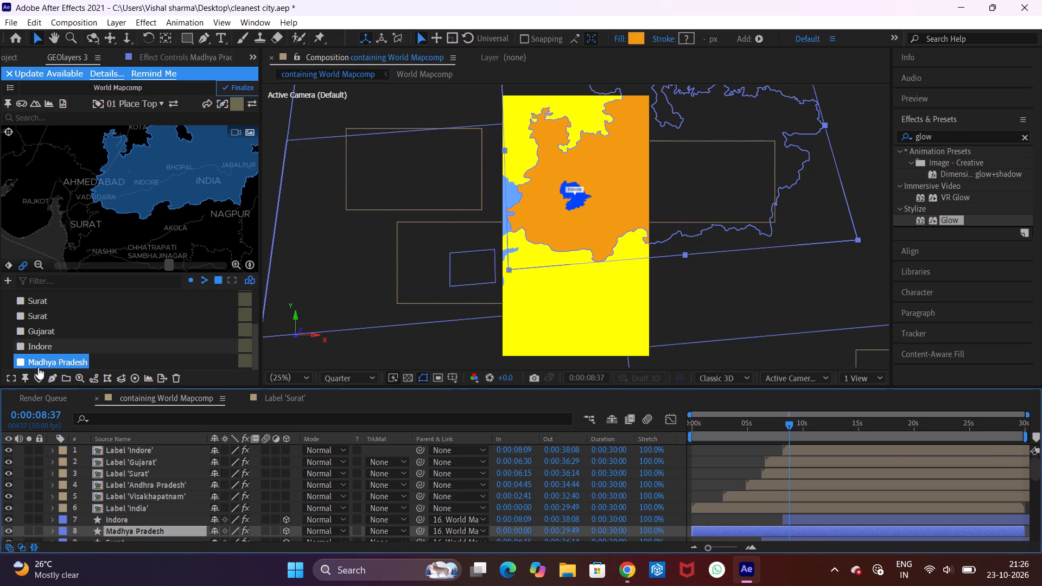
click(33, 376)
click(70, 347)
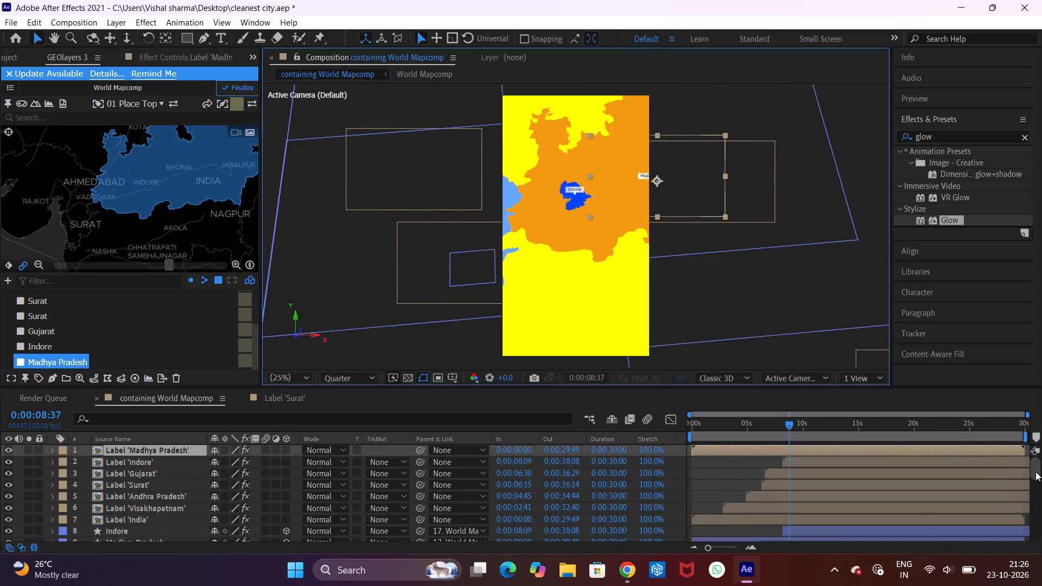
Shift the Madhya Pradesh label and shape layers together so they start at 0:00:08:34.
drag(1035, 472, 1037, 482)
ctrl+click(773, 496)
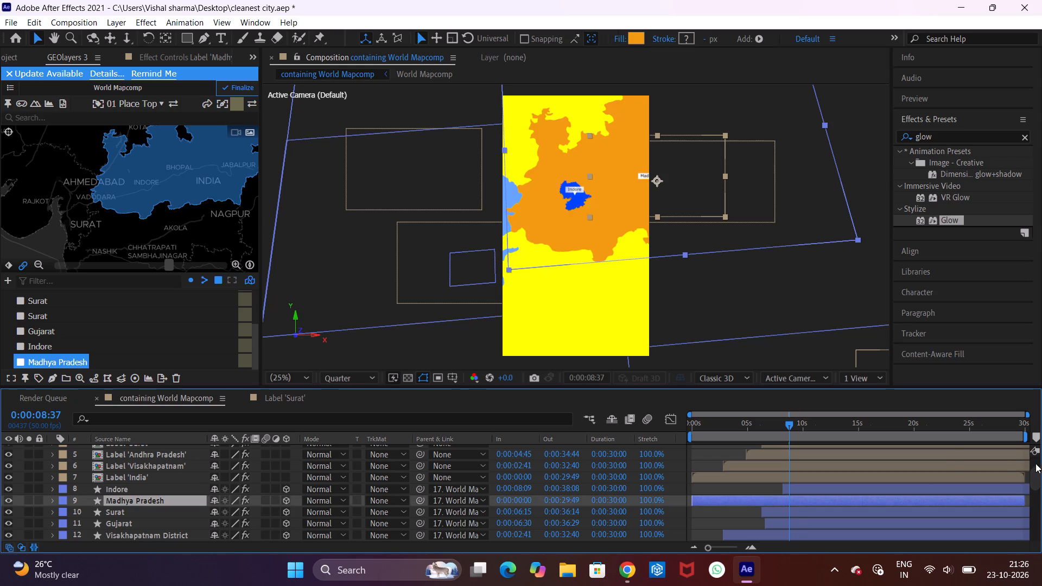
drag(1035, 484, 1030, 457)
drag(716, 447, 828, 447)
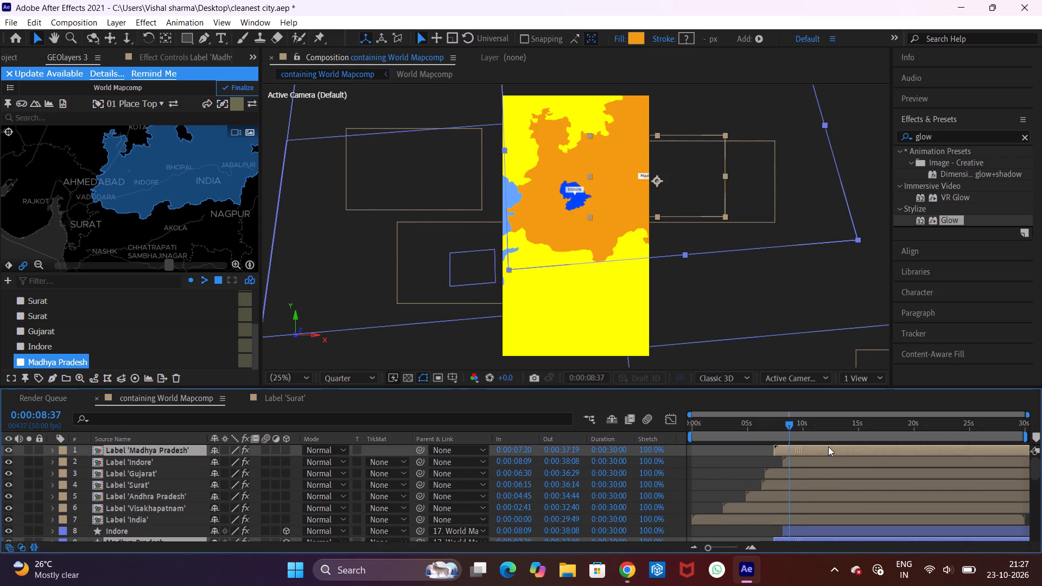
drag(828, 447, 813, 443)
Preview the move from Gujarat to Indore and Madhya Pradesh repeatedly, starting around 0:00:07:32 to 0:00:08:12, to check the timing.
click(784, 432)
click(777, 424)
key(space)
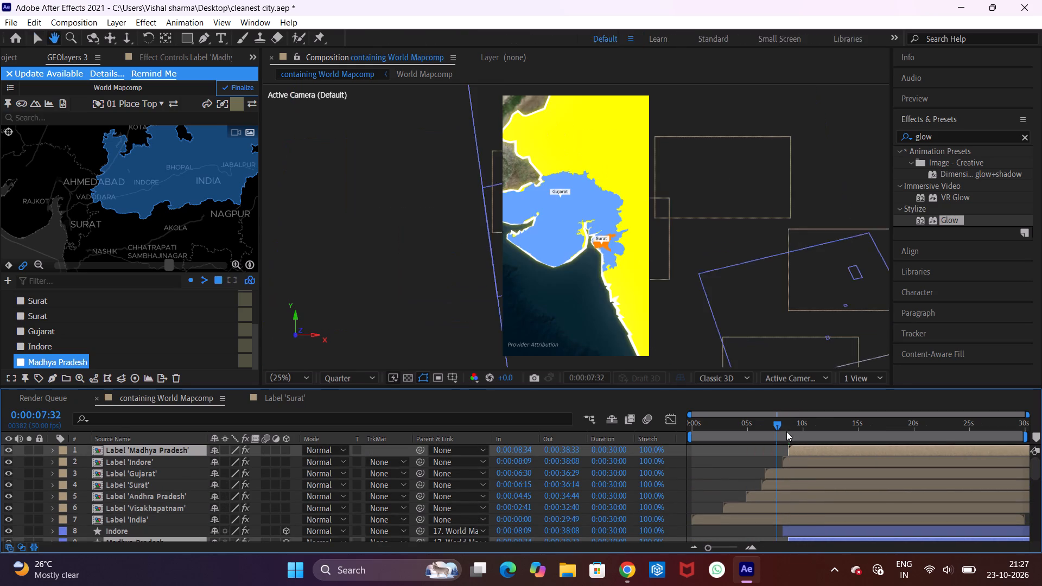
key(space)
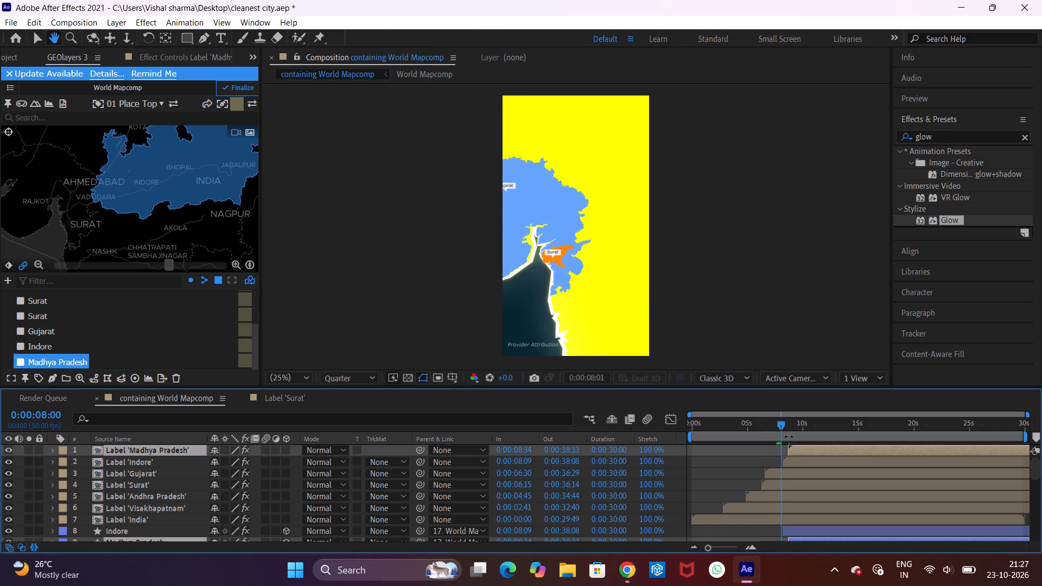
click(779, 426)
key(space)
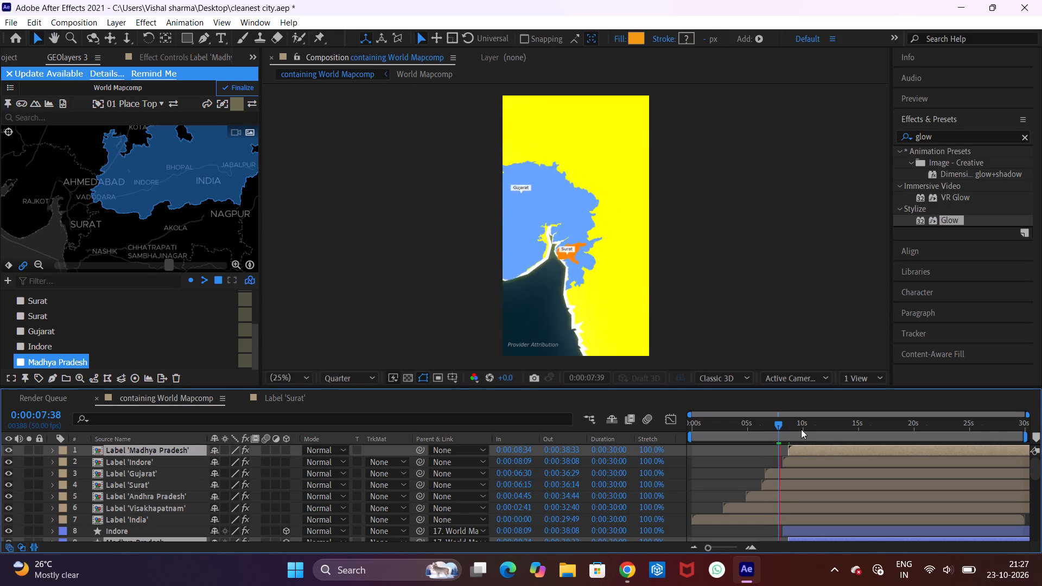
key(space)
drag(785, 426, 779, 426)
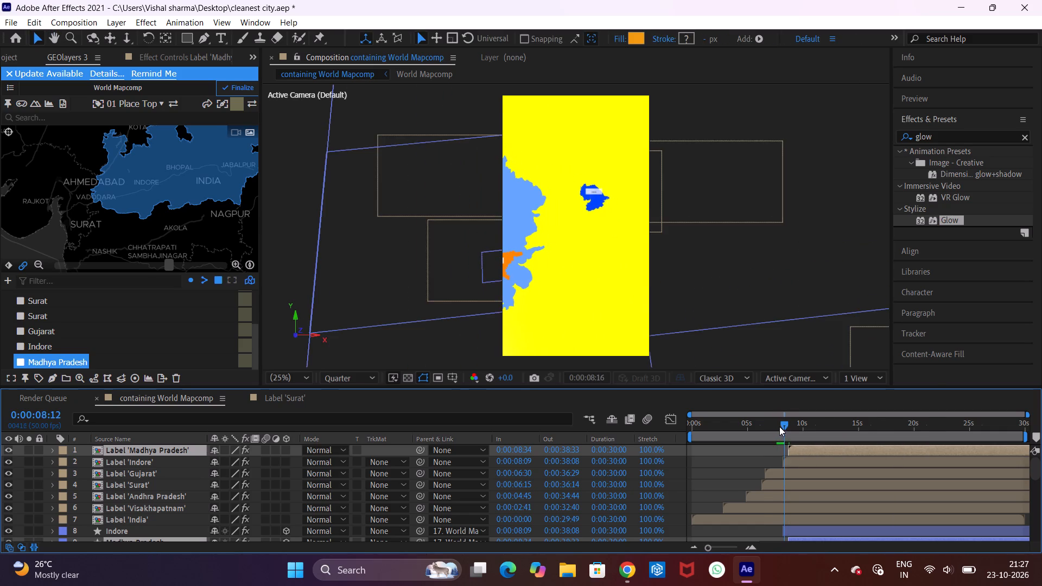
drag(779, 426, 777, 426)
key(space)
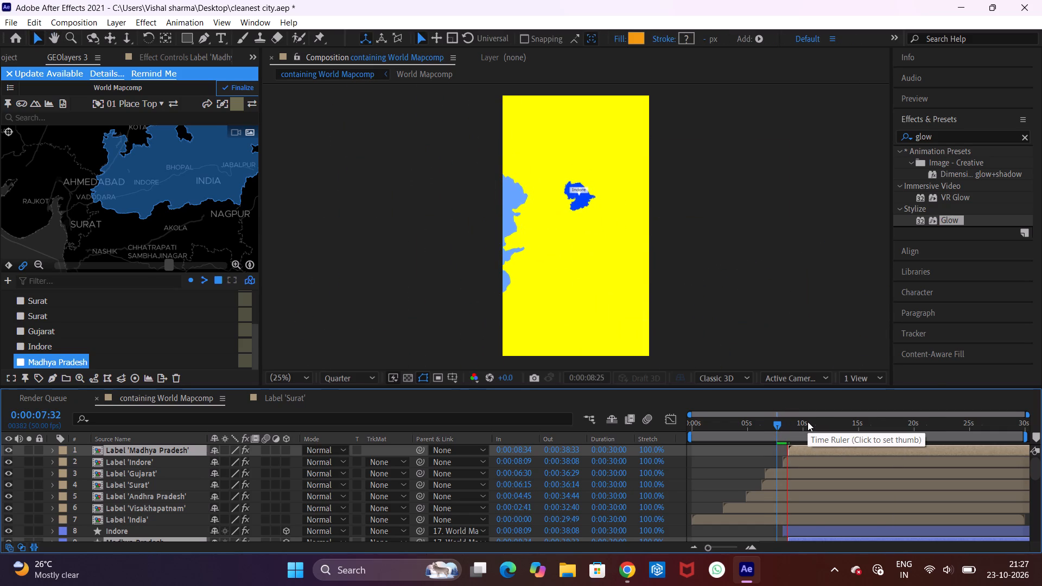
key(space)
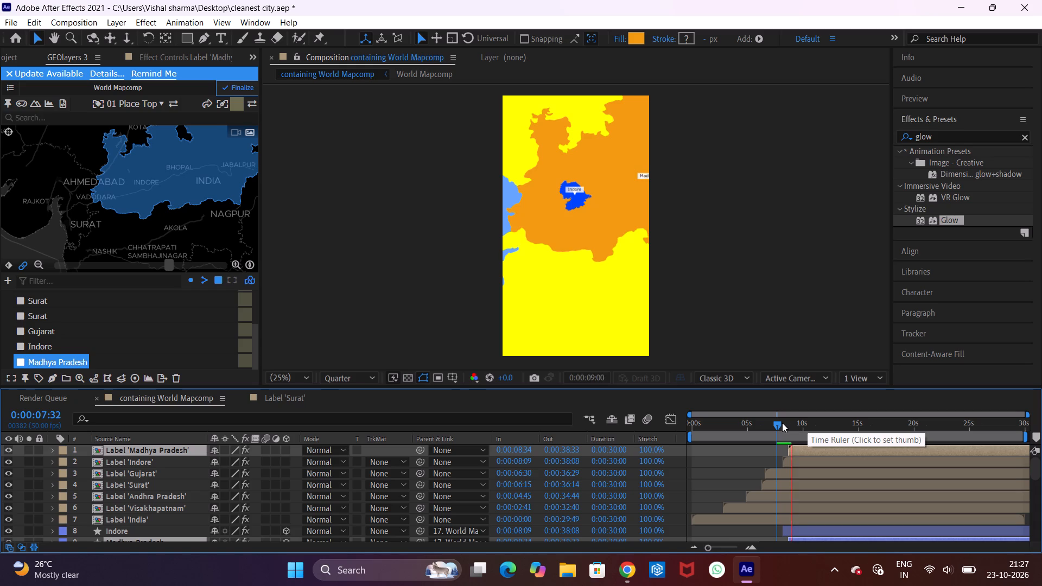
key(space)
click(784, 424)
key(space)
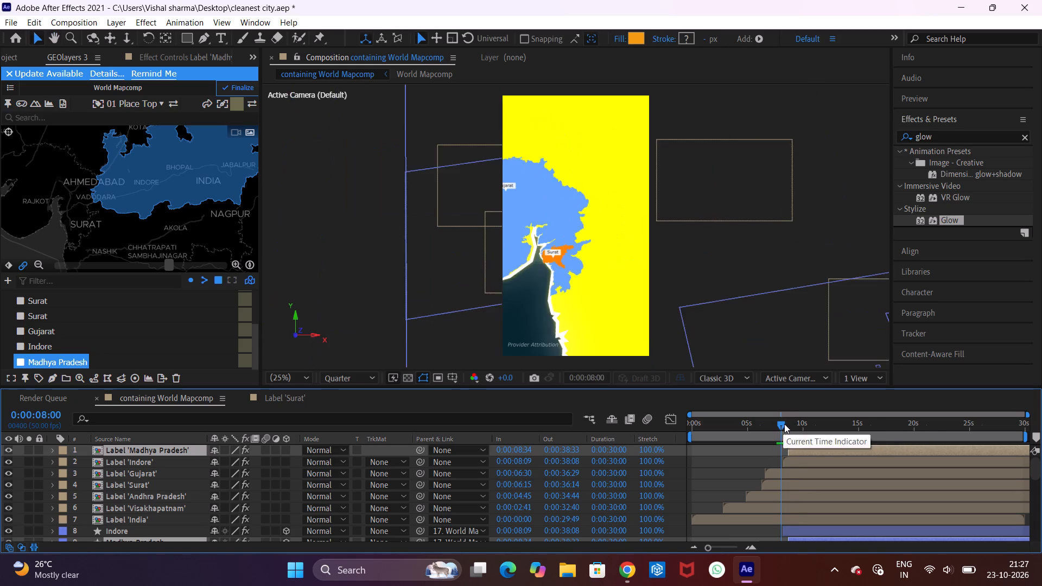
key(space)
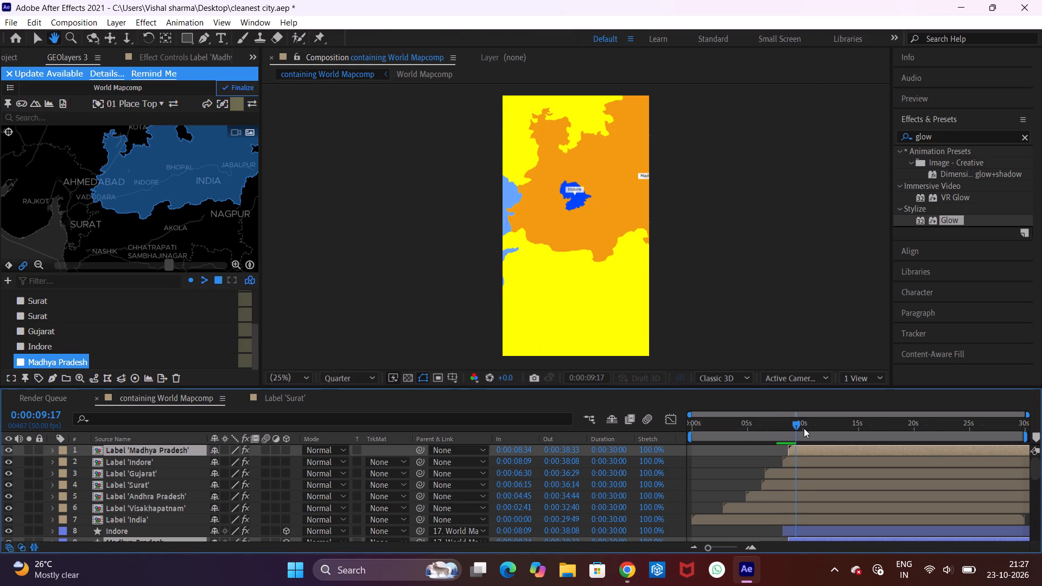
click(784, 425)
key(space)
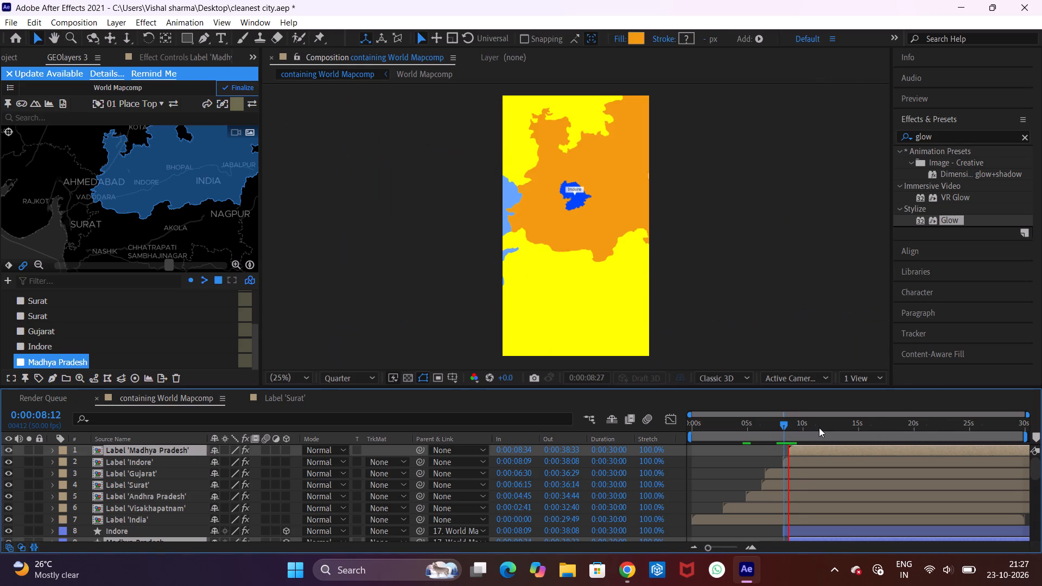
key(space)
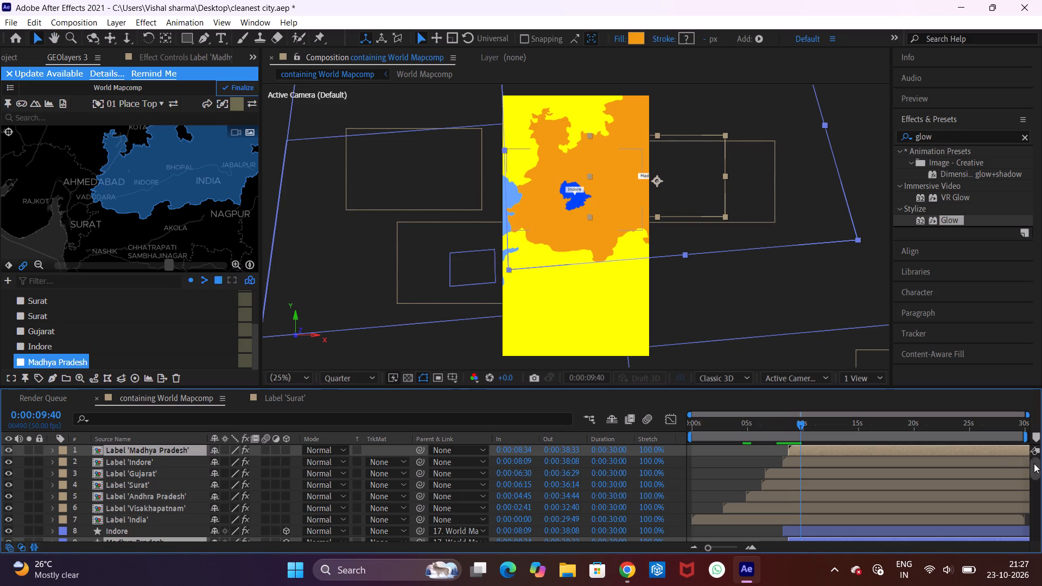
At 0:00:10:02, the voice-over's end, keyframe the map camera on Madhya Pradesh with longitude 78.6°, zoom 6.22, bearing 0° and pitch 6°.
drag(1039, 467, 1041, 548)
key(space)
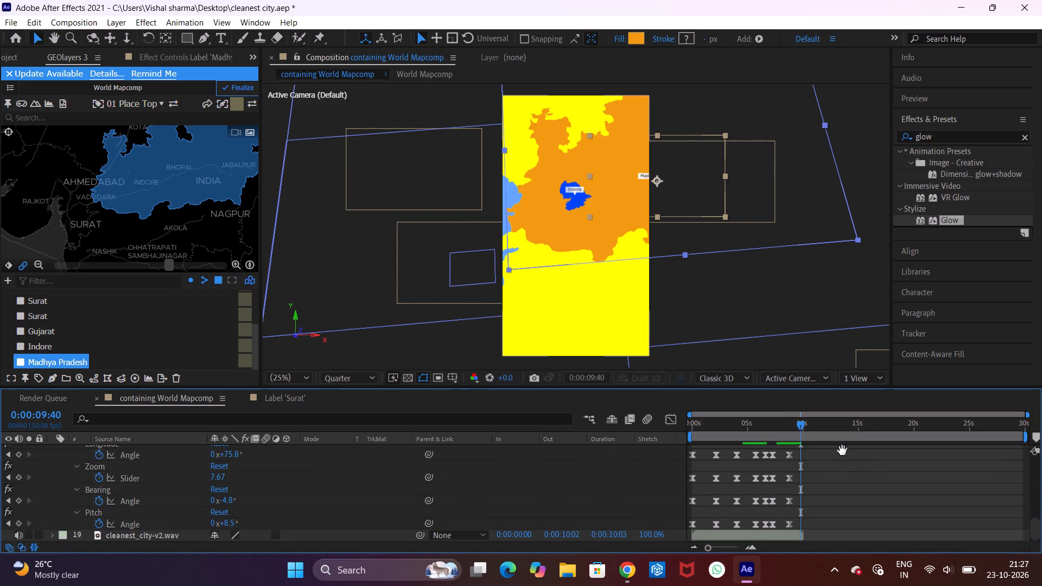
key(space)
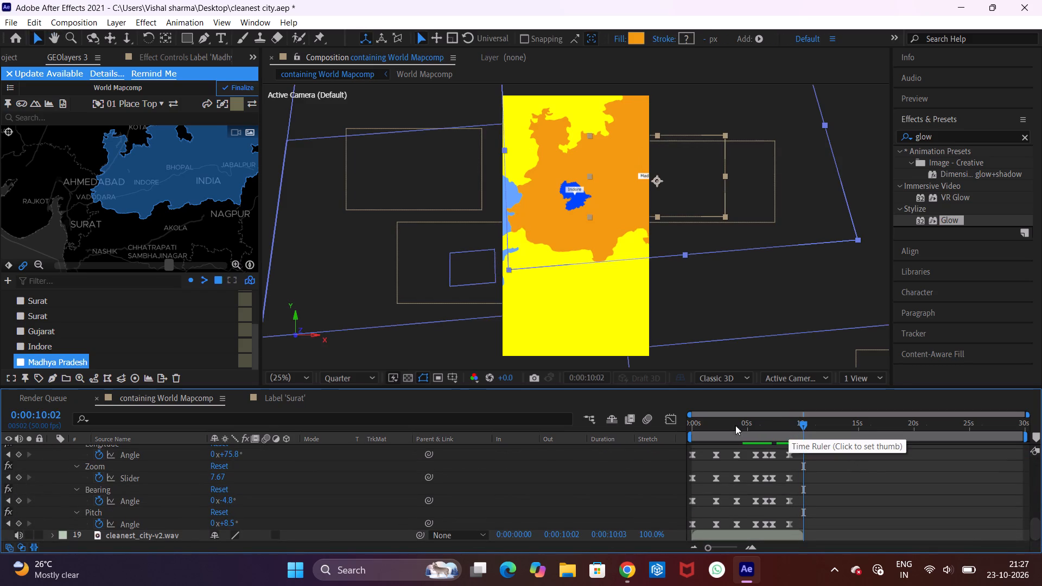
drag(213, 192, 176, 213)
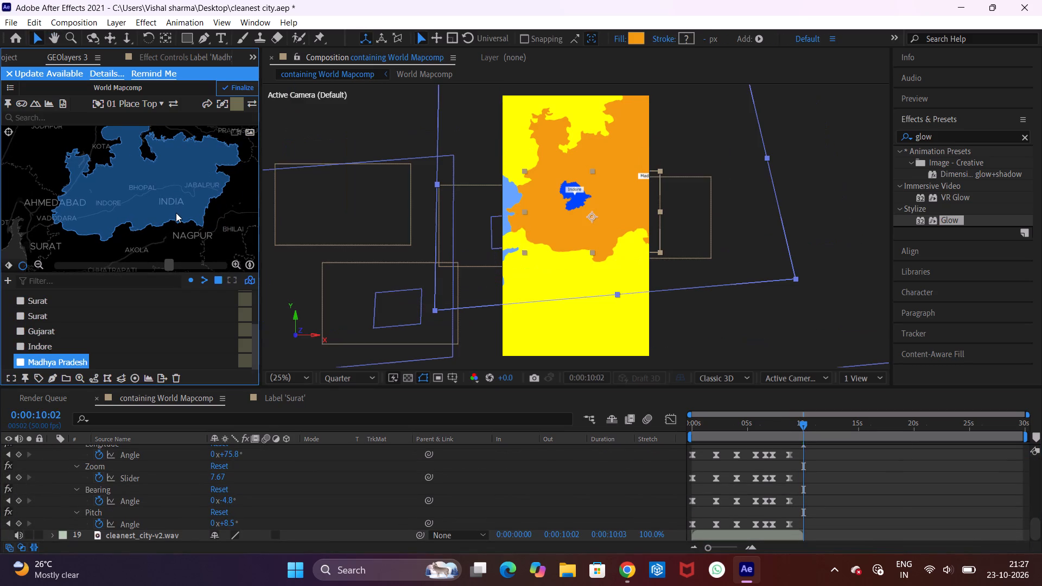
ctrl+click(180, 199)
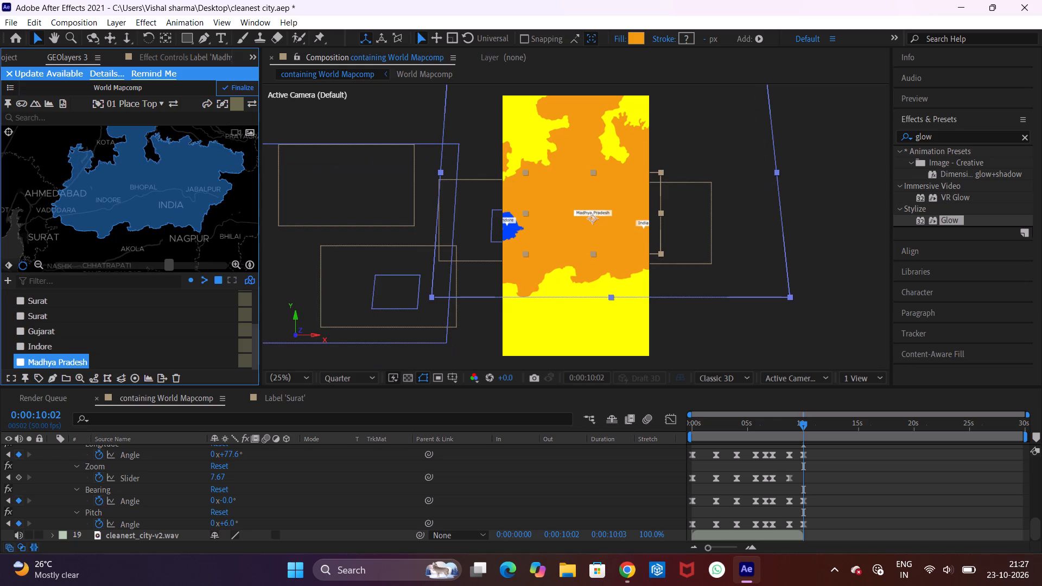
drag(107, 263, 94, 259)
click(37, 262)
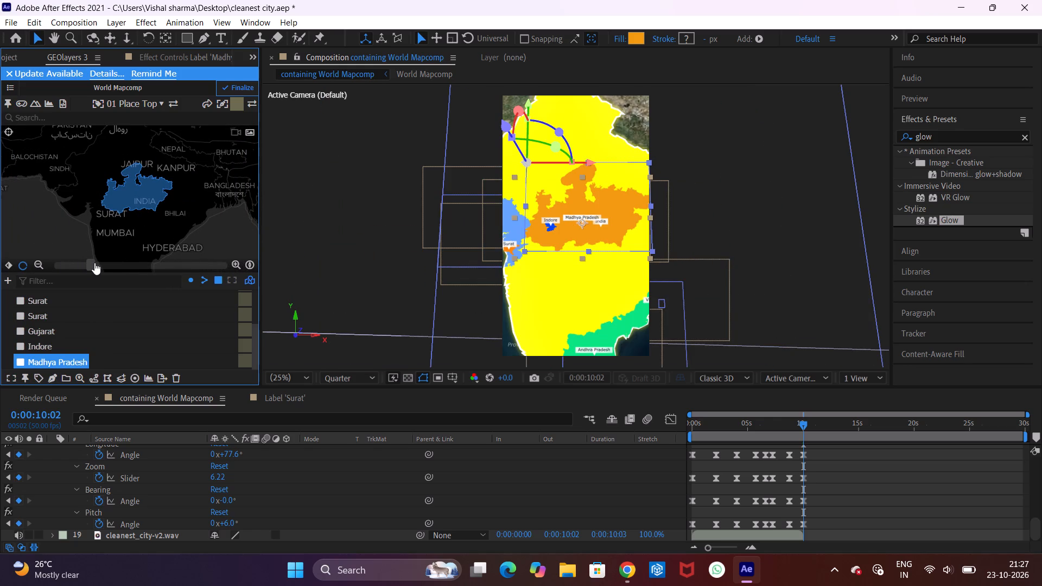
drag(149, 215, 141, 215)
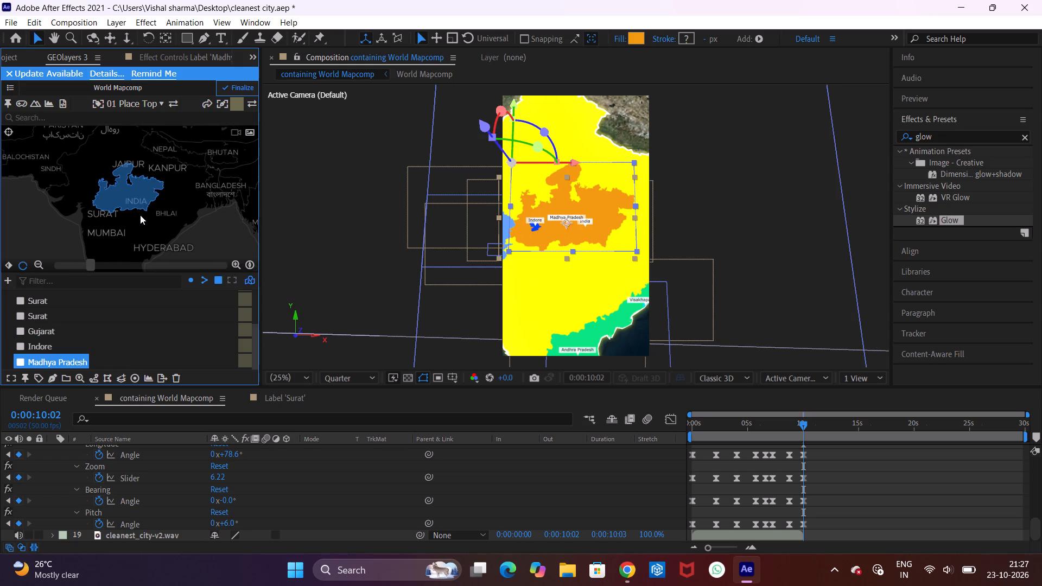
Fade out the India label with opacity keyframes from 100% at about 9.1 s to 0% at about 9.4 s.
drag(1034, 527, 1034, 526)
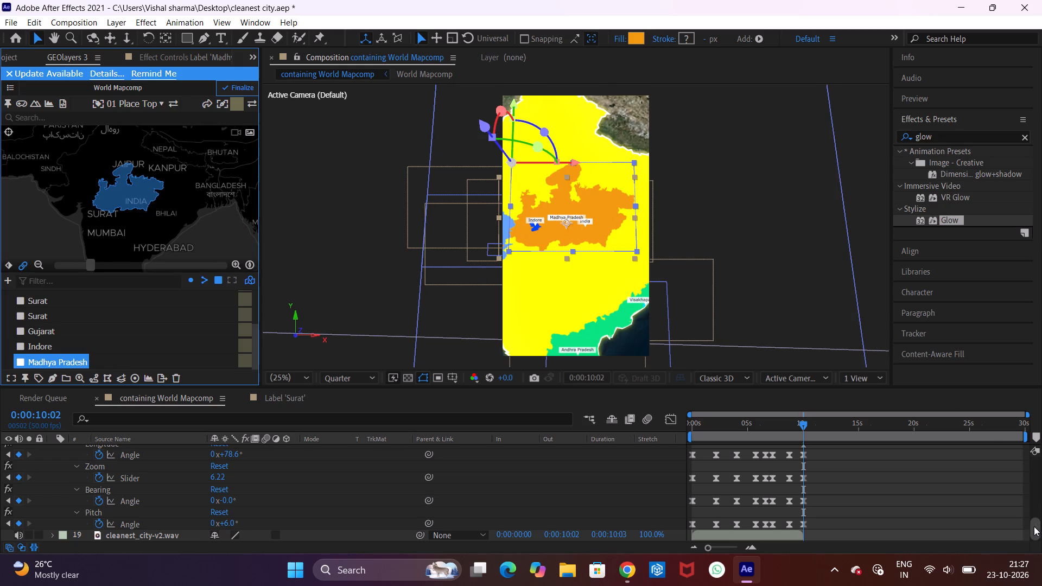
drag(1034, 526, 1019, 410)
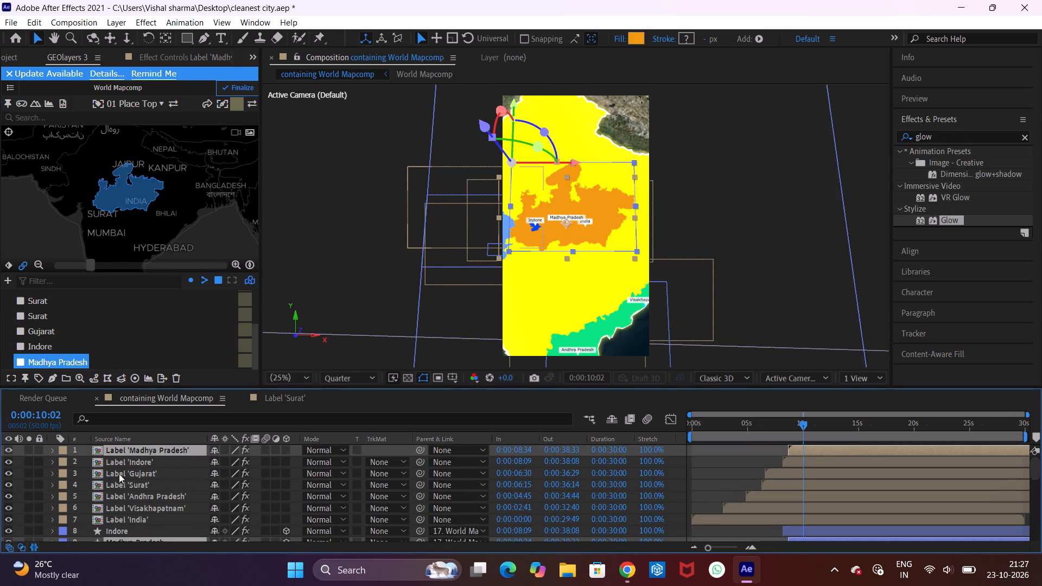
click(123, 463)
click(127, 523)
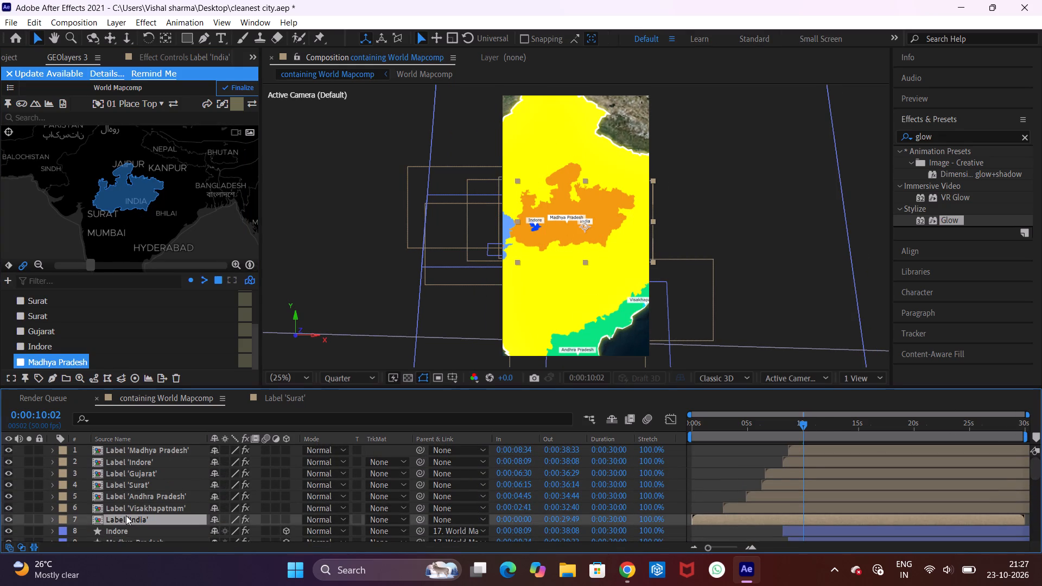
key(t)
click(85, 528)
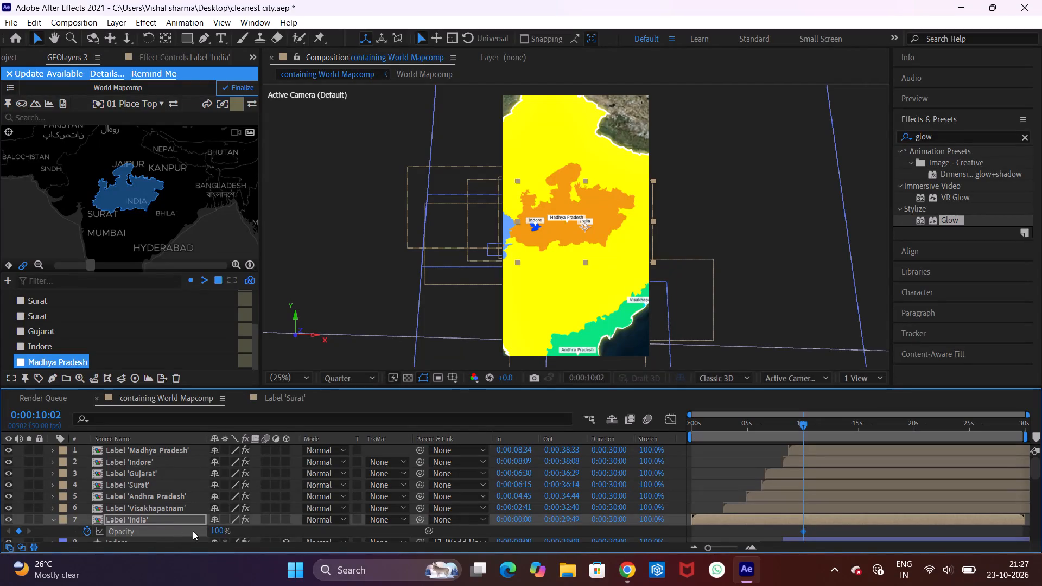
drag(217, 531, 205, 528)
drag(205, 528, 277, 530)
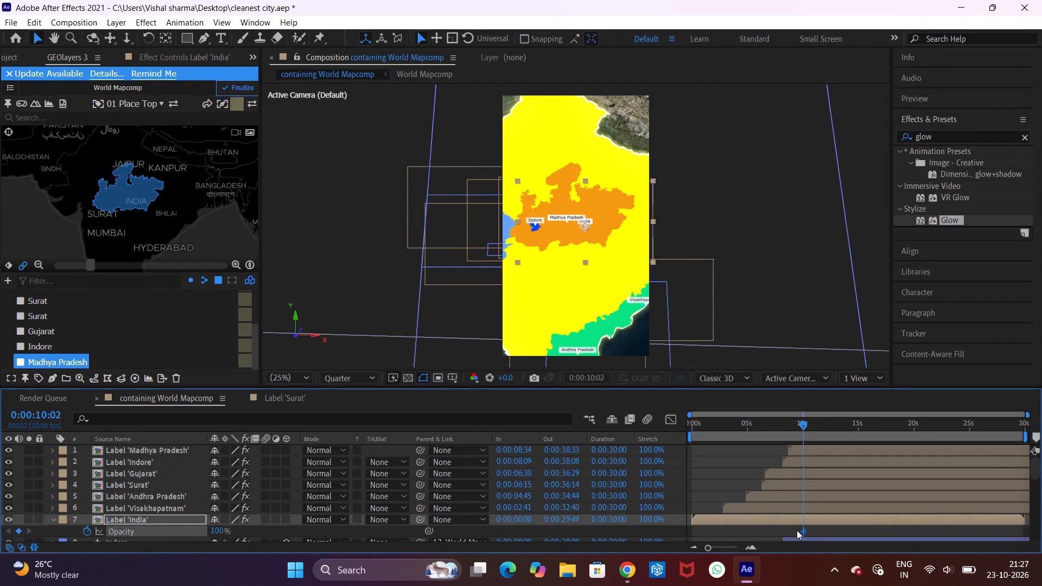
click(797, 530)
drag(804, 533, 793, 530)
drag(215, 531, 54, 528)
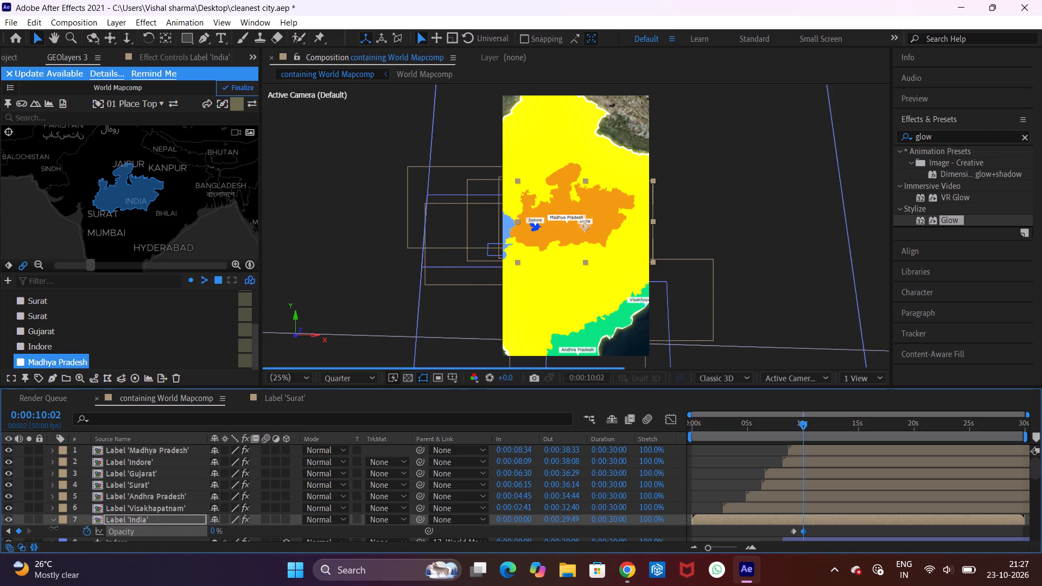
drag(54, 528, 7, 529)
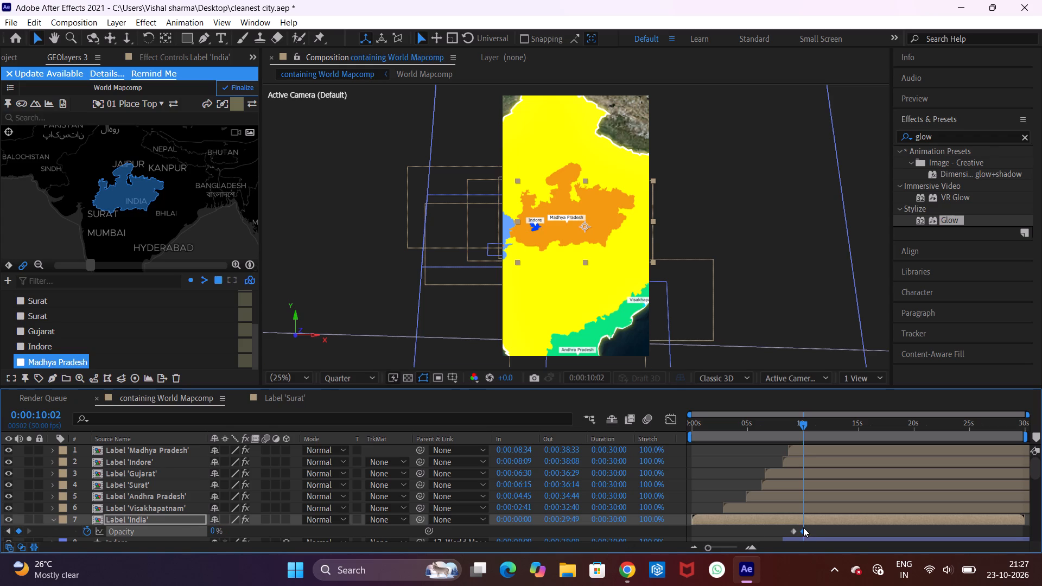
drag(803, 527, 797, 533)
Preview the animation from 0:00:08:19 and examine the India label fade and camera keyframes near the end of the timeline.
click(784, 431)
click(785, 422)
key(space)
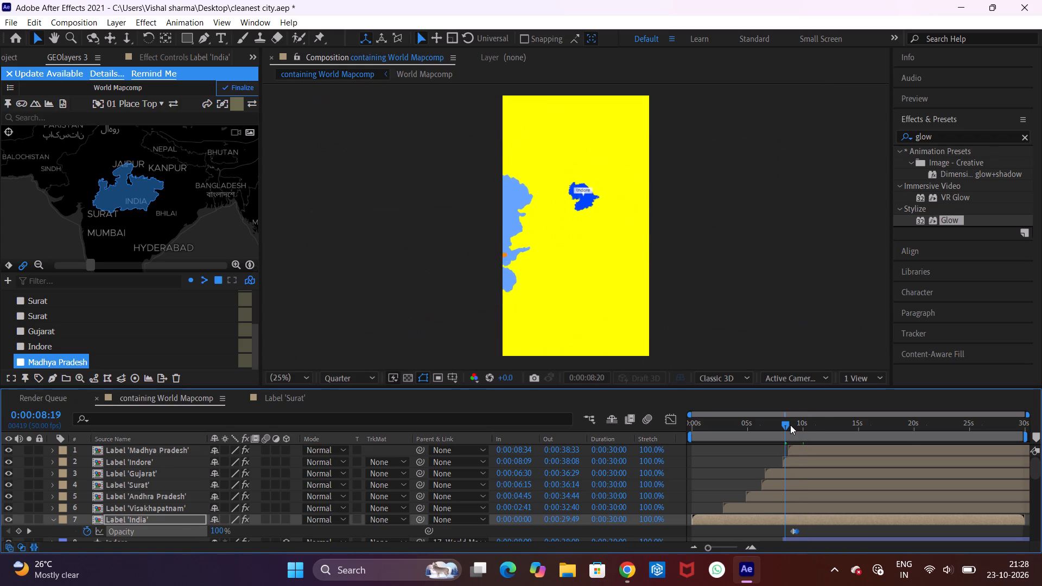
key(space)
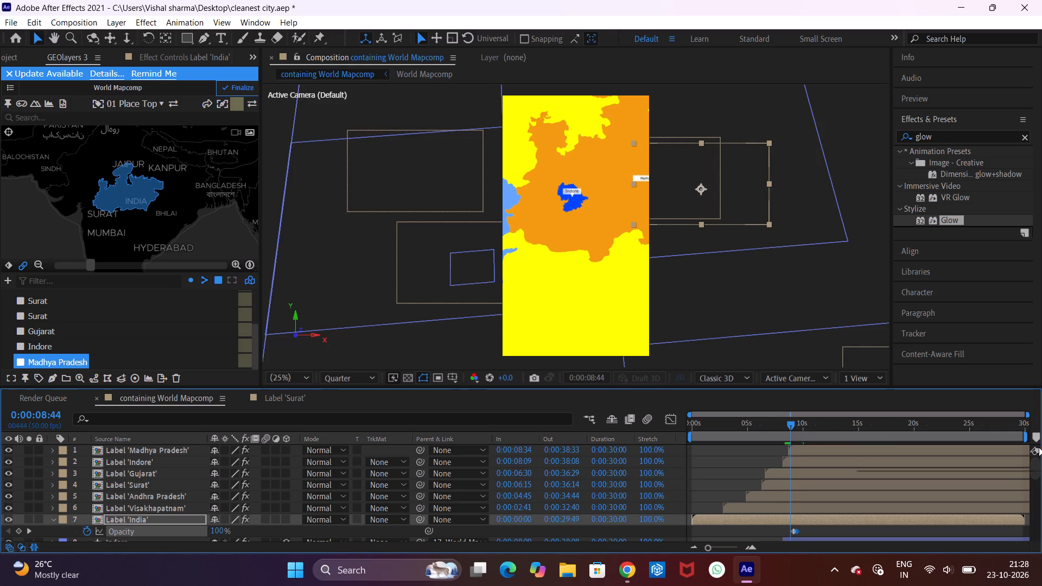
drag(1025, 413, 767, 417)
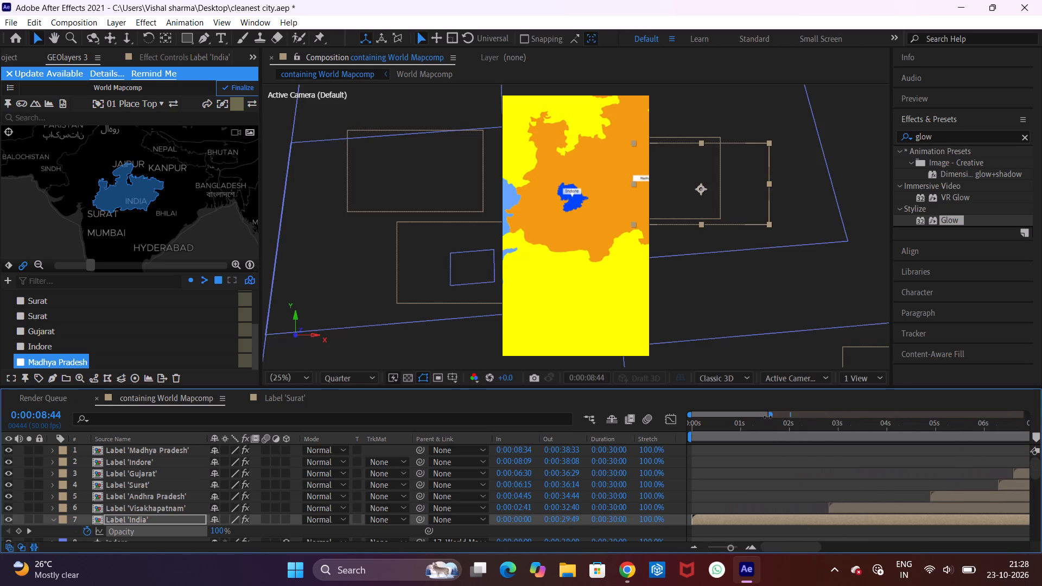
drag(767, 417, 769, 416)
click(769, 416)
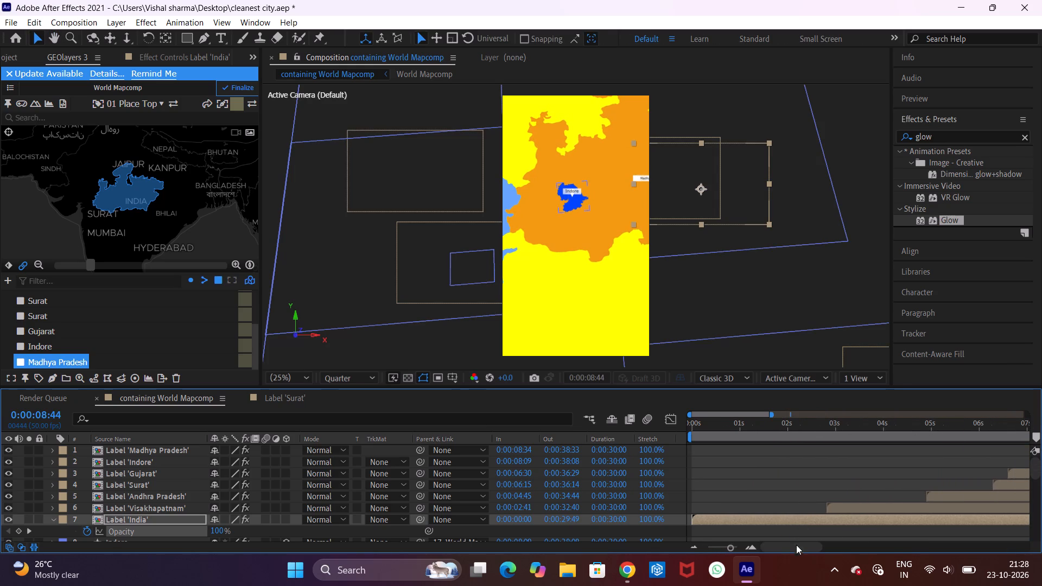
drag(796, 546, 868, 545)
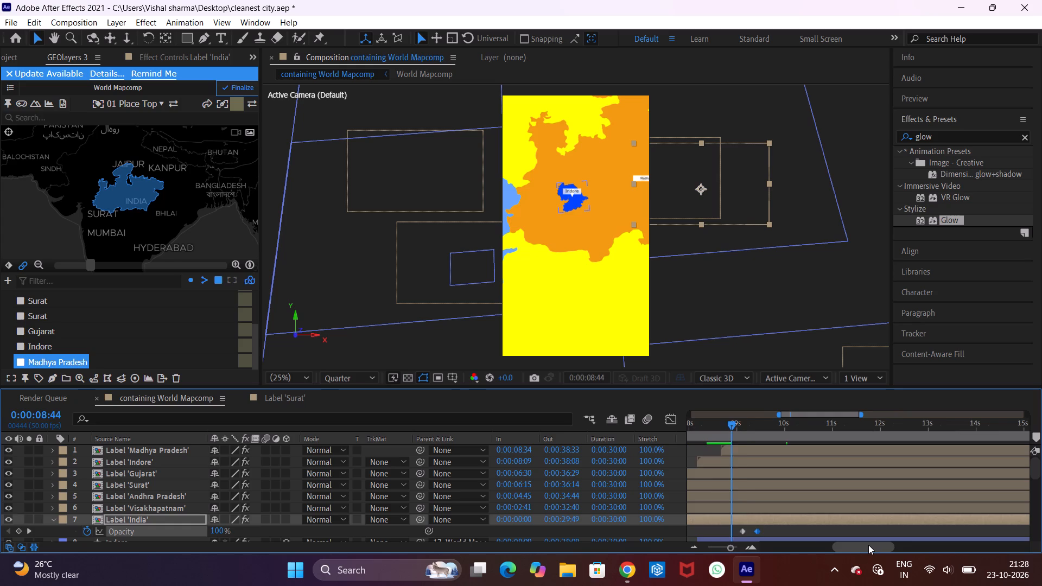
drag(868, 545, 854, 547)
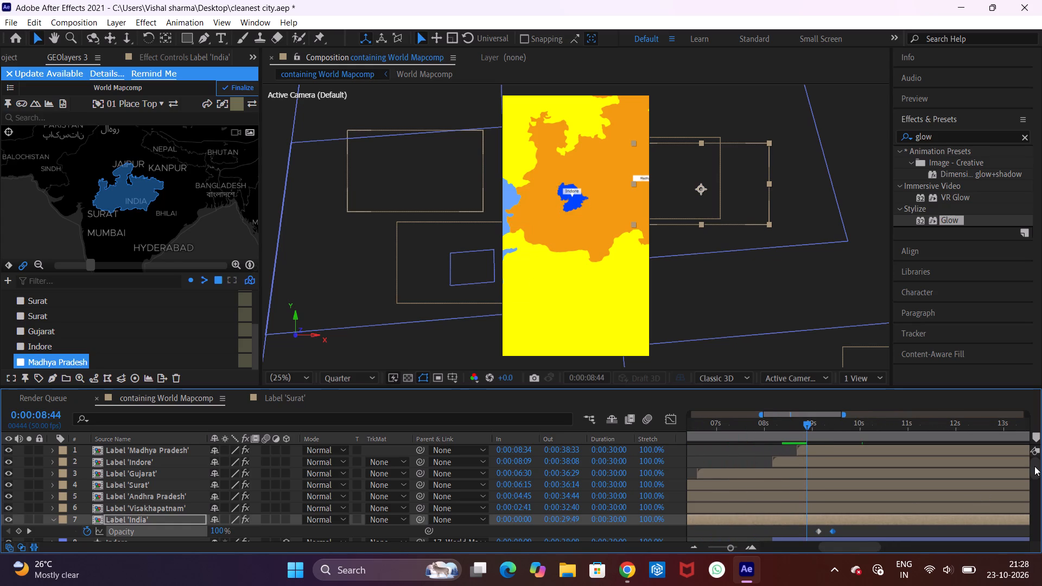
drag(1034, 467, 1041, 508)
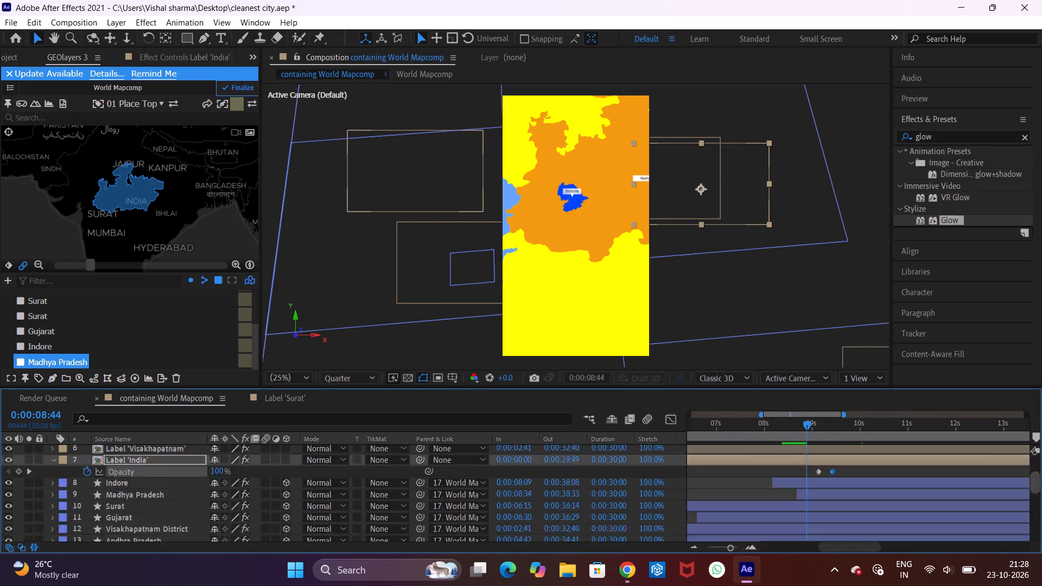
drag(1041, 508, 1036, 525)
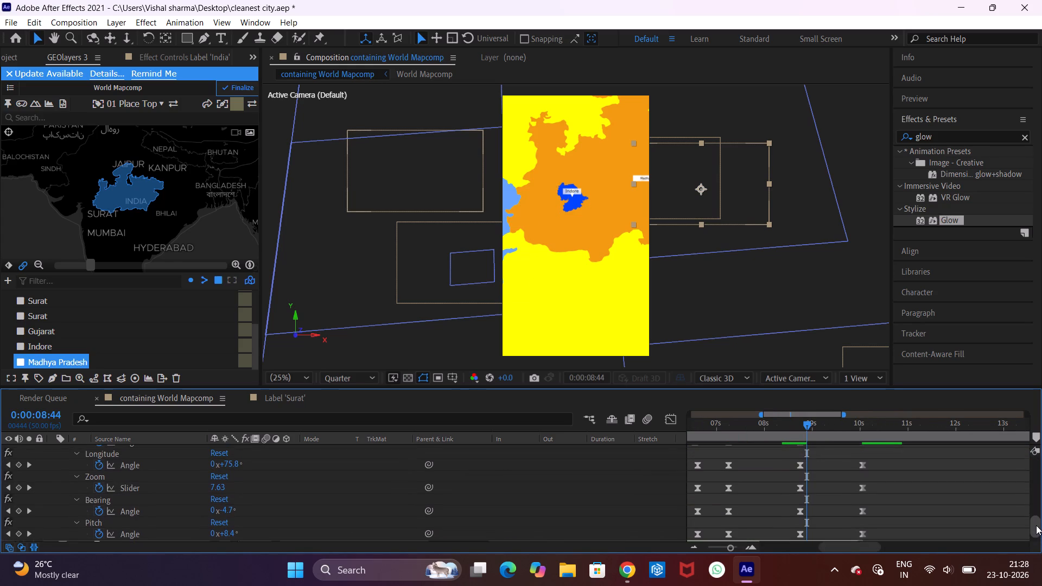
drag(1036, 525, 1015, 409)
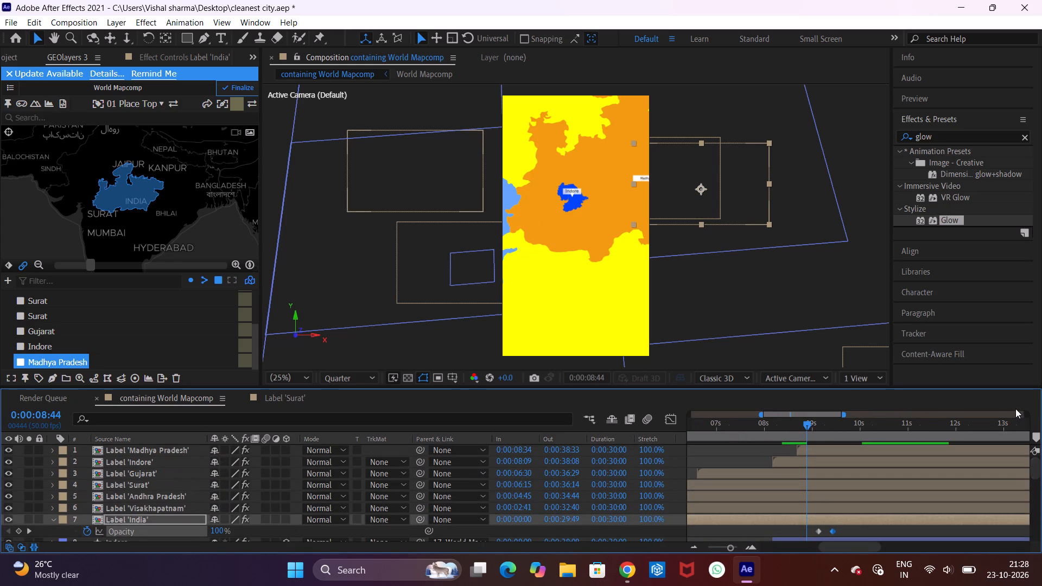
Set the duration of the containing World Mapcomp composition to 0:00:10:00.
click(252, 53)
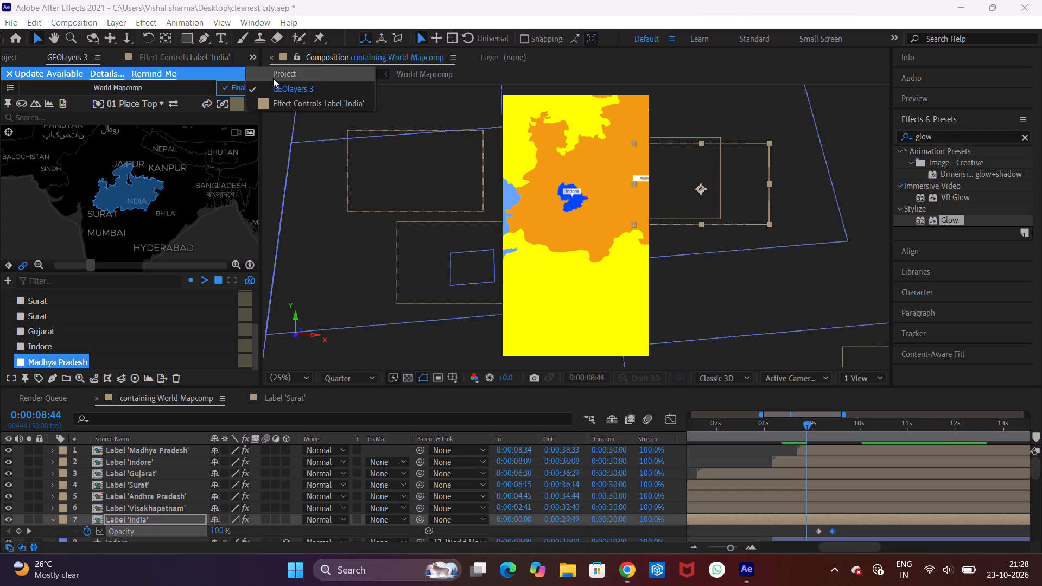
click(273, 77)
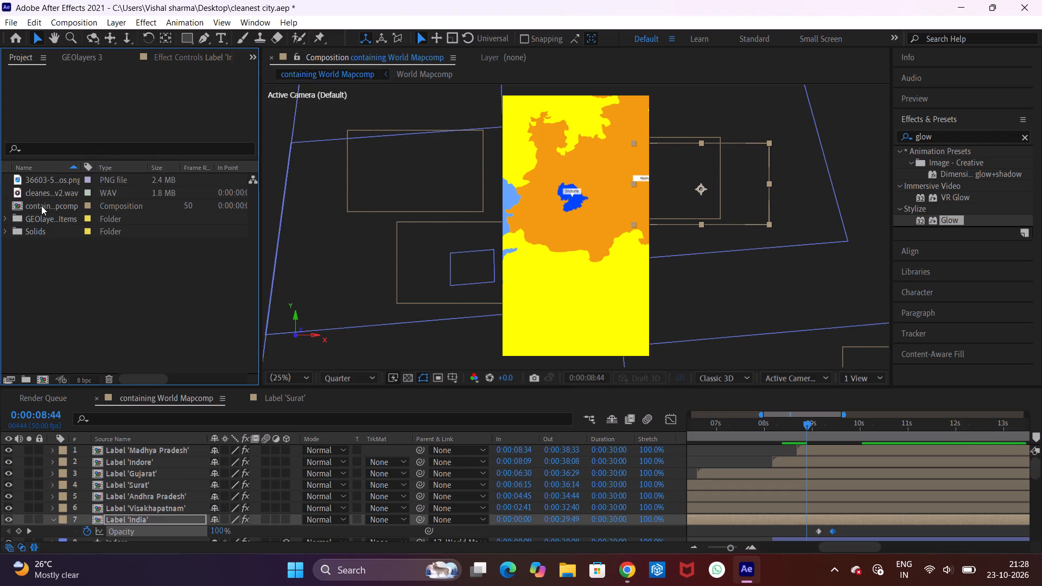
click(41, 206)
right_click(41, 206)
click(51, 215)
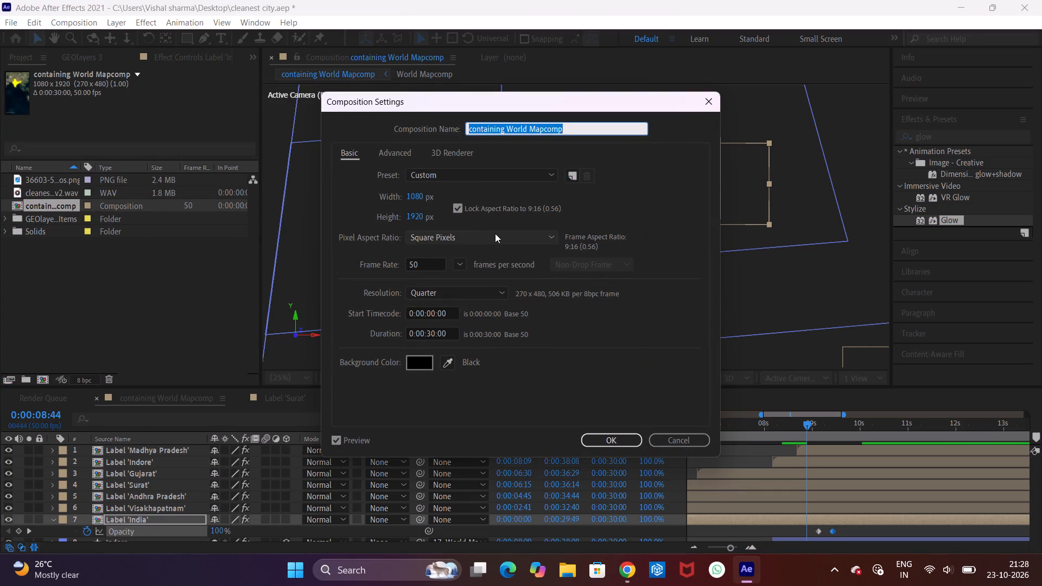
click(431, 333)
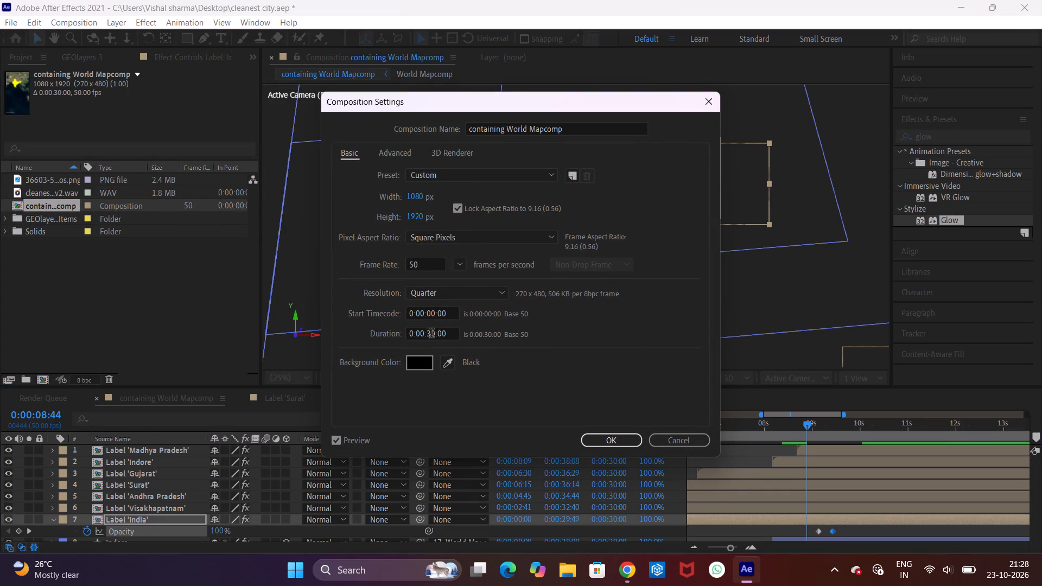
key(BackSpace)
key(1)
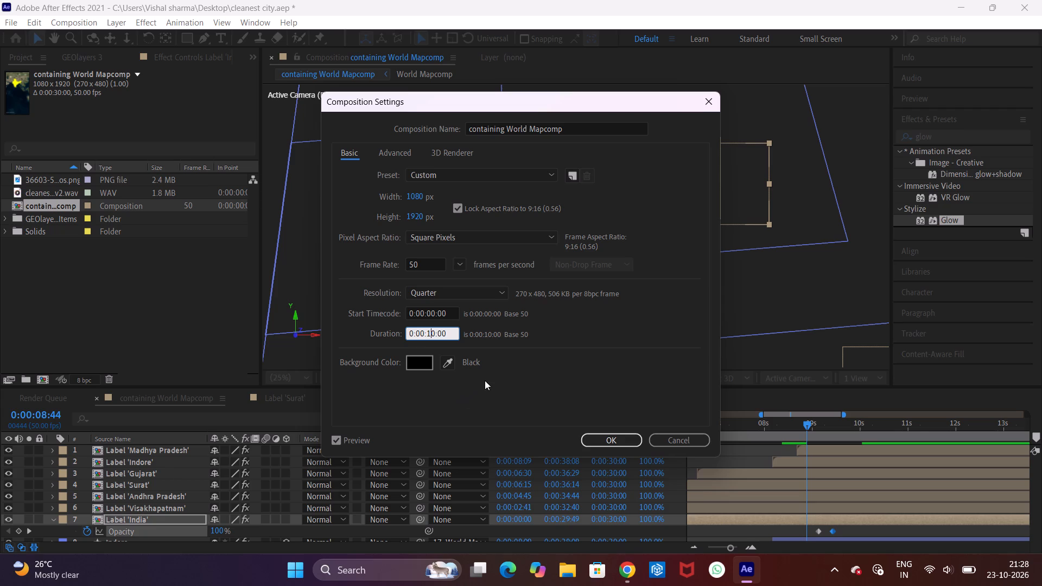
click(496, 381)
click(612, 443)
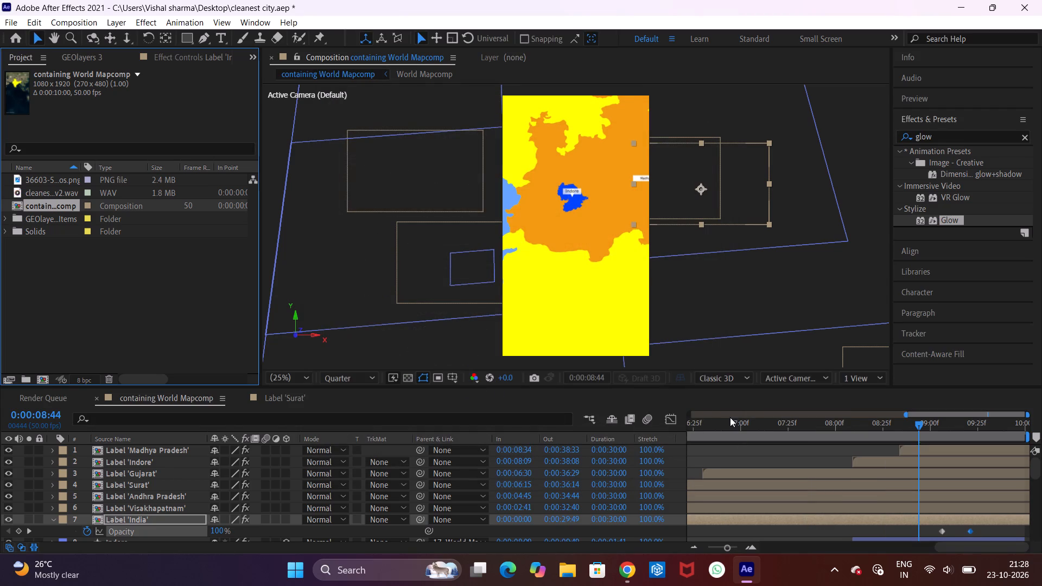
Preview the whole map animation from the beginning through Visakhapatnam and Andhra Pradesh to Gujarat.
drag(903, 414, 548, 417)
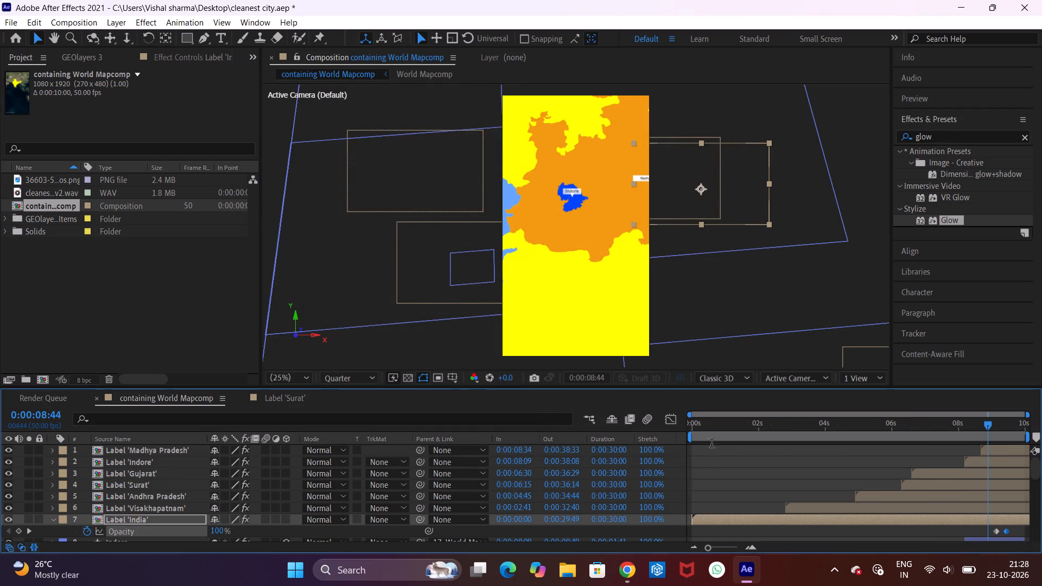
drag(952, 422, 518, 422)
key(space)
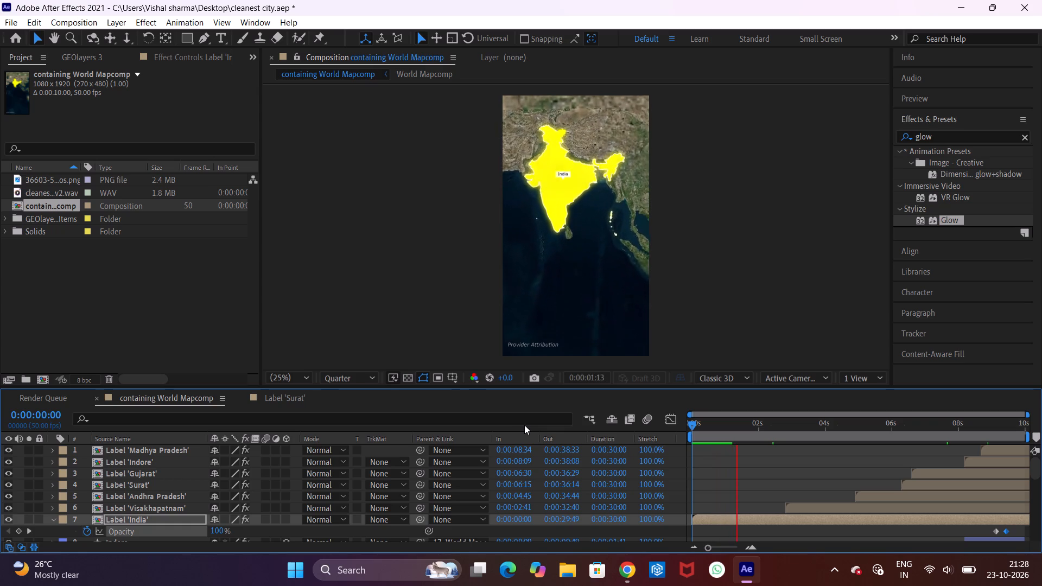
key(space)
drag(715, 430, 618, 426)
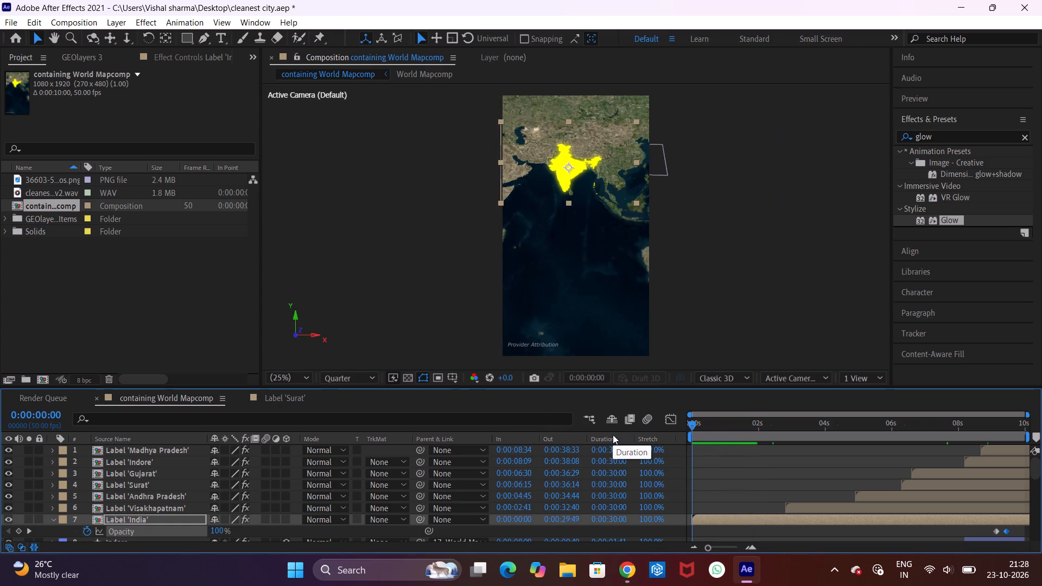
key(space)
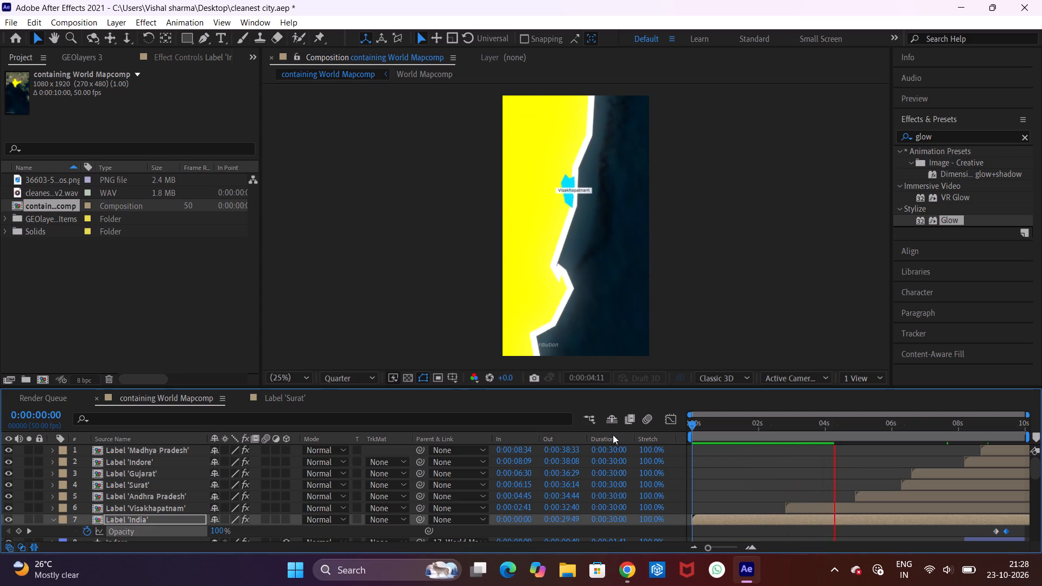
key(space)
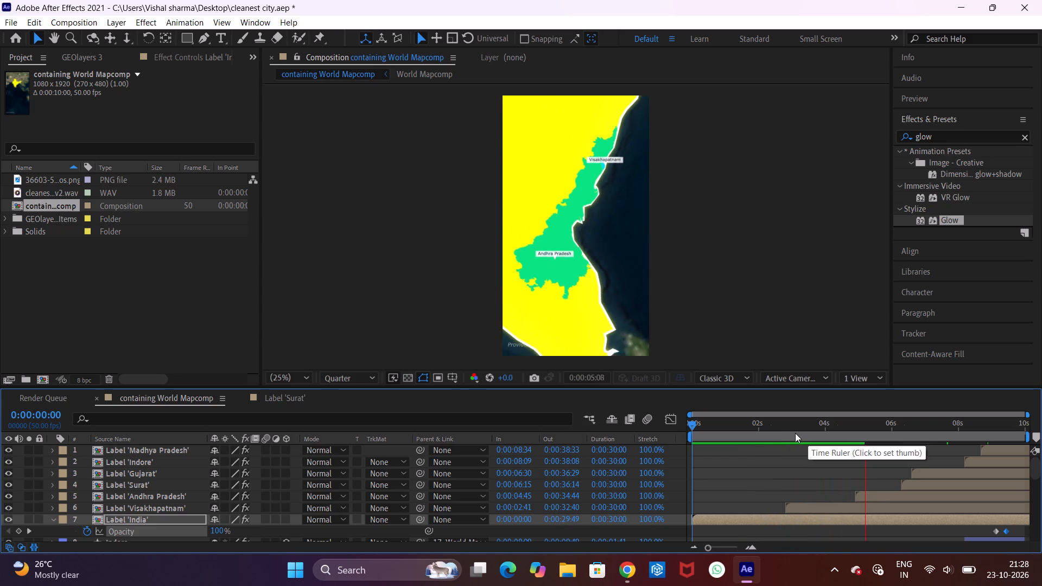
drag(777, 429, 708, 432)
key(space)
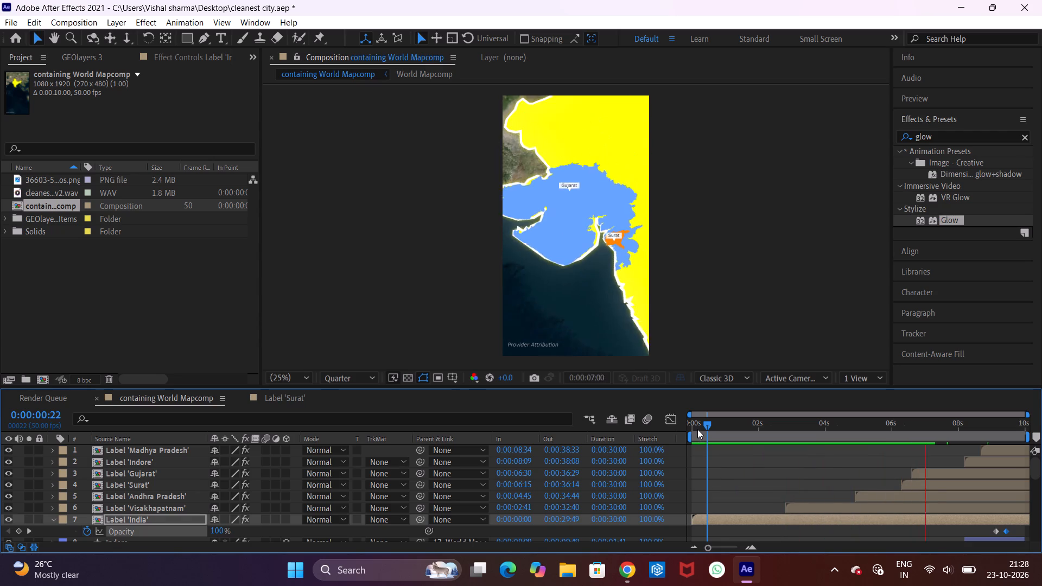
key(space)
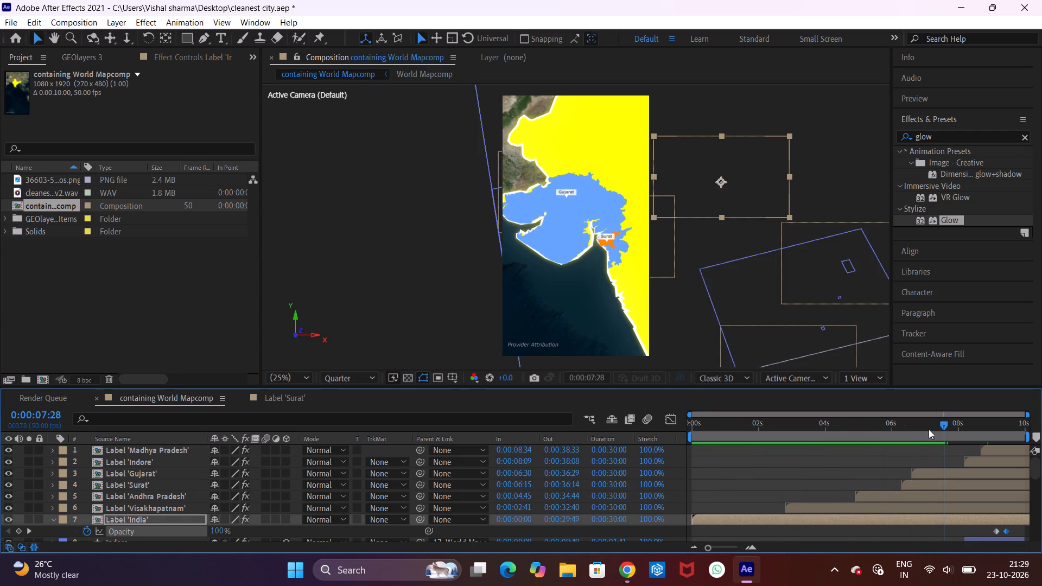
Preview the animation's second half repeatedly, examining the move from Surat and Gujarat to Indore and Madhya Pradesh through to the end.
click(923, 427)
key(space)
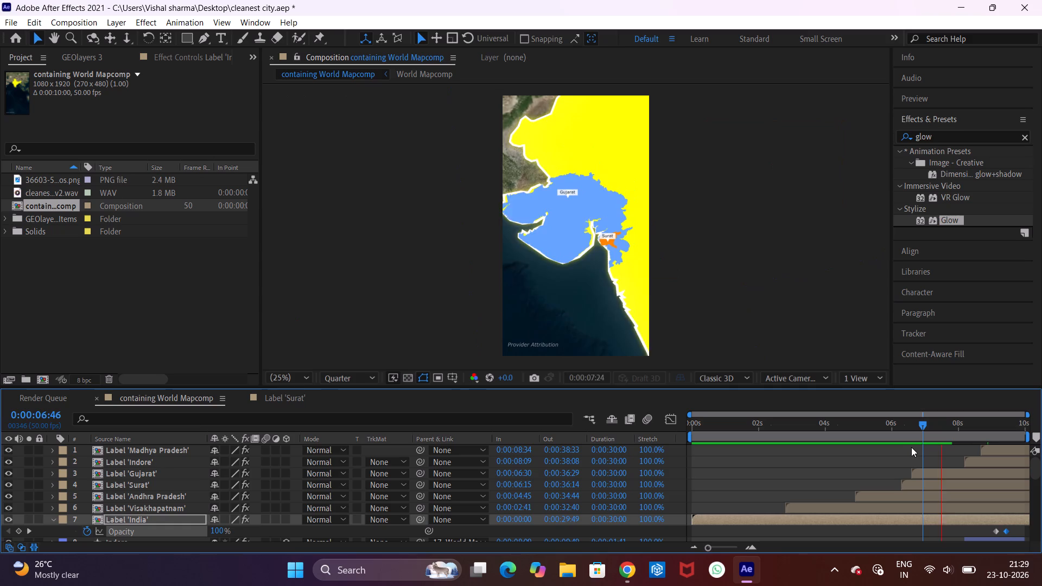
key(space)
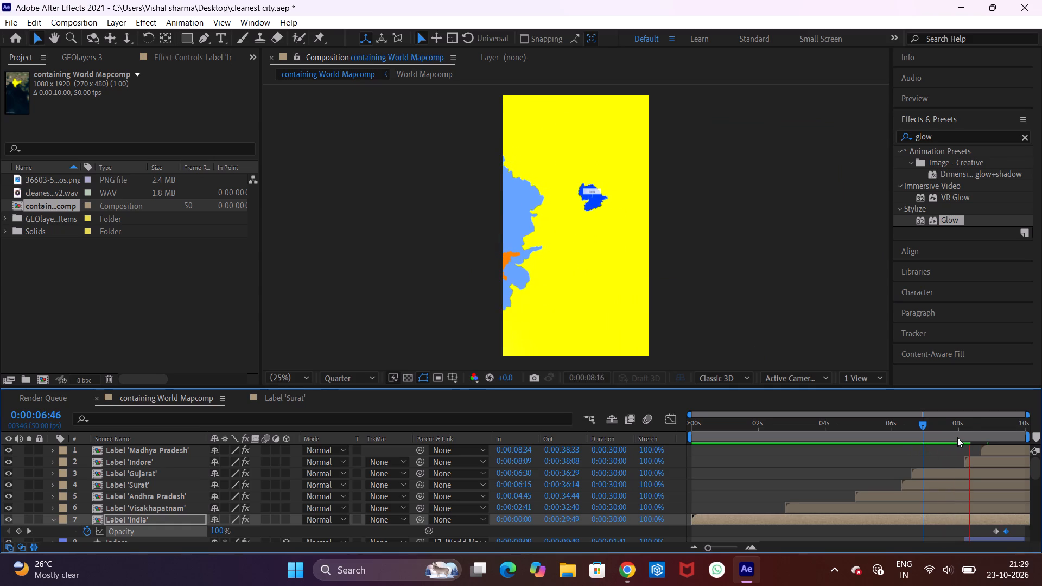
drag(955, 426, 935, 421)
key(space)
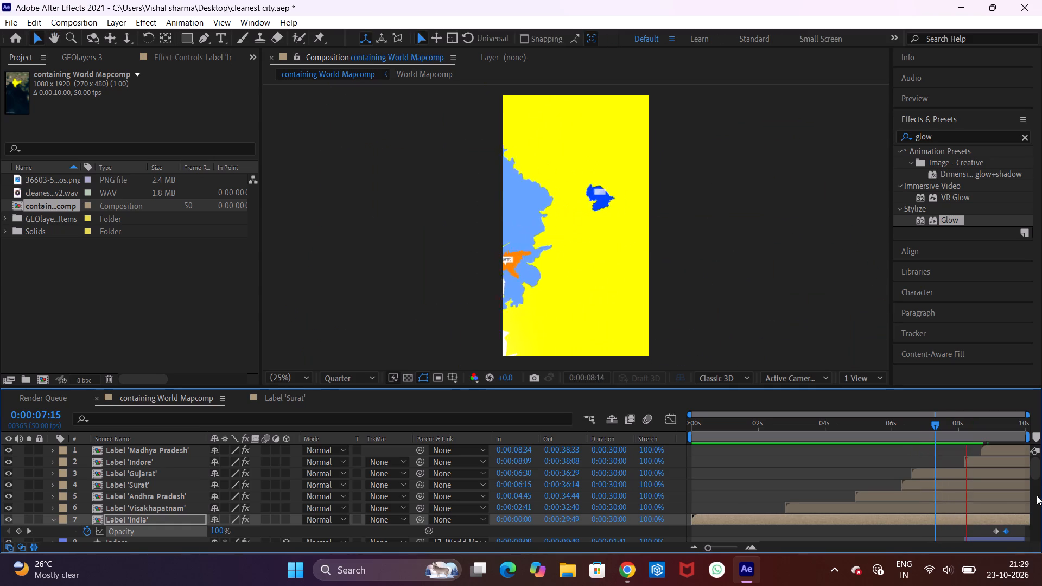
key(space)
click(958, 425)
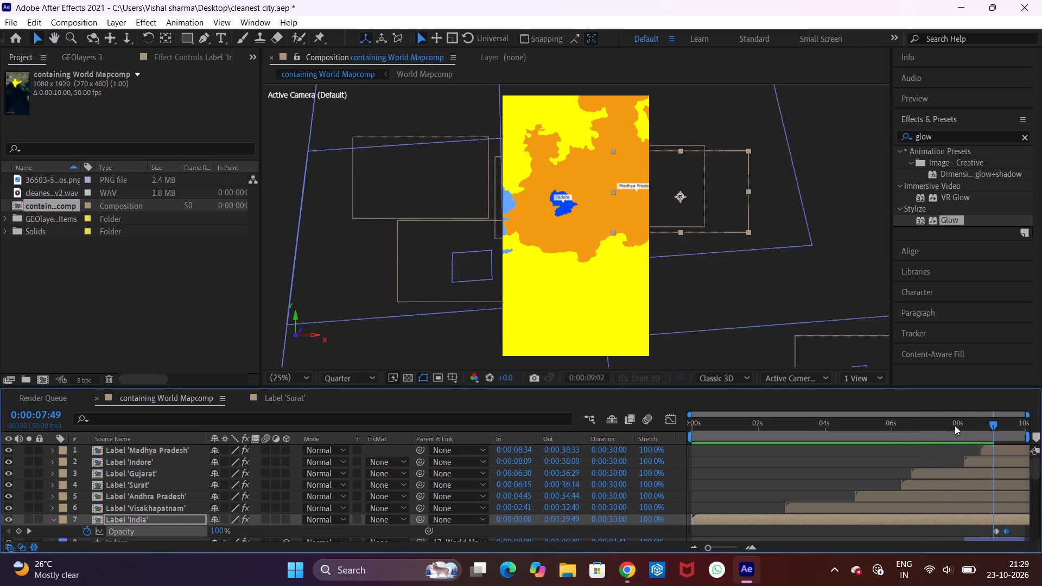
key(space)
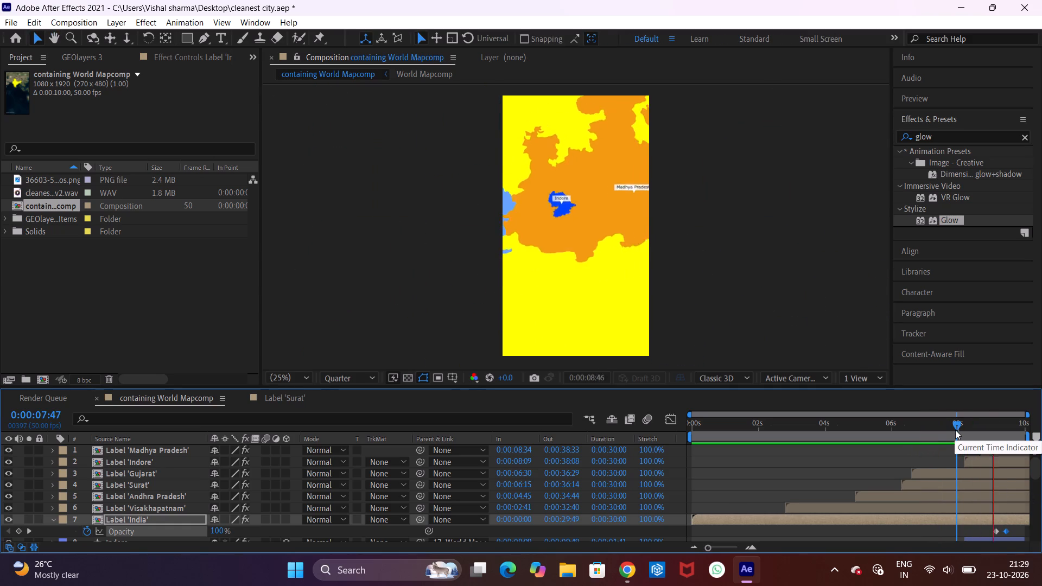
key(space)
drag(961, 421, 956, 421)
key(space)
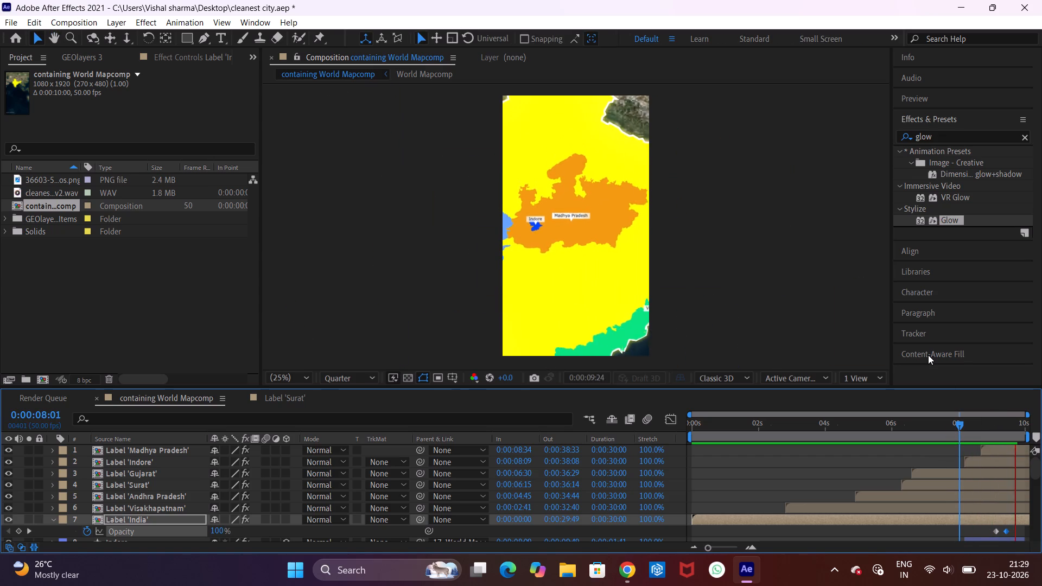
key(space)
key(space)
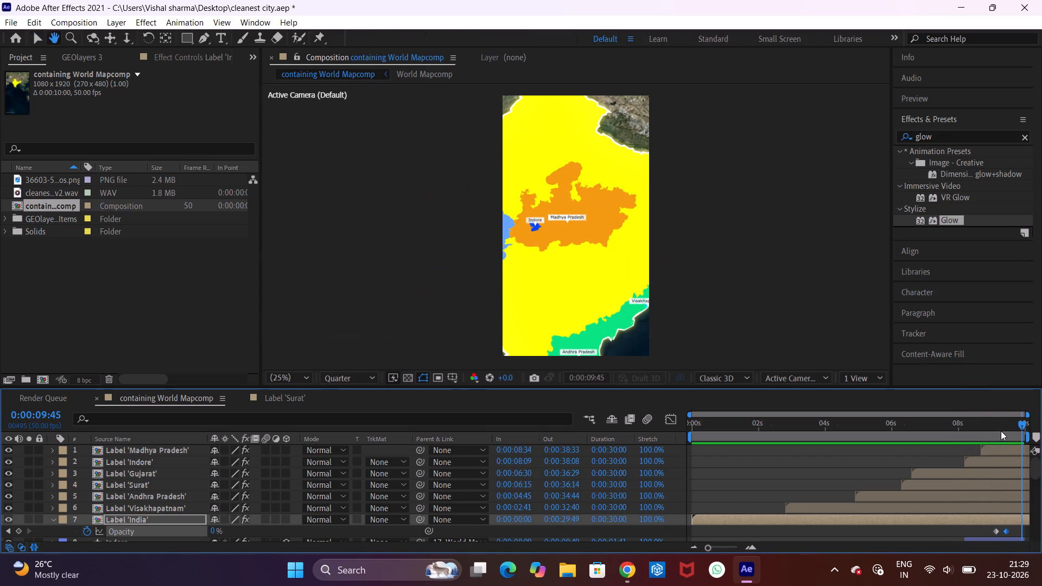
key(space)
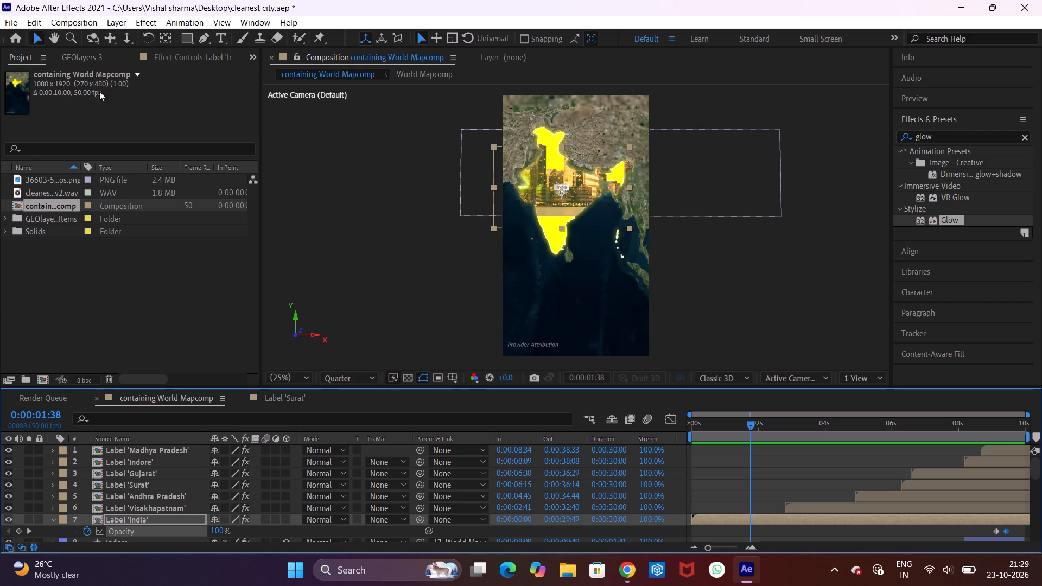
Set the attribution of the World Mapcomp to none in its GEOlayers 3 Mapcomp settings and apply the change.
click(82, 58)
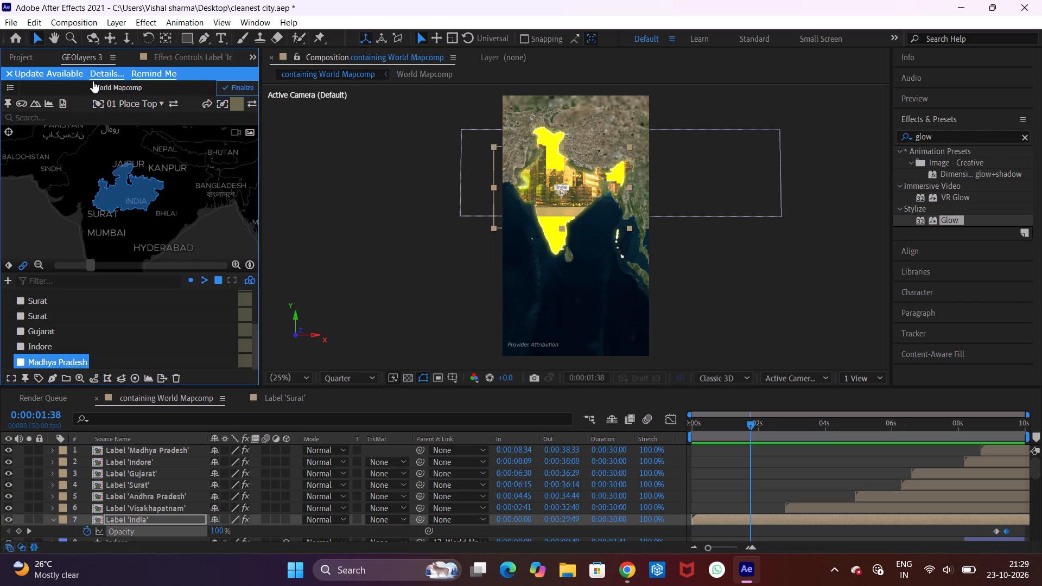
click(9, 84)
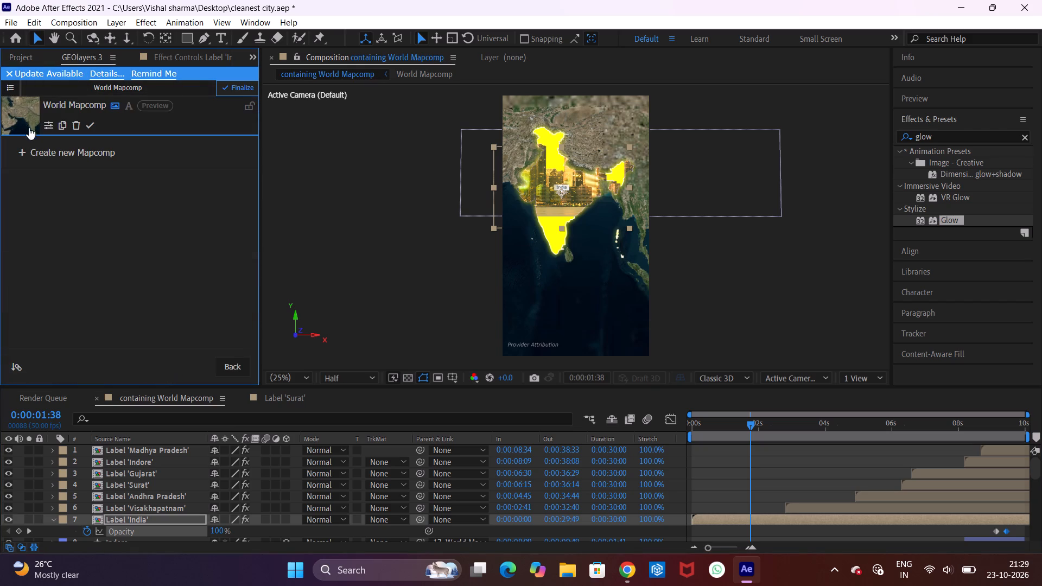
click(52, 126)
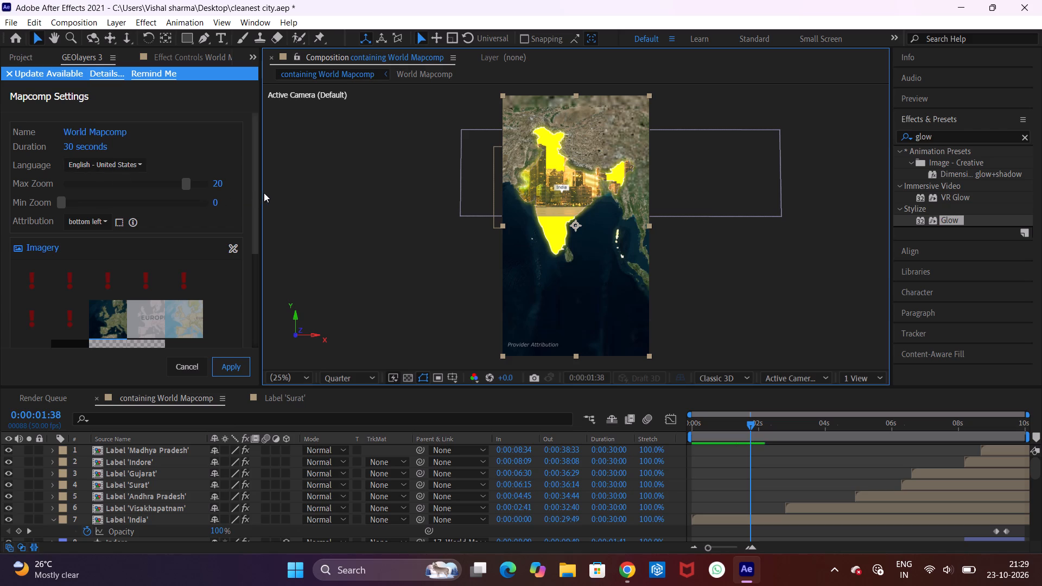
drag(254, 198, 246, 188)
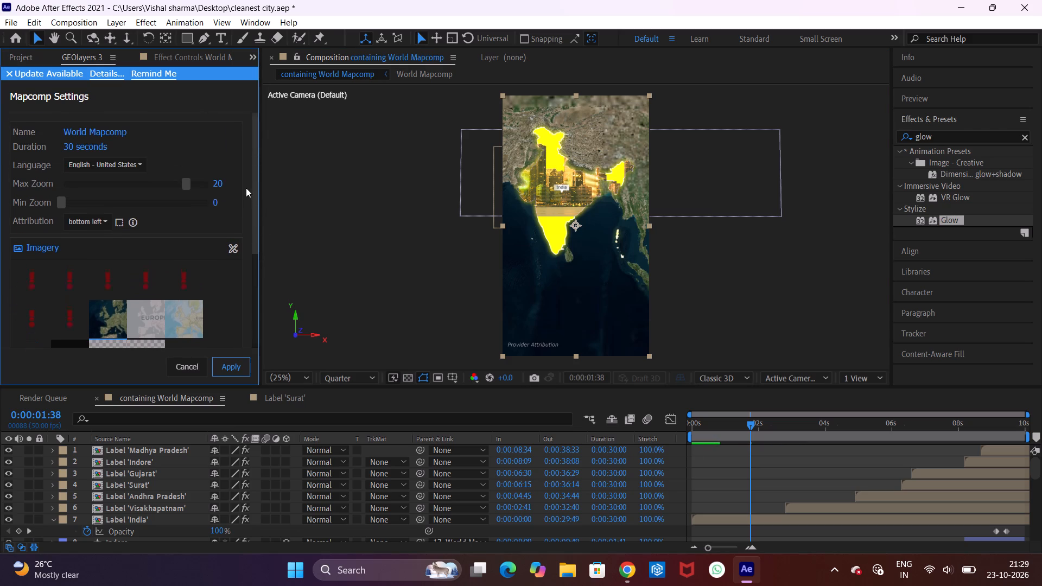
drag(246, 188, 246, 187)
click(83, 223)
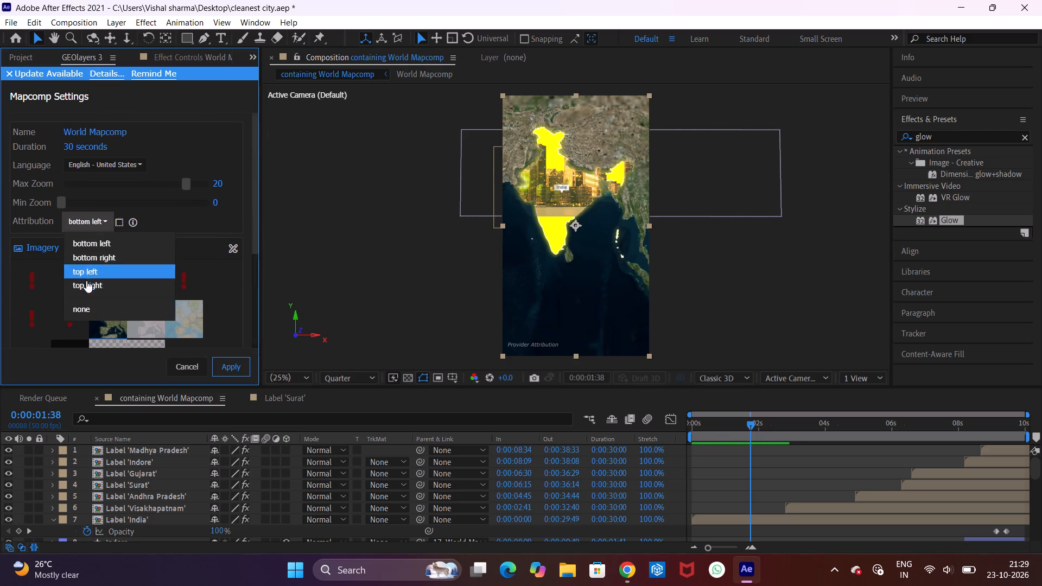
click(98, 310)
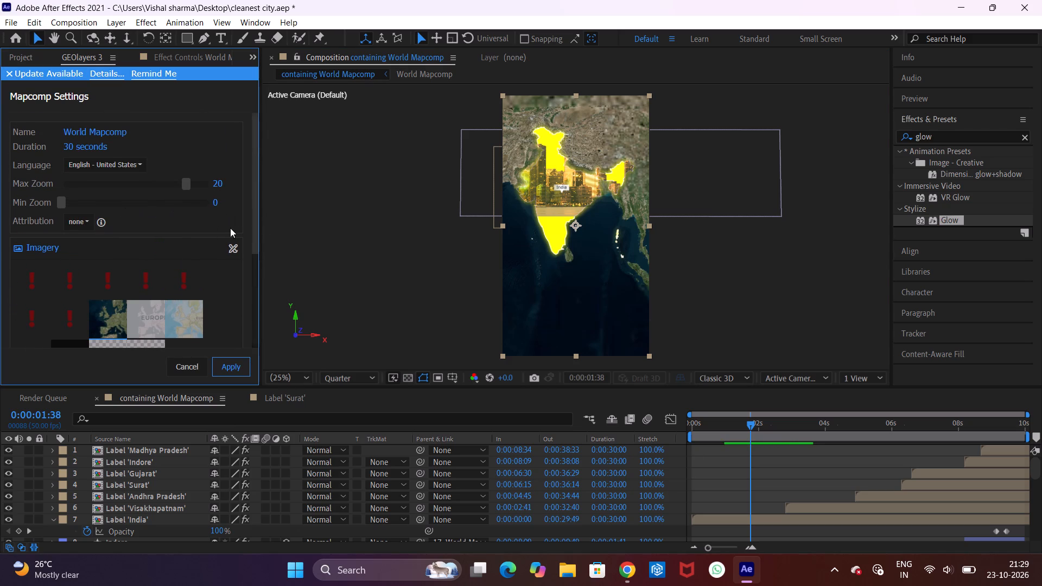
drag(257, 234, 254, 144)
click(230, 366)
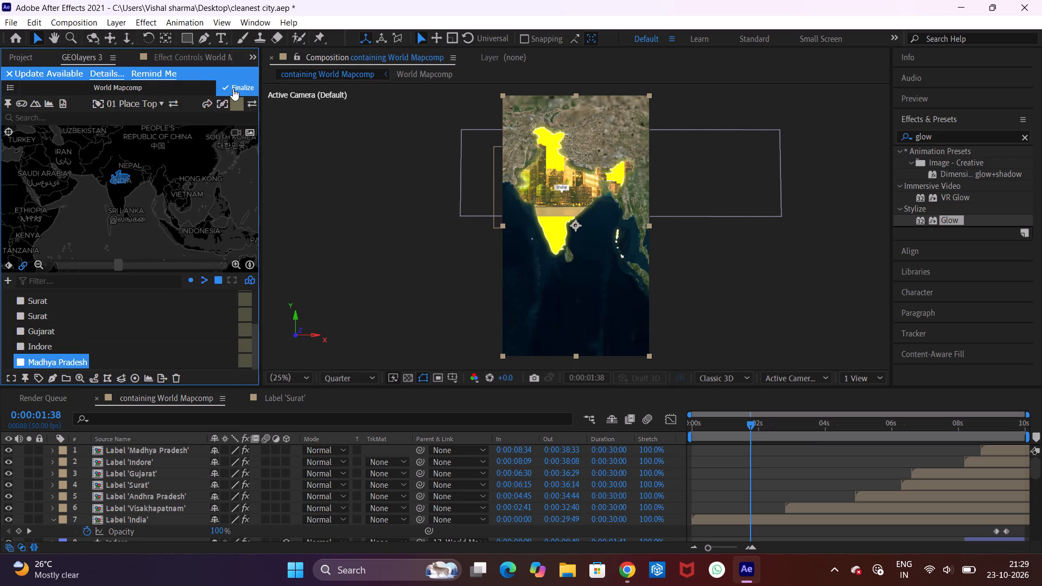
Finalize the World Mapcomp in GEOlayers 3.
click(227, 93)
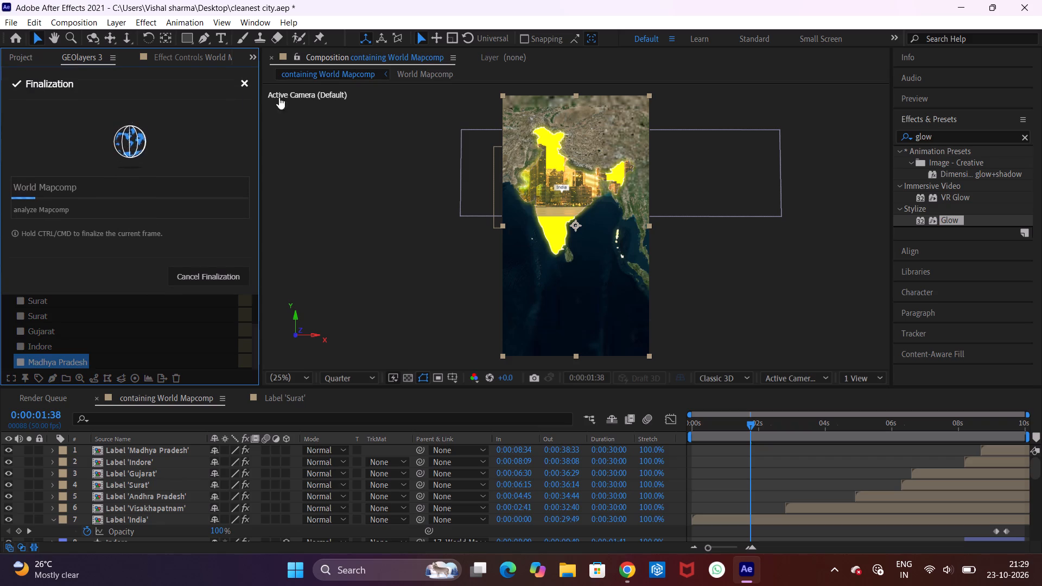
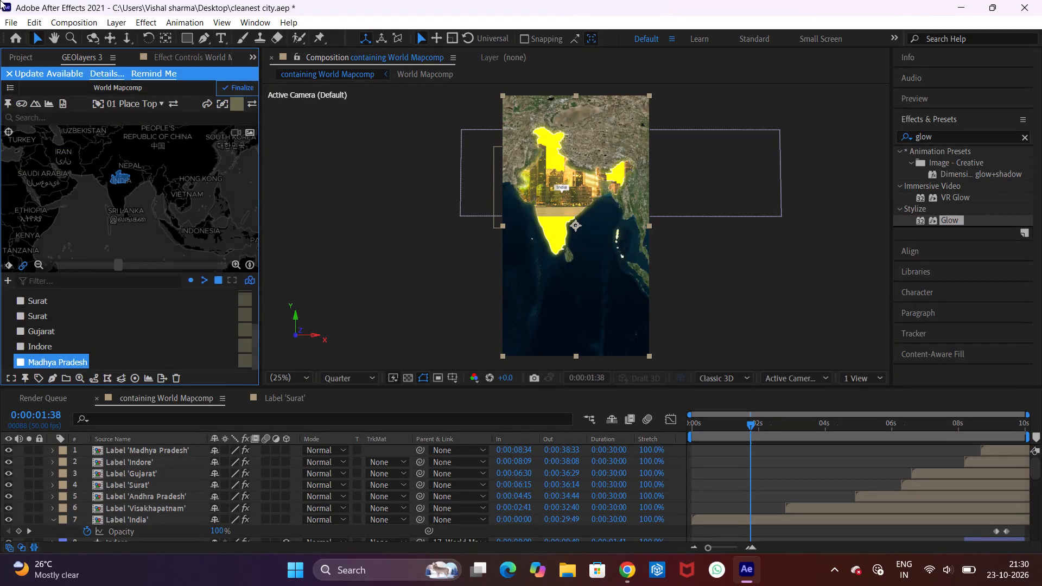
Add the containing World Mapcomp composition to the render queue and start rendering it with Best Settings and Lossless output.
click(1, 22)
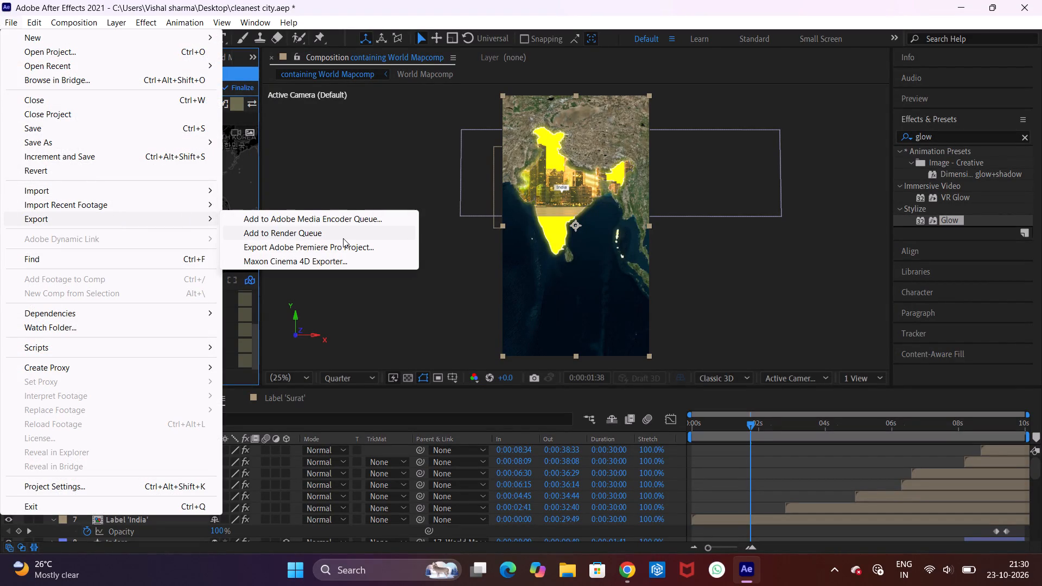
click(340, 234)
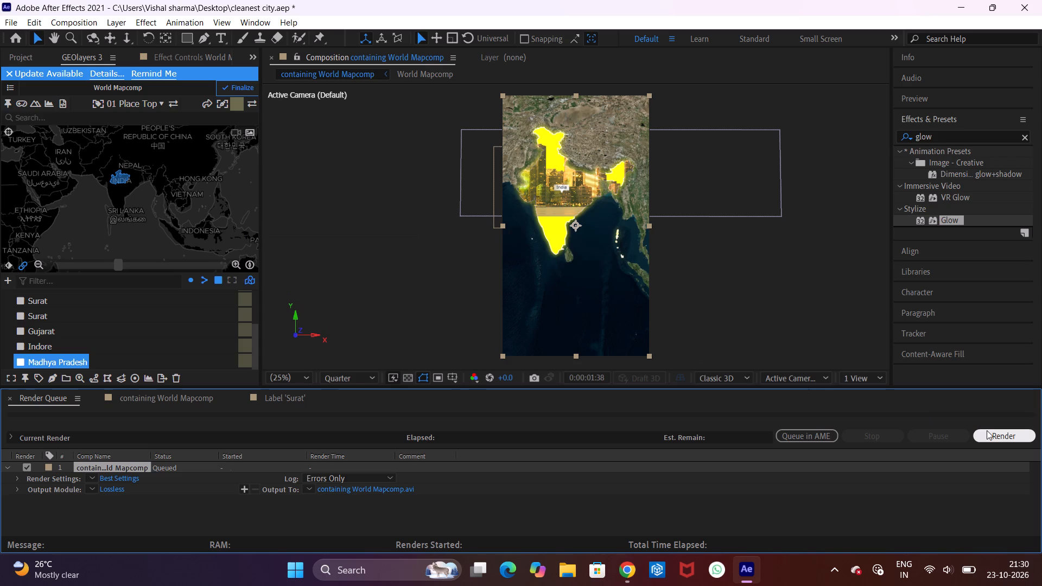
click(987, 430)
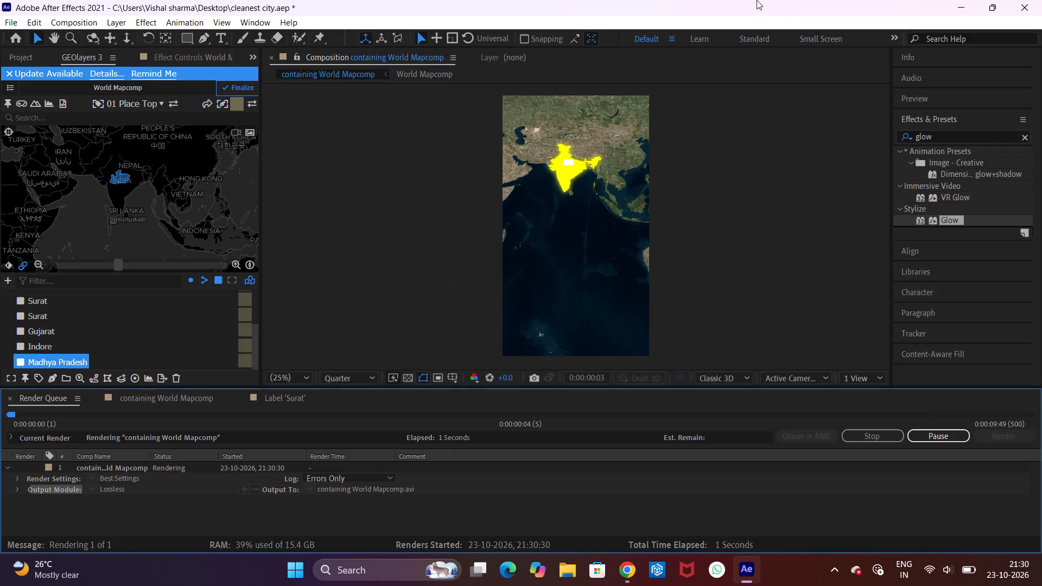
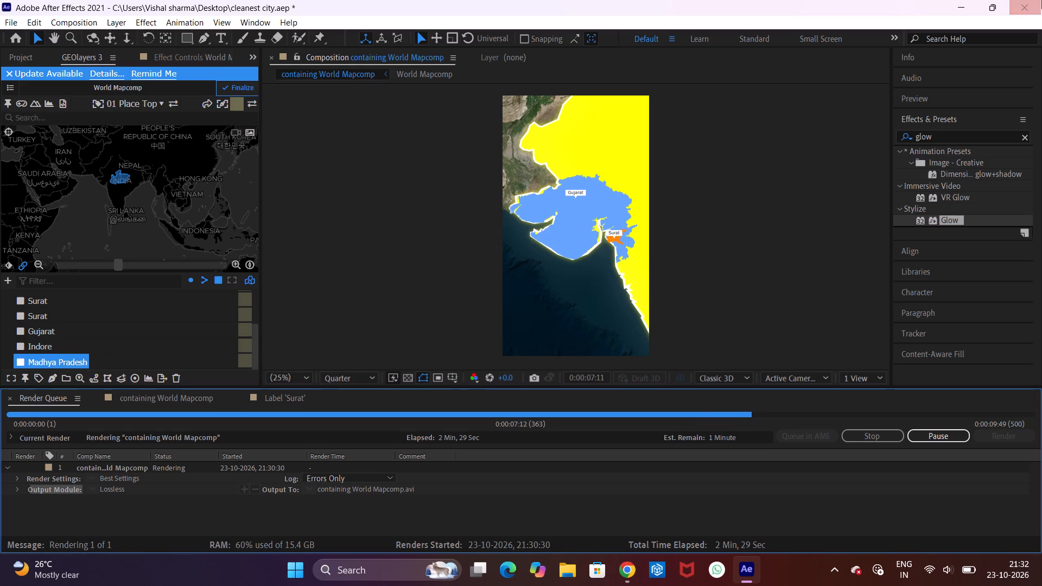
Switch to Chrome, close the city png, City Photos and visakhapatnam tabs, leaving only a new tab, and minimize the browser.
click(957, 1)
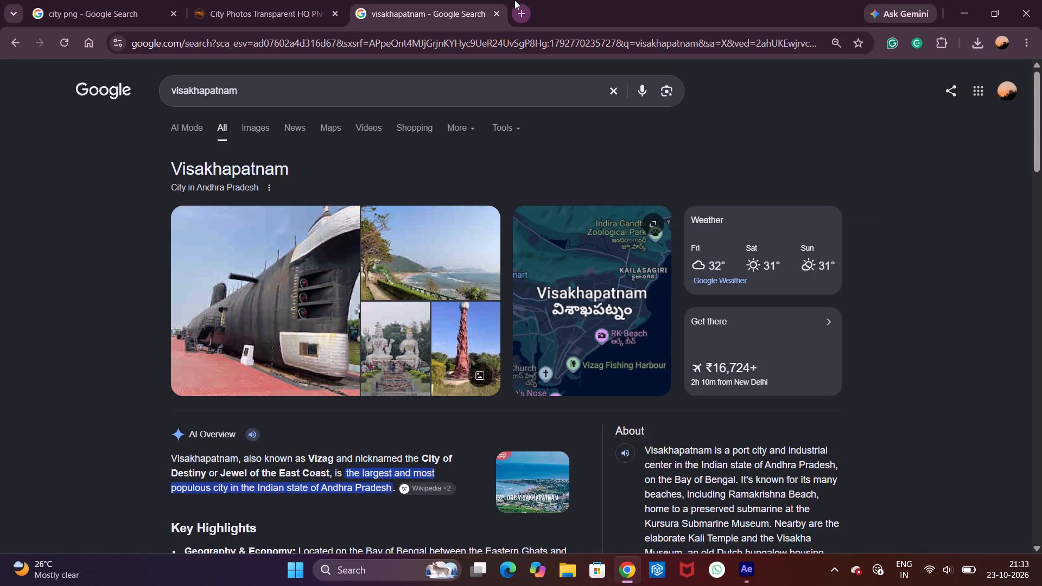
click(514, 0)
click(498, 11)
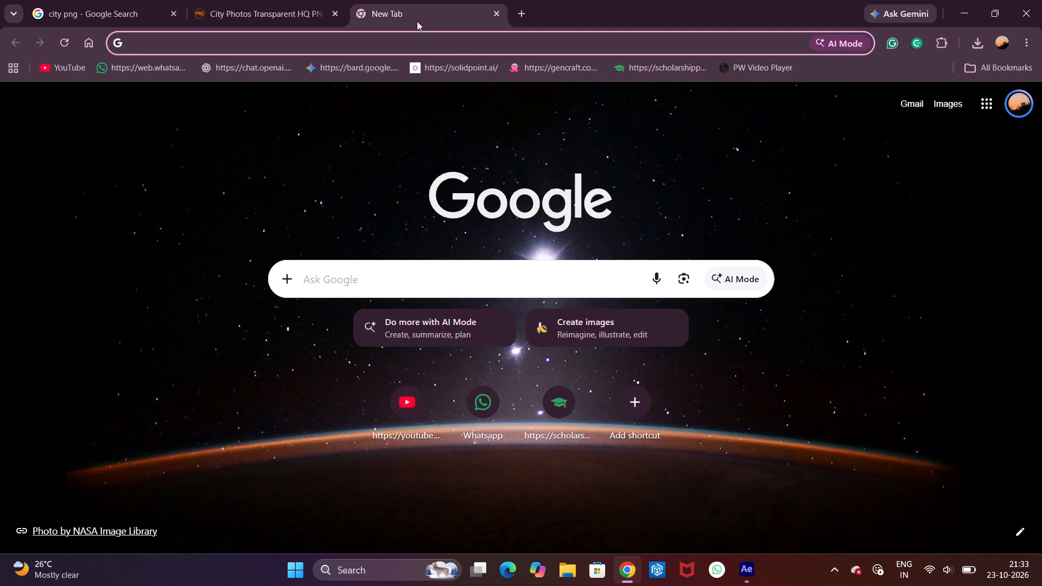
click(252, 0)
click(339, 12)
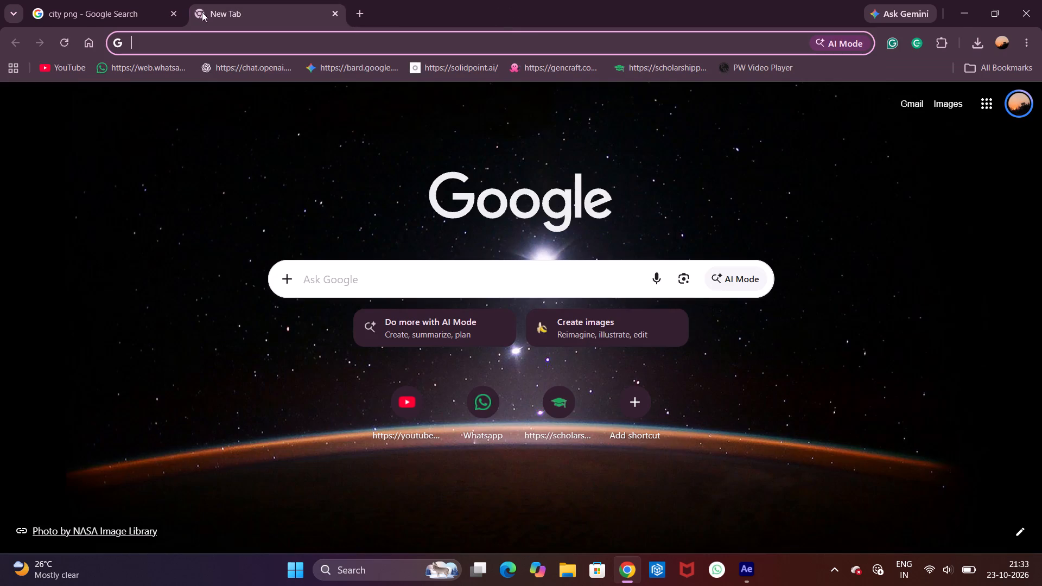
click(176, 12)
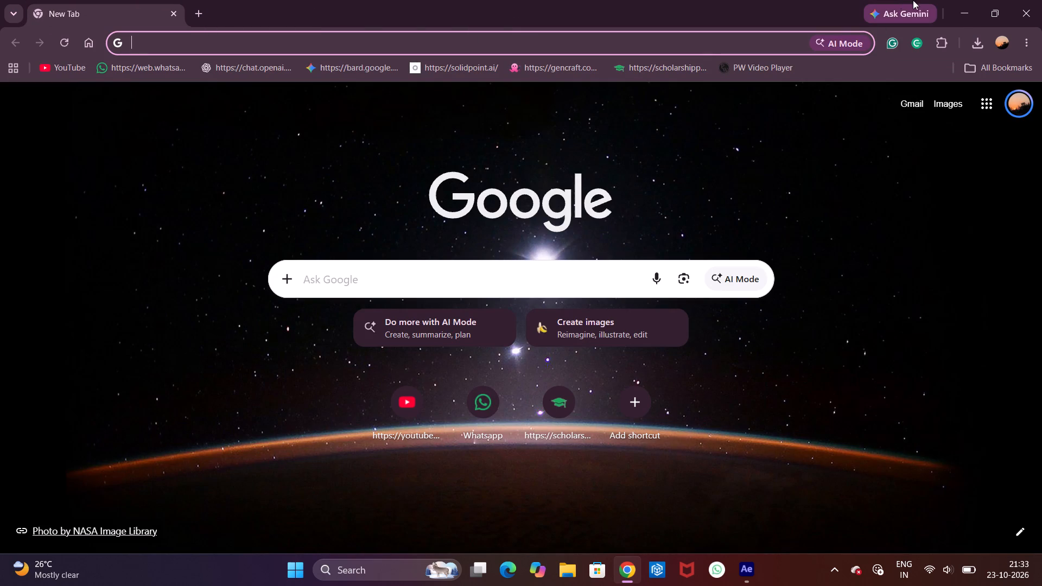
click(960, 0)
Return to After Effects, save the cleanest city project and close the application.
click(747, 569)
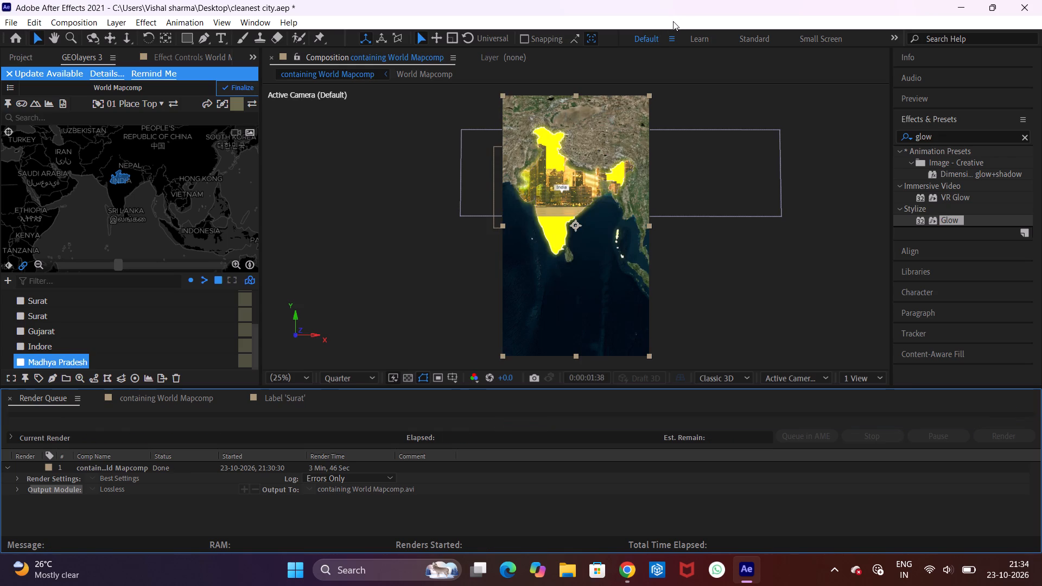
click(17, 18)
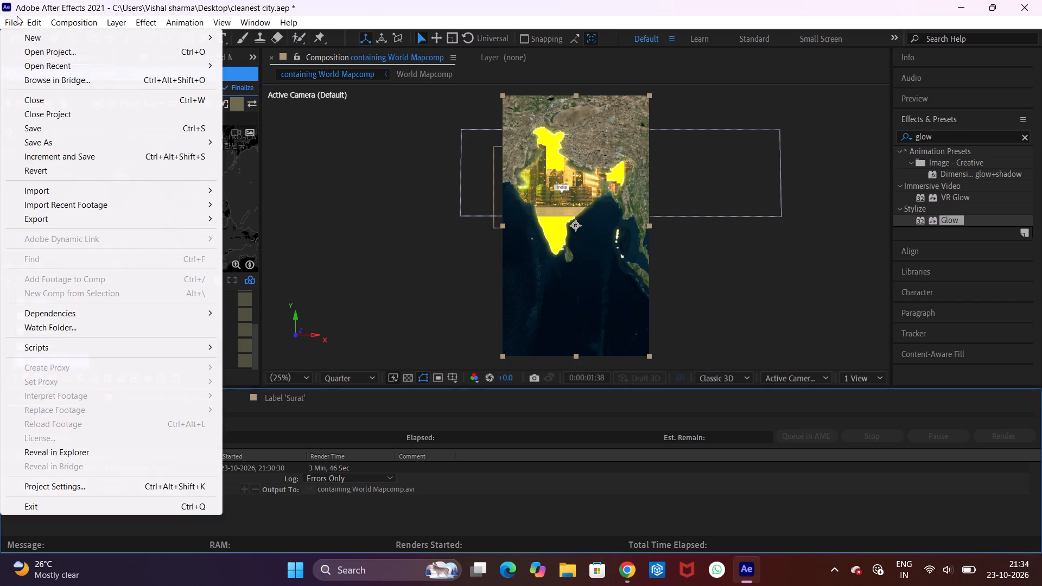
click(39, 131)
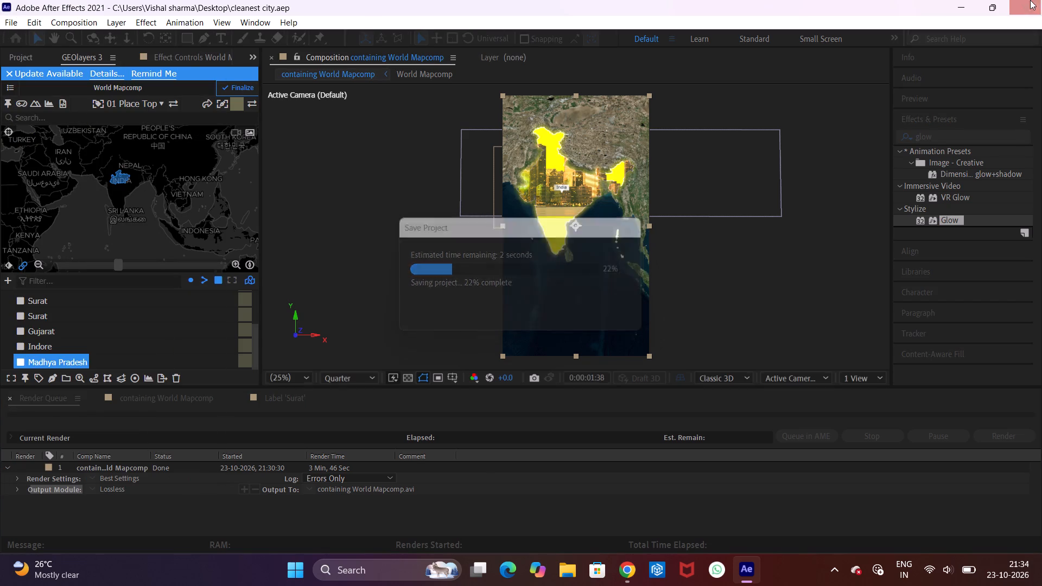
click(1030, 0)
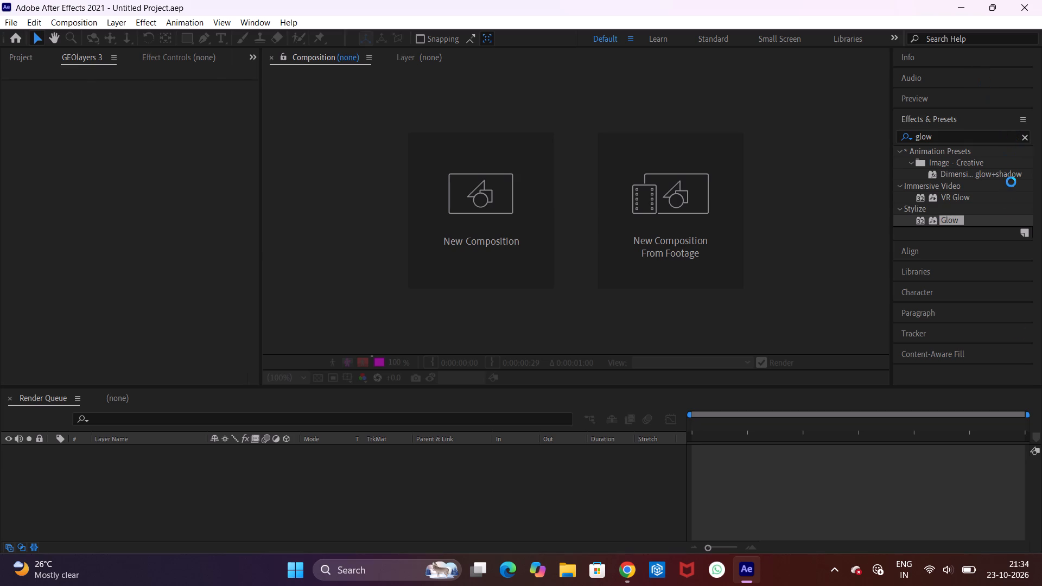
Turn on the Windows energy saver in the quick settings.
click(974, 566)
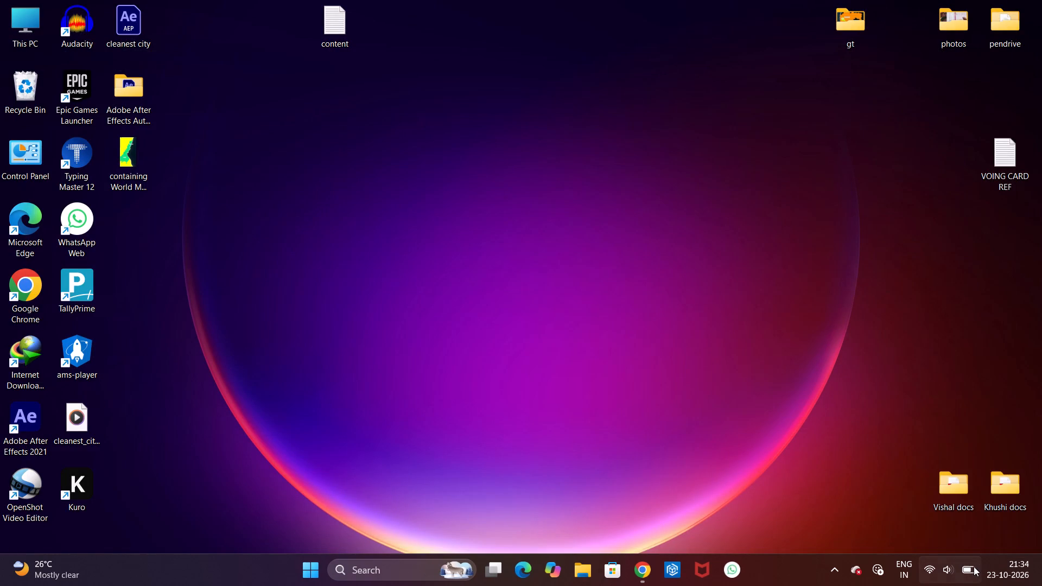
click(893, 393)
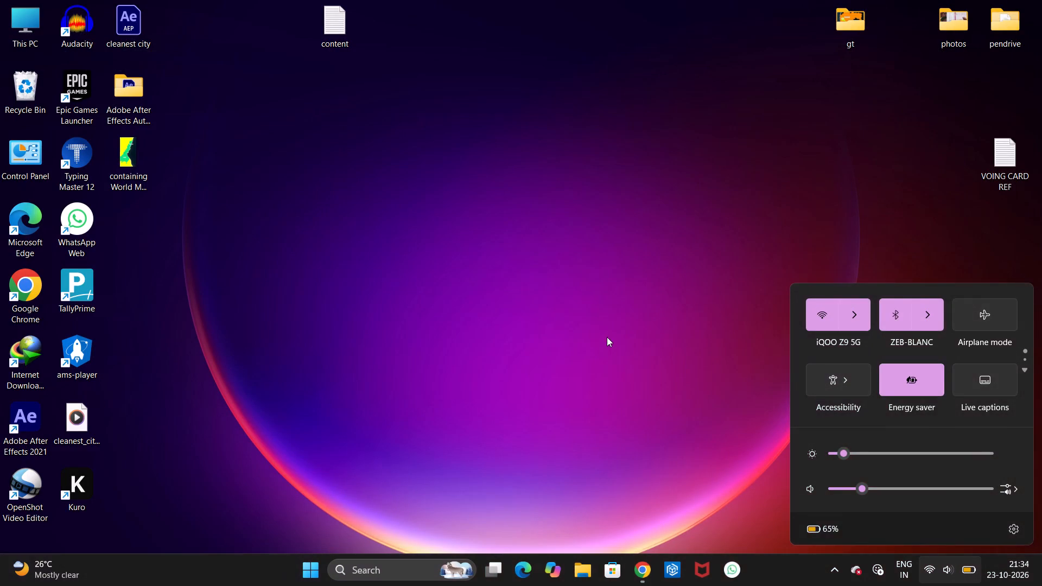
click(606, 337)
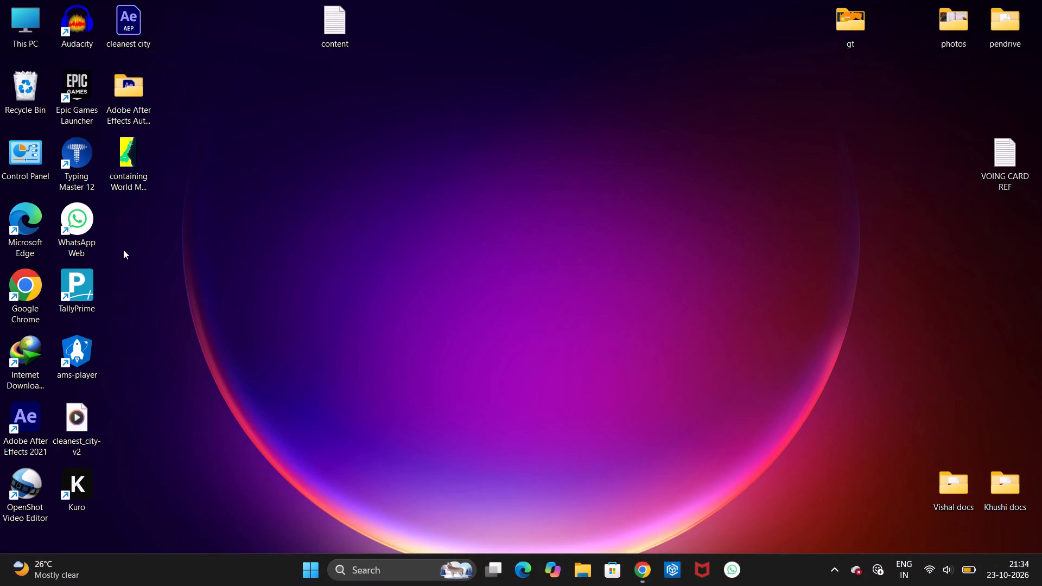
Move the rendered containing World Mapcomp video to an empty spot on the desktop, away from the icon columns.
drag(129, 151, 246, 181)
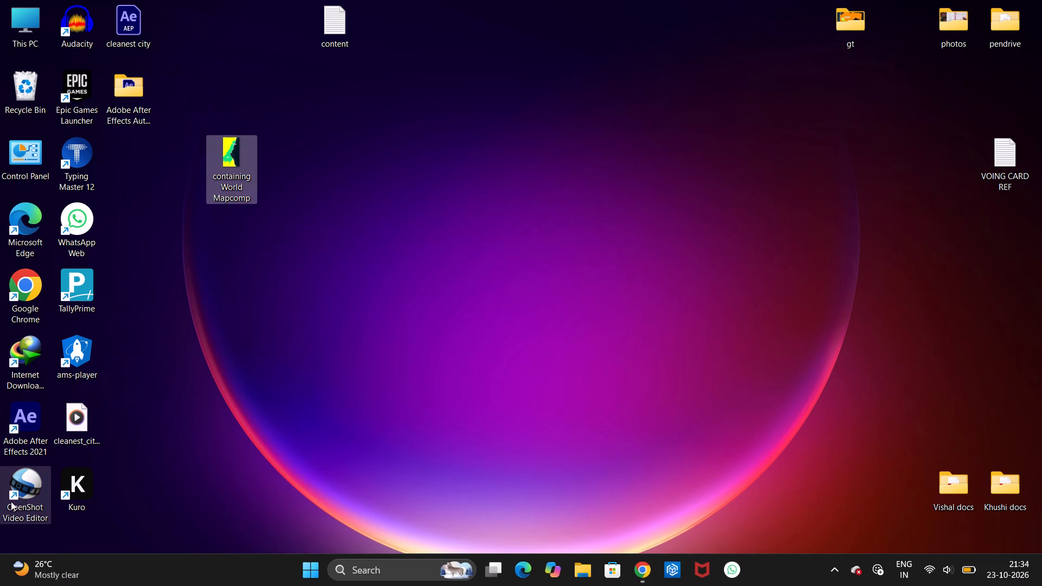
Launch OpenShot Video Editor from the desktop, checking the hidden background apps while it loads.
double_click(27, 484)
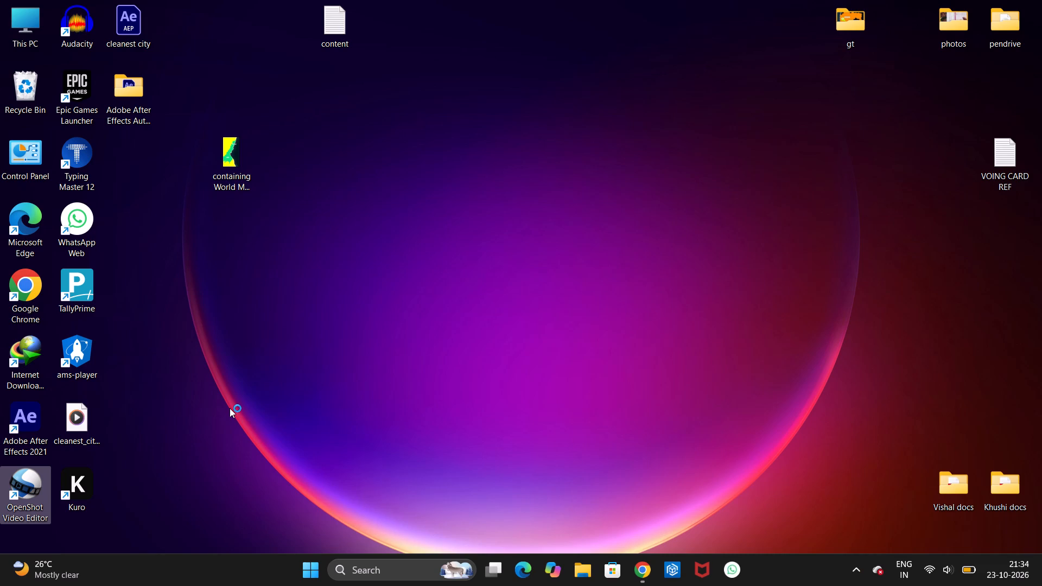
click(851, 570)
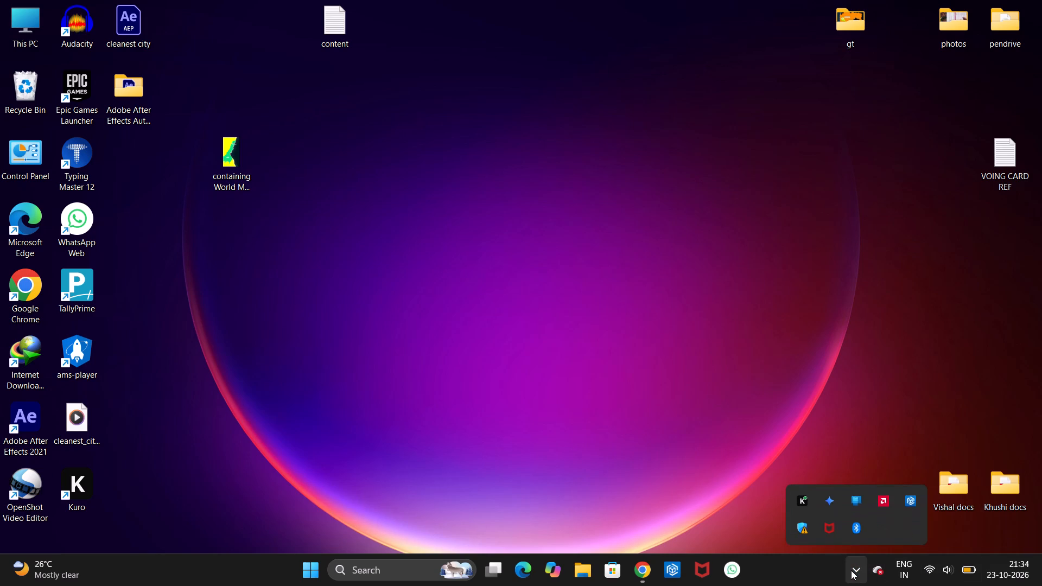
click(850, 570)
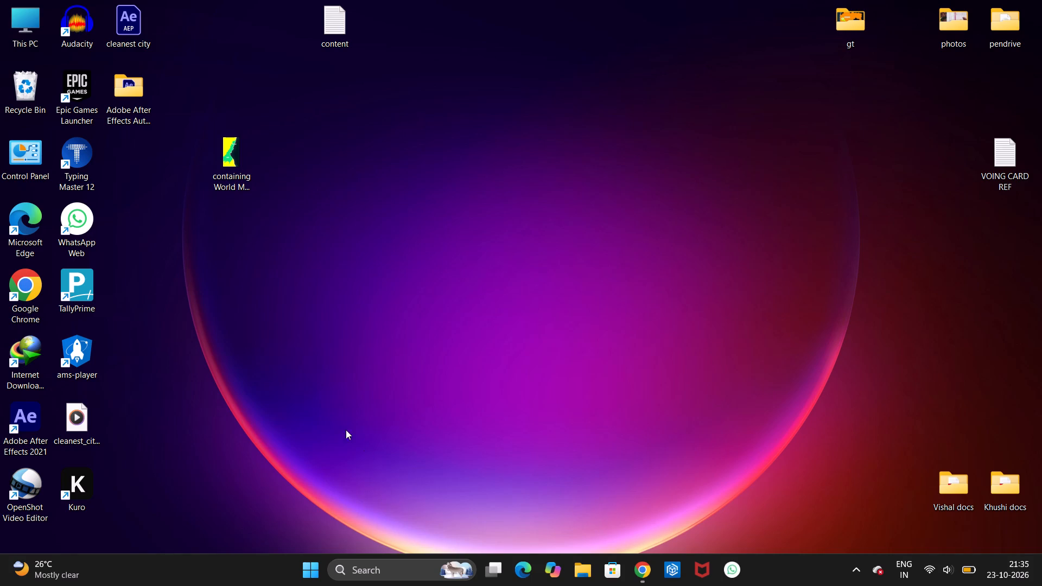
click(35, 486)
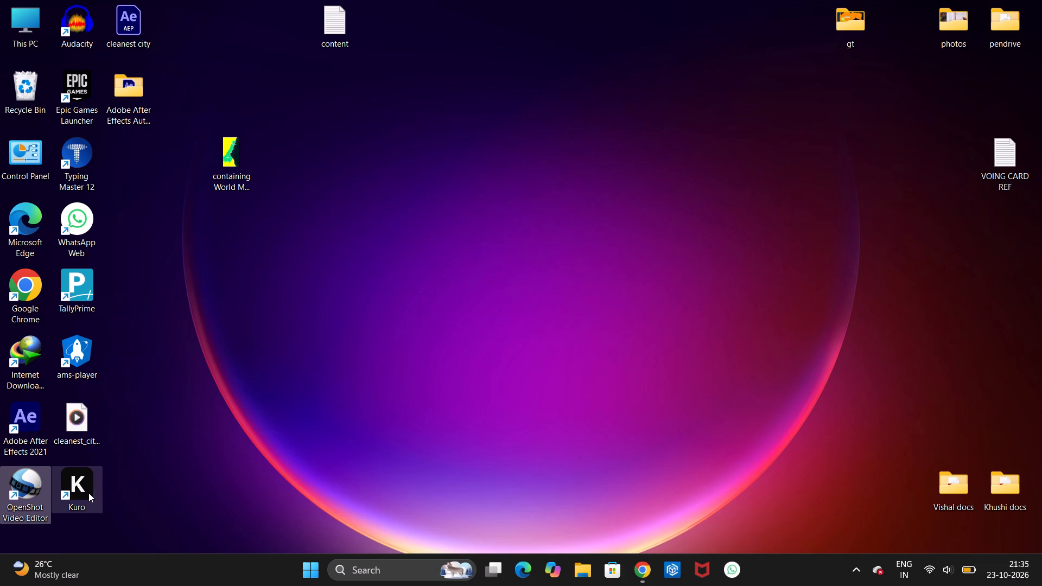
click(29, 489)
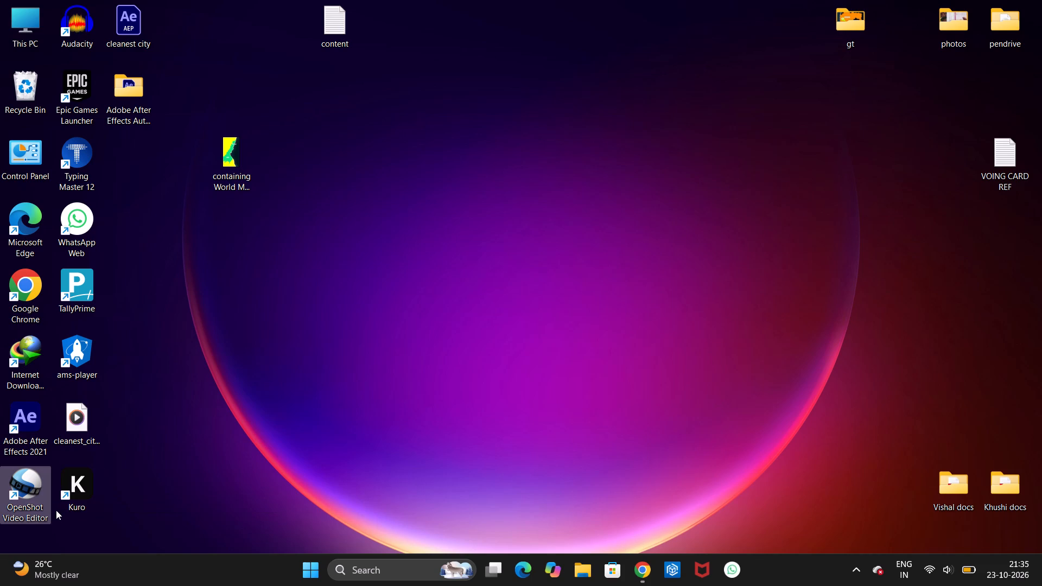
double_click(31, 491)
click(852, 563)
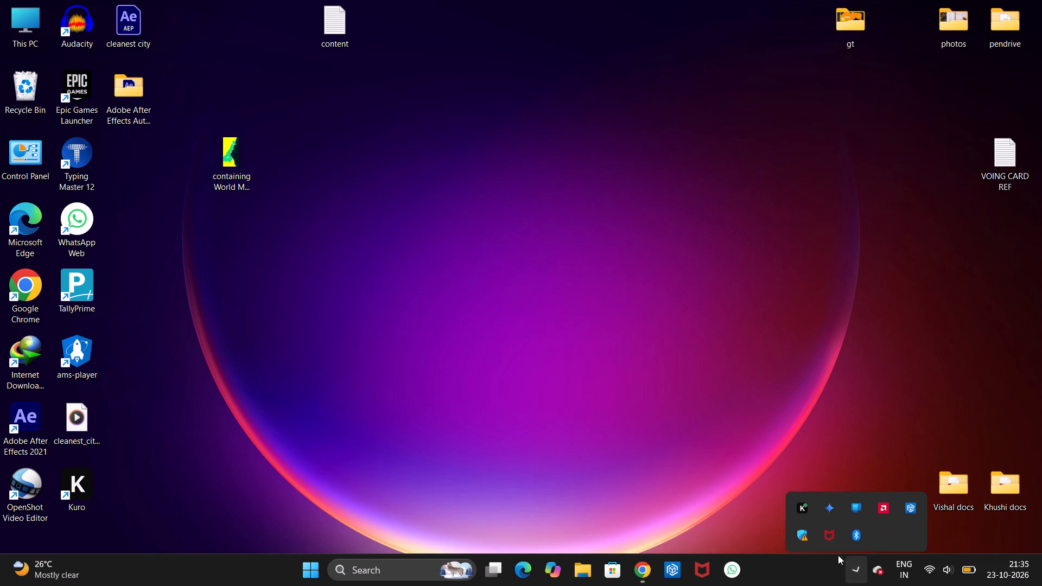
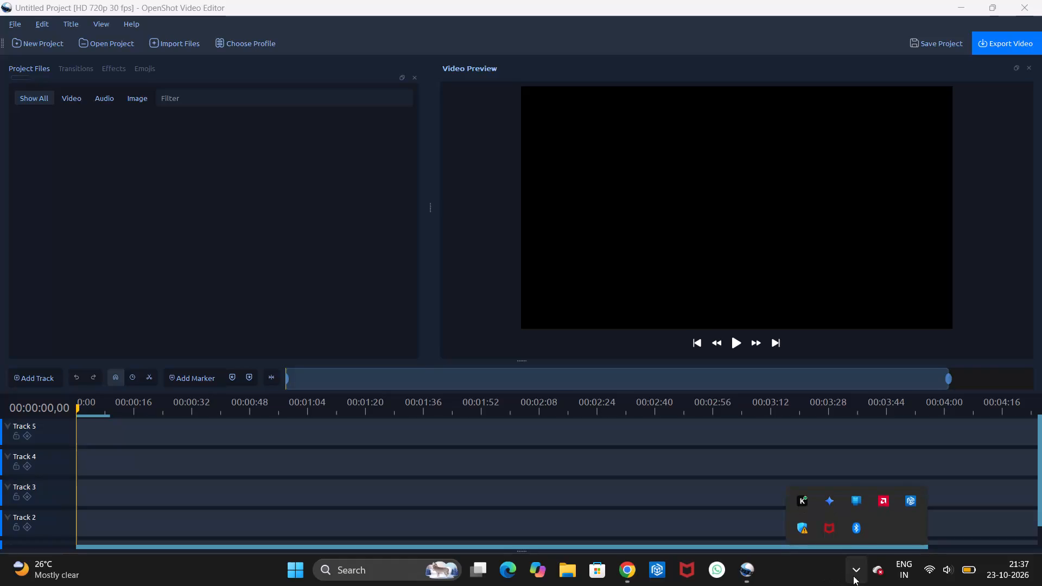
Import the containing World Mapcomp video from the desktop into the OpenShot project files.
click(859, 572)
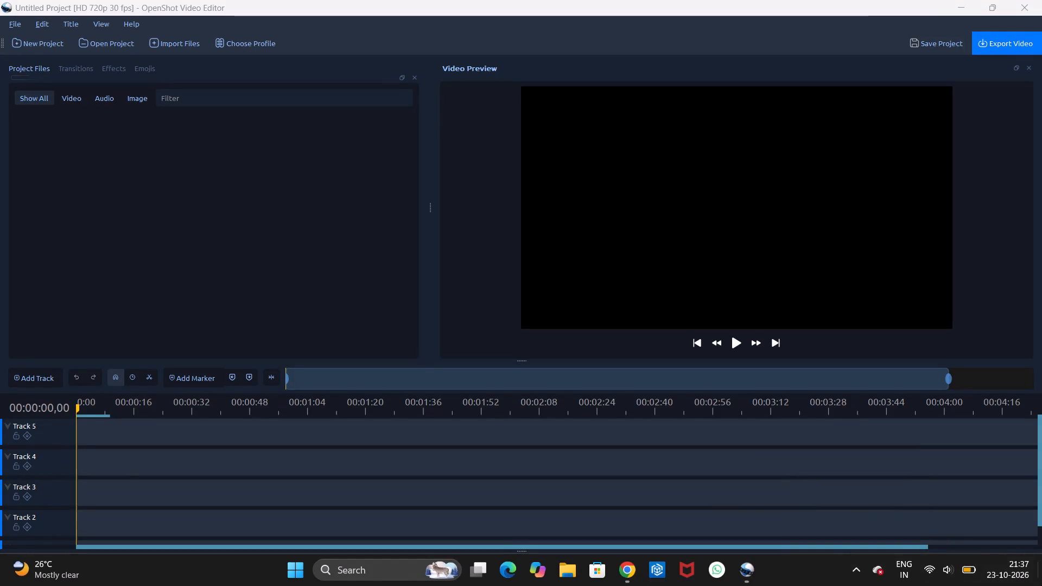
click(1041, 585)
drag(232, 158, 472, 302)
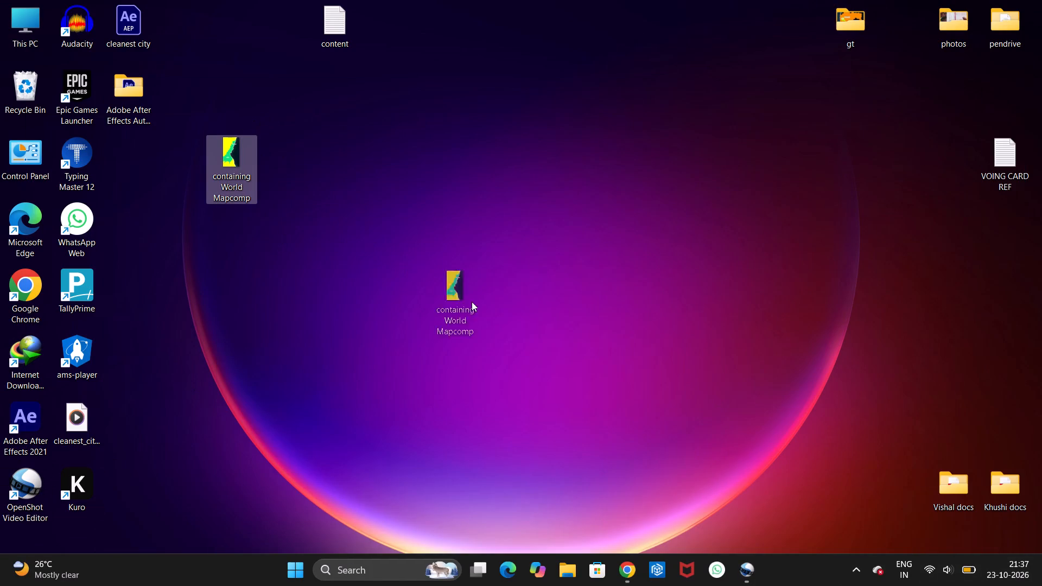
drag(472, 302, 218, 187)
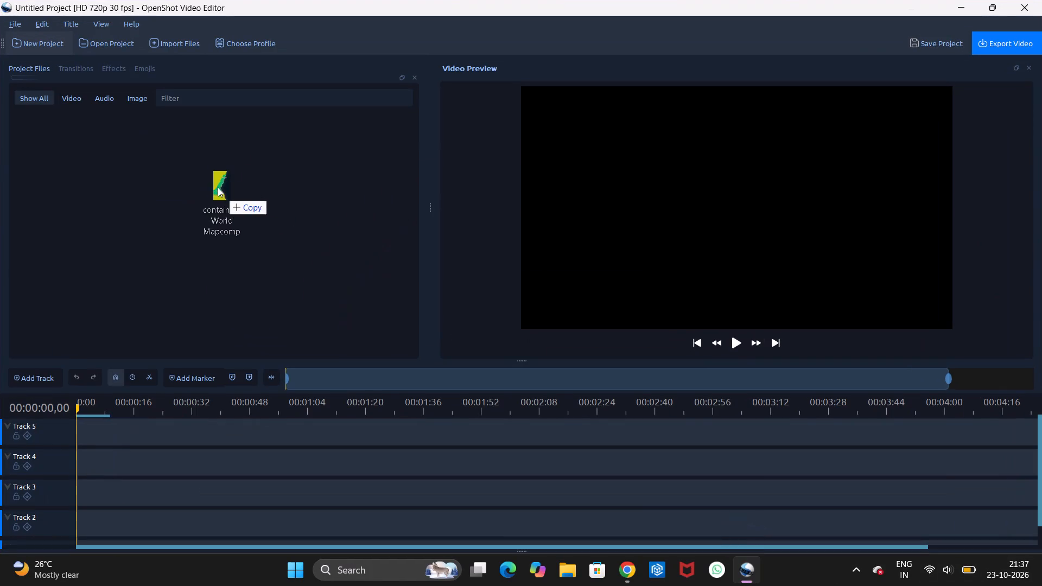
drag(218, 187, 217, 189)
Place the containing World Mapcomp clip on Track 5 at the very start of the timeline.
drag(43, 128, 228, 393)
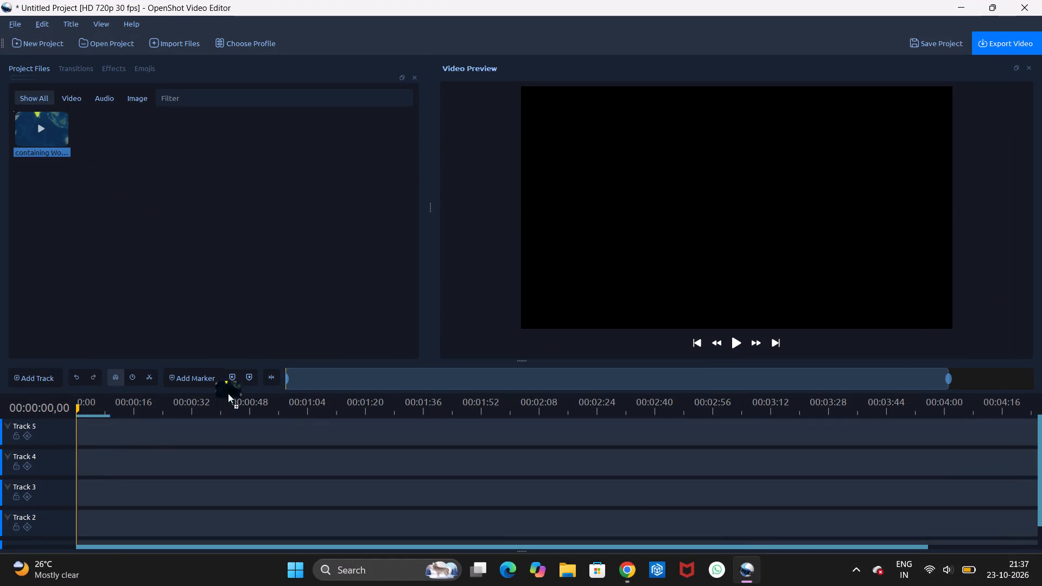
drag(228, 393, 78, 424)
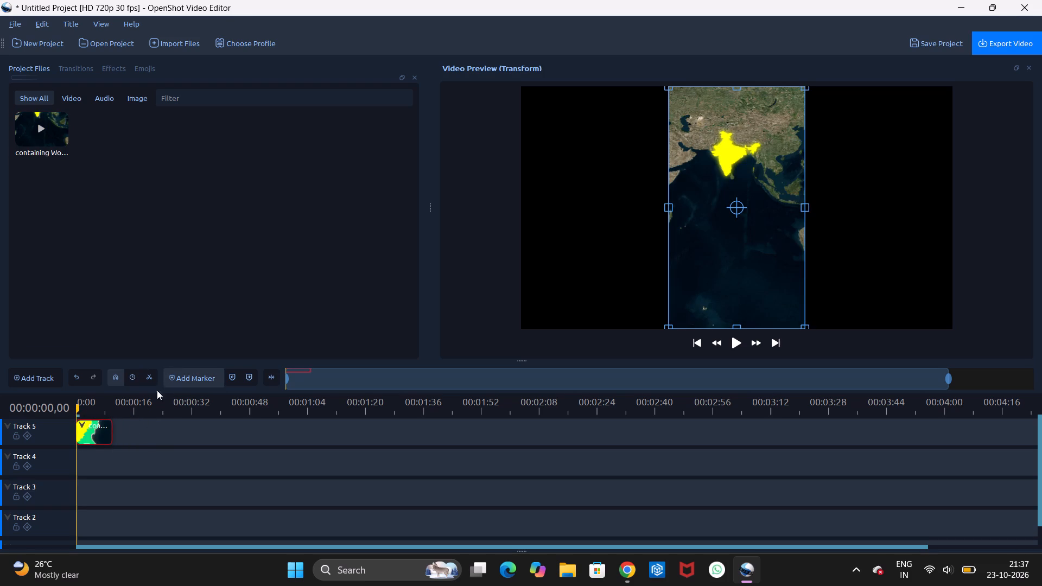
drag(96, 437, 101, 436)
click(142, 439)
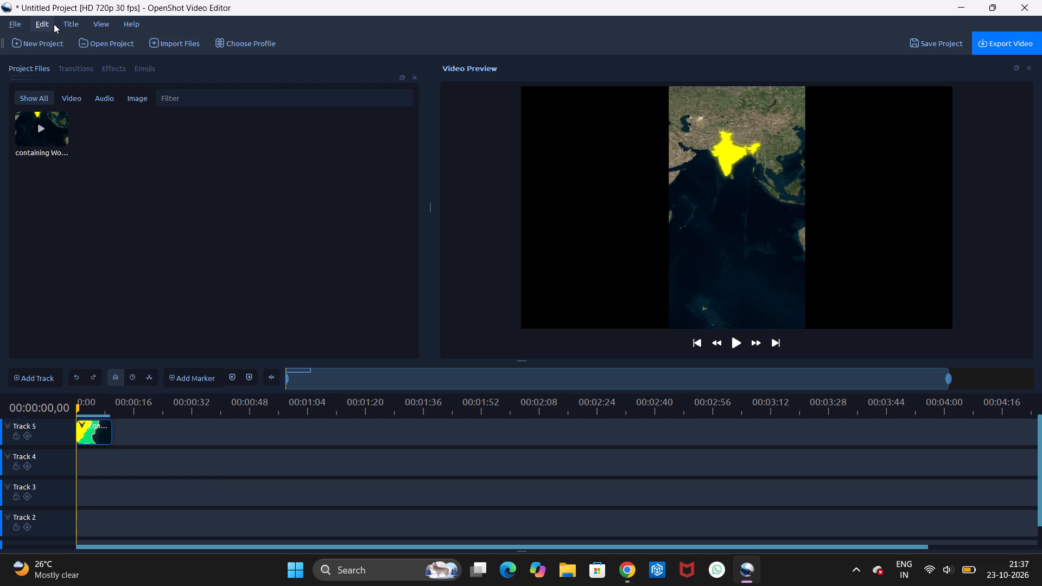
Open the advanced profile settings of the video export and look through the available profiles.
click(1027, 51)
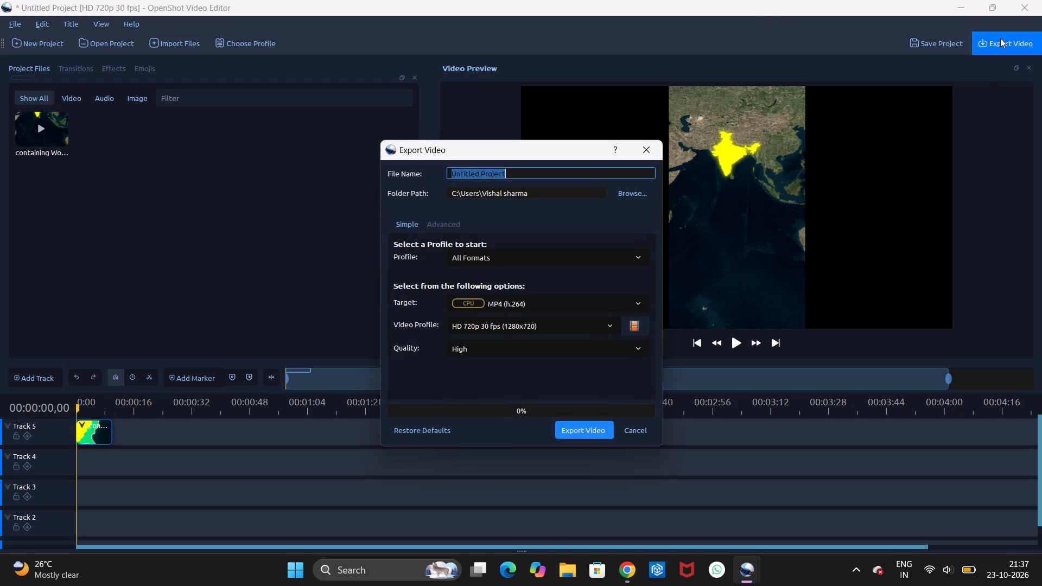
click(445, 221)
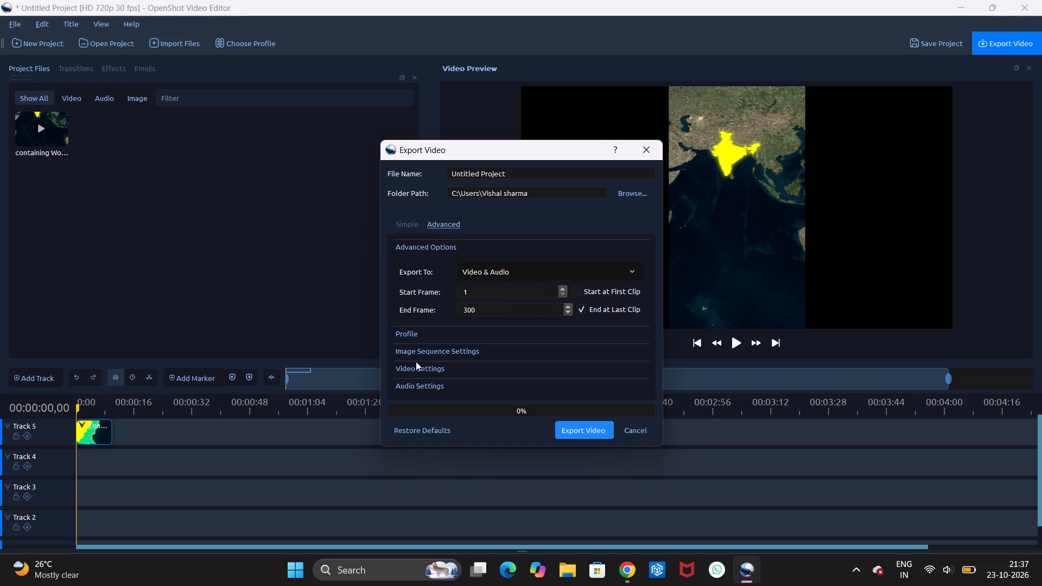
click(402, 338)
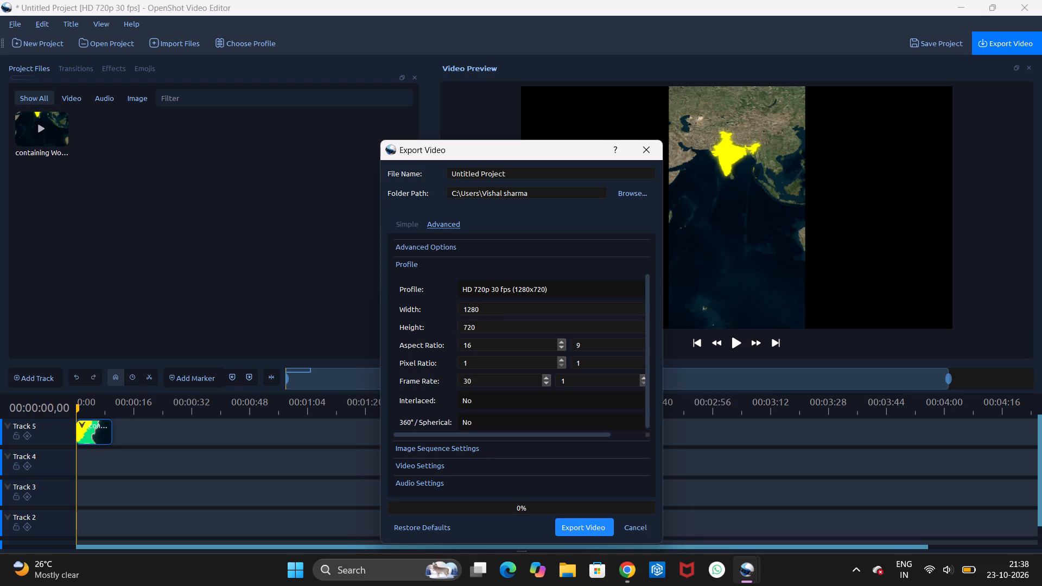
click(538, 291)
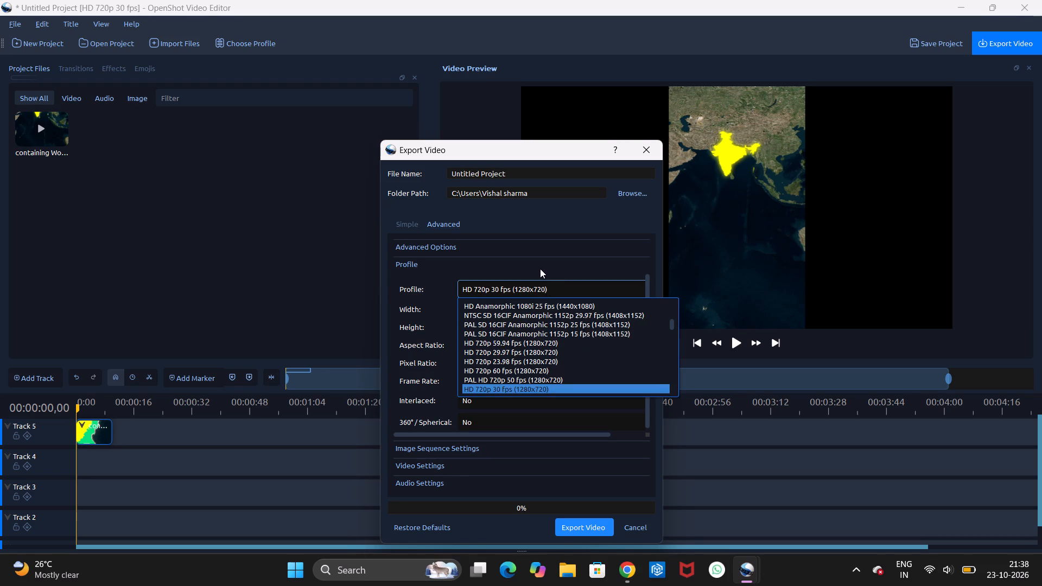
click(540, 269)
Search Google in Chrome for short video aspect ratio, check the recommended dimensions and return to OpenShot.
click(616, 571)
text(sh)
key(Down)
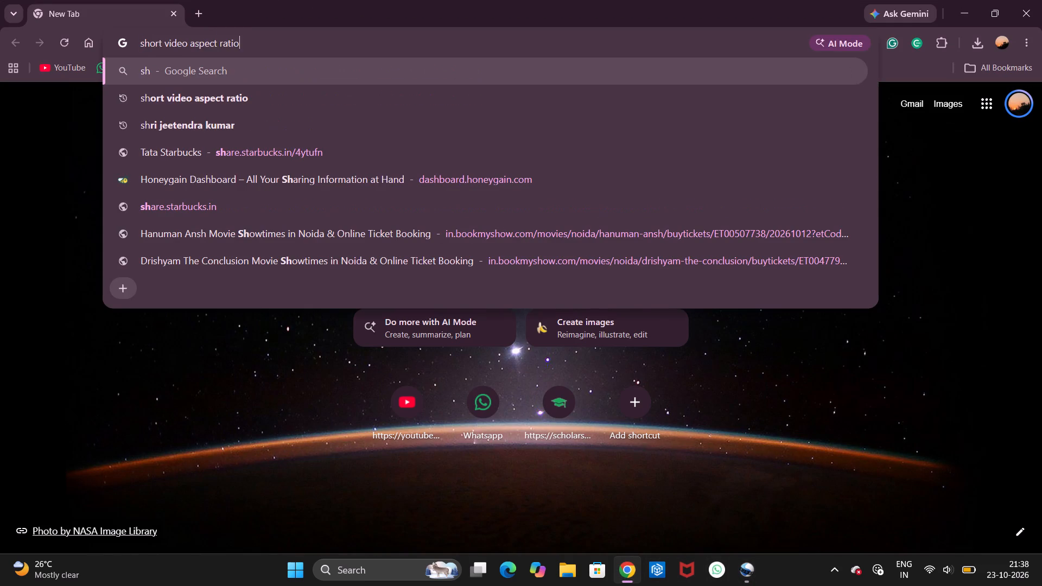
key(Return)
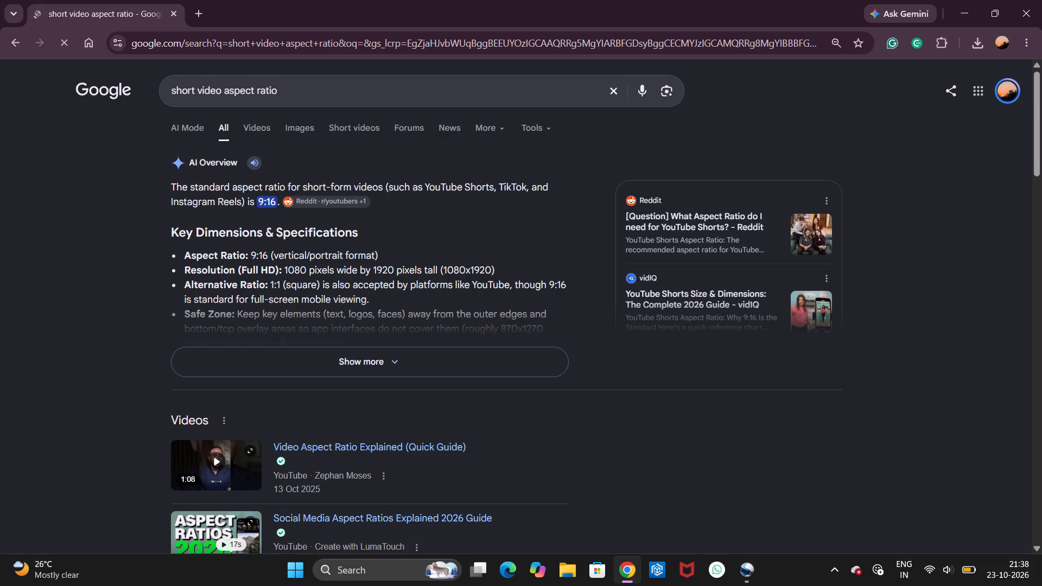
click(972, 0)
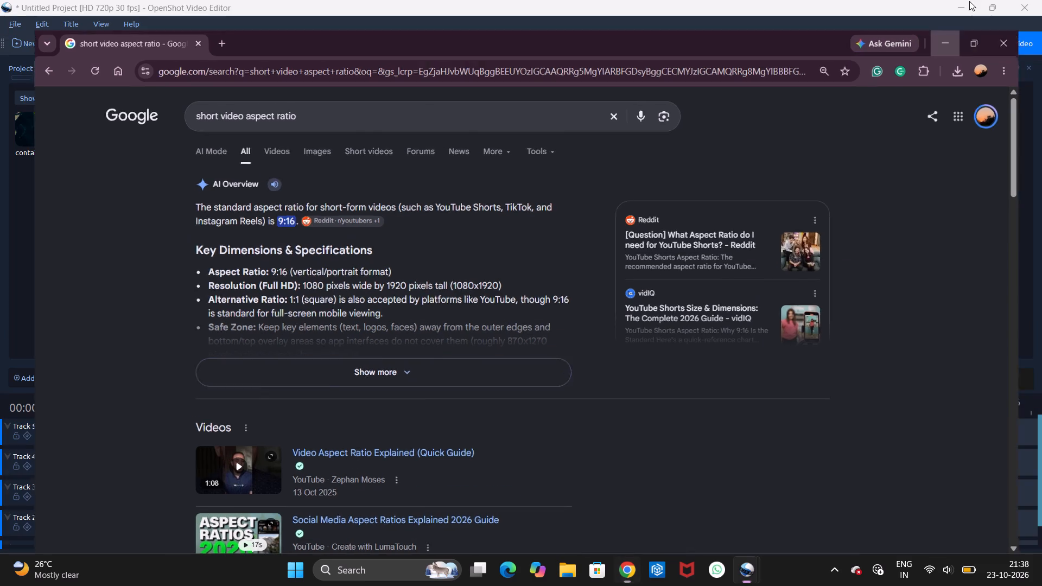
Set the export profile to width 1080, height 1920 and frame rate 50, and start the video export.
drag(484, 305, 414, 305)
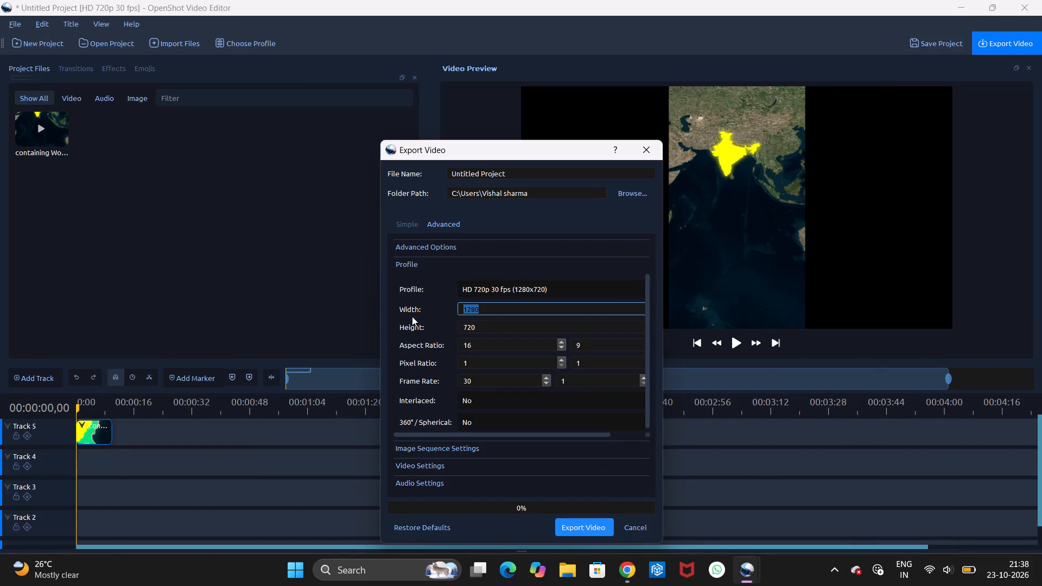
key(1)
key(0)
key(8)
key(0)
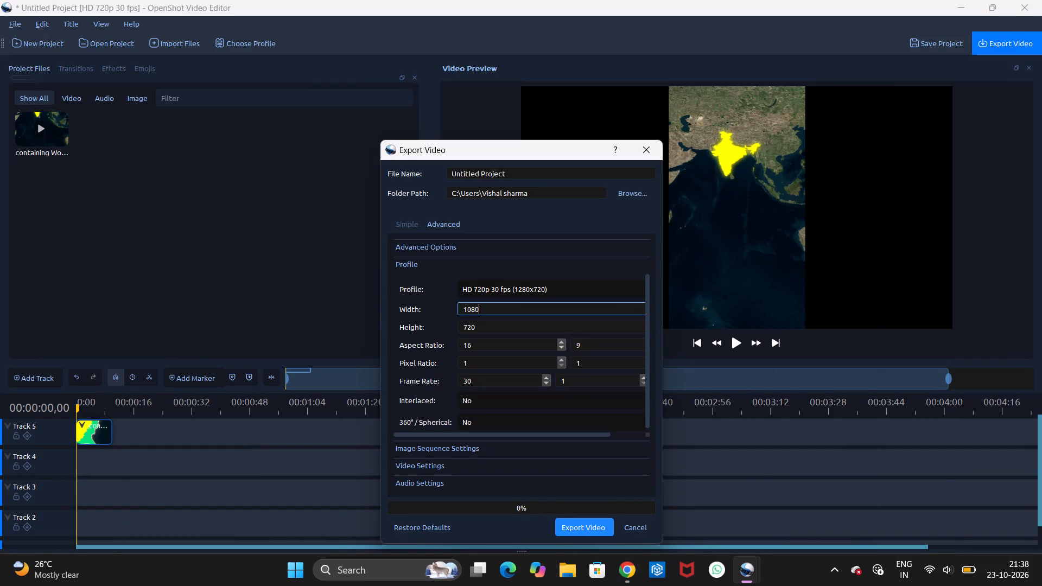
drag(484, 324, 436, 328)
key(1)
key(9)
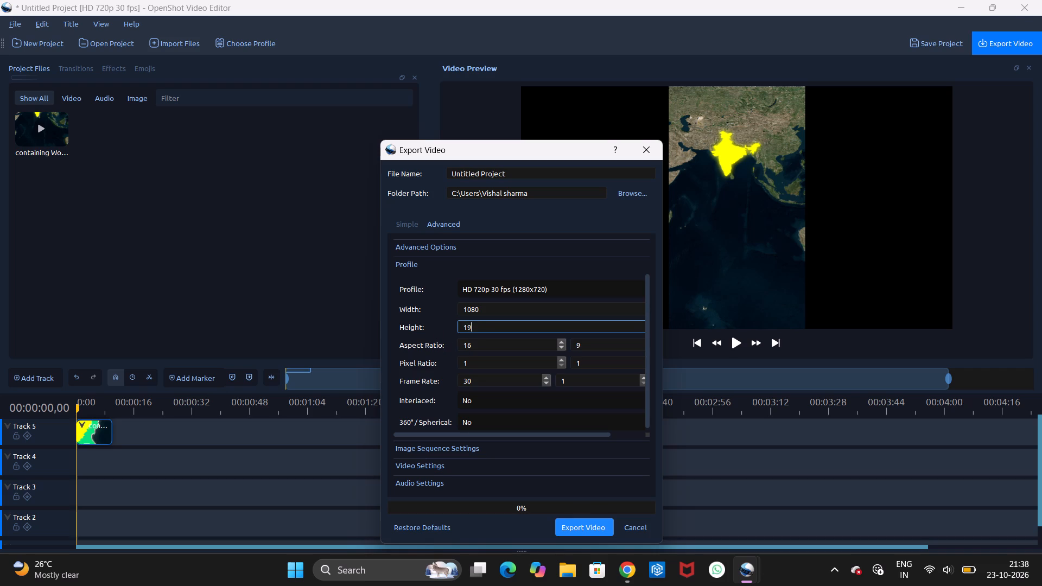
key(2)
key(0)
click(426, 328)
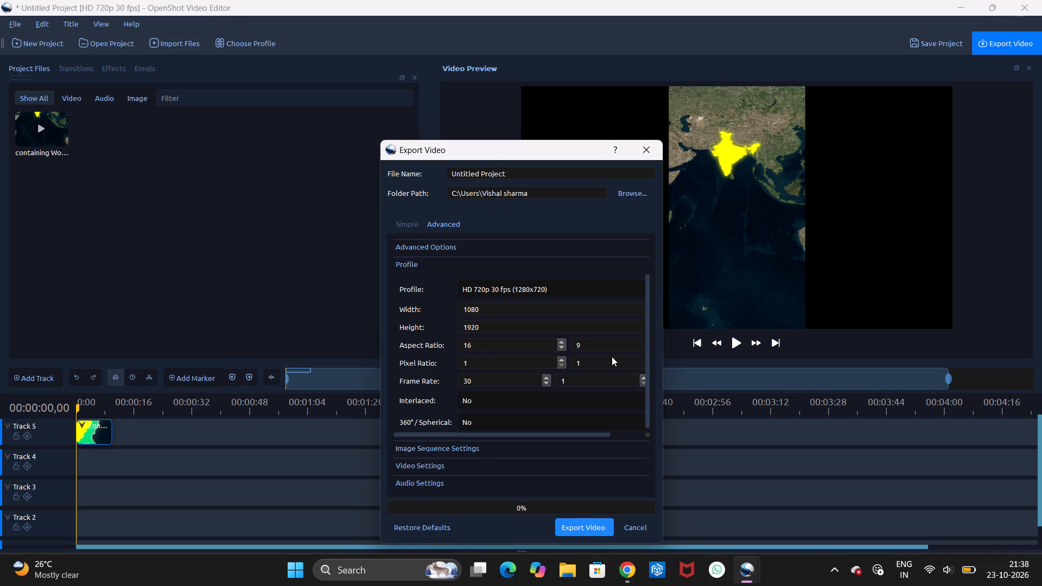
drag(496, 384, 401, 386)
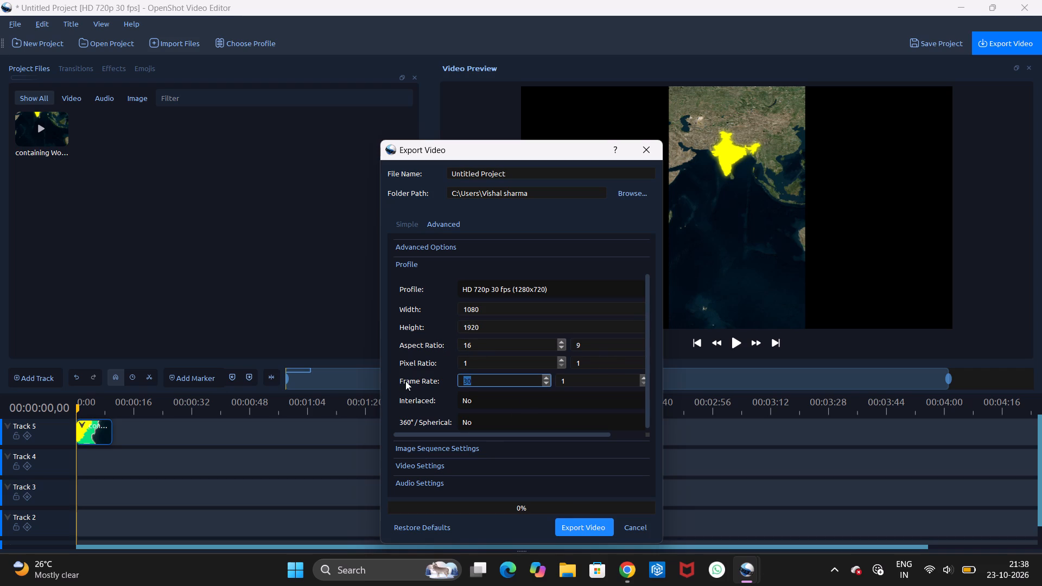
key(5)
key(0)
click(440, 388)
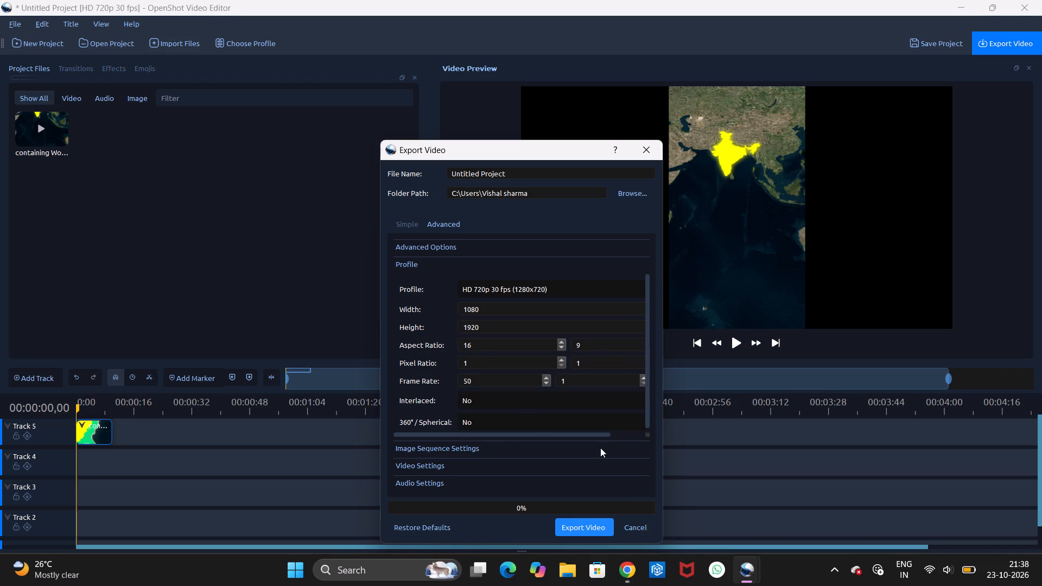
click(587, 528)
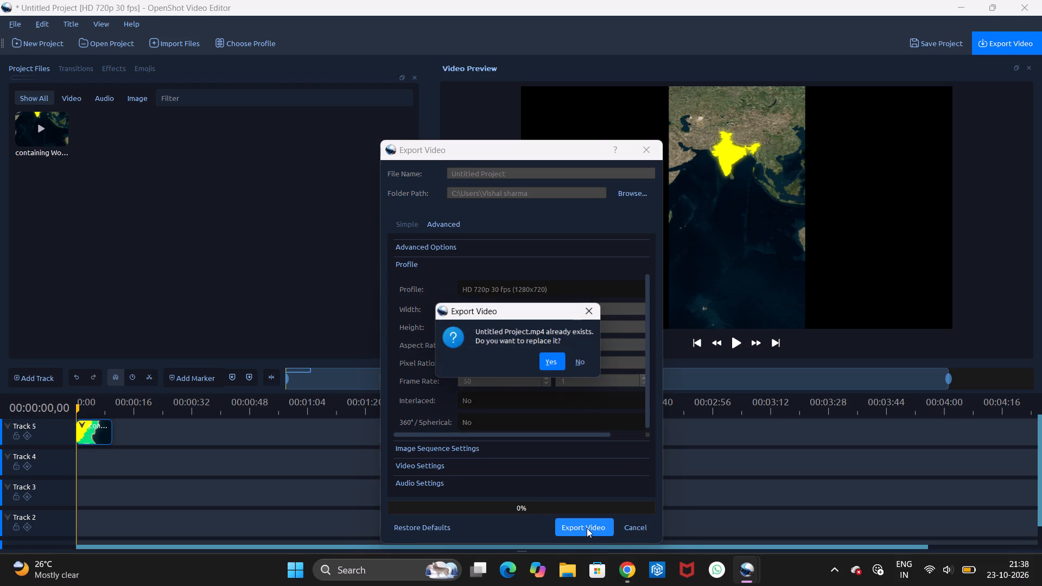
Decline replacing the existing Untitled Project.mp4 and set the export folder to Desktop.
click(588, 313)
click(625, 187)
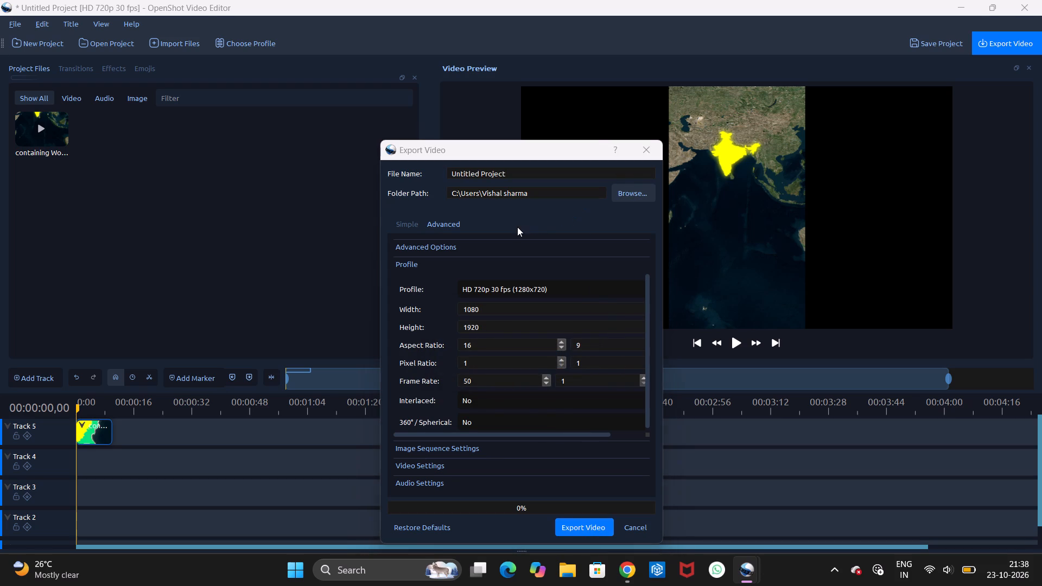
click(436, 298)
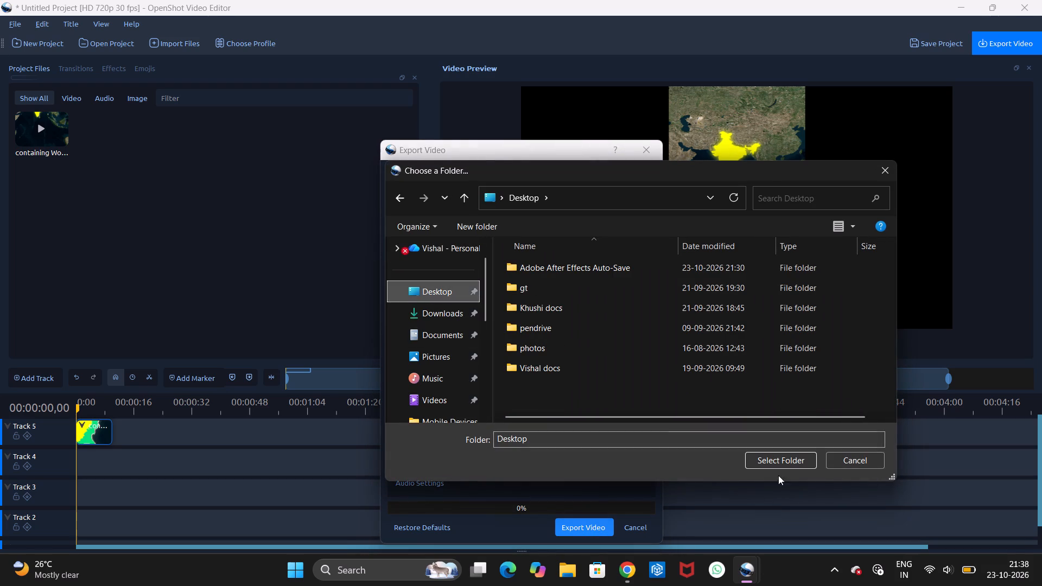
click(776, 463)
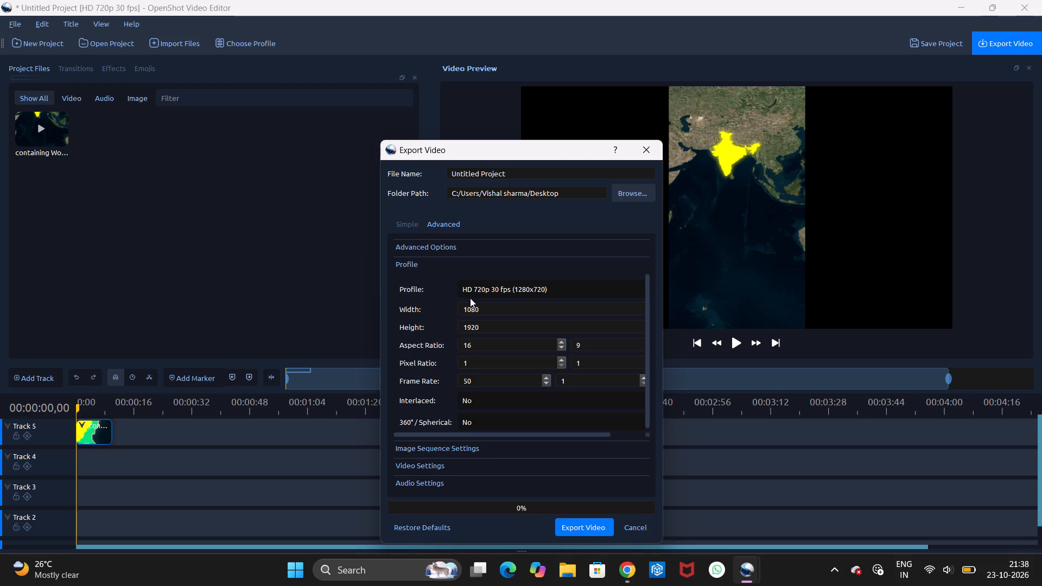
Choose the HD 720p 59.94 fps (1280x720) profile for the video export.
click(498, 289)
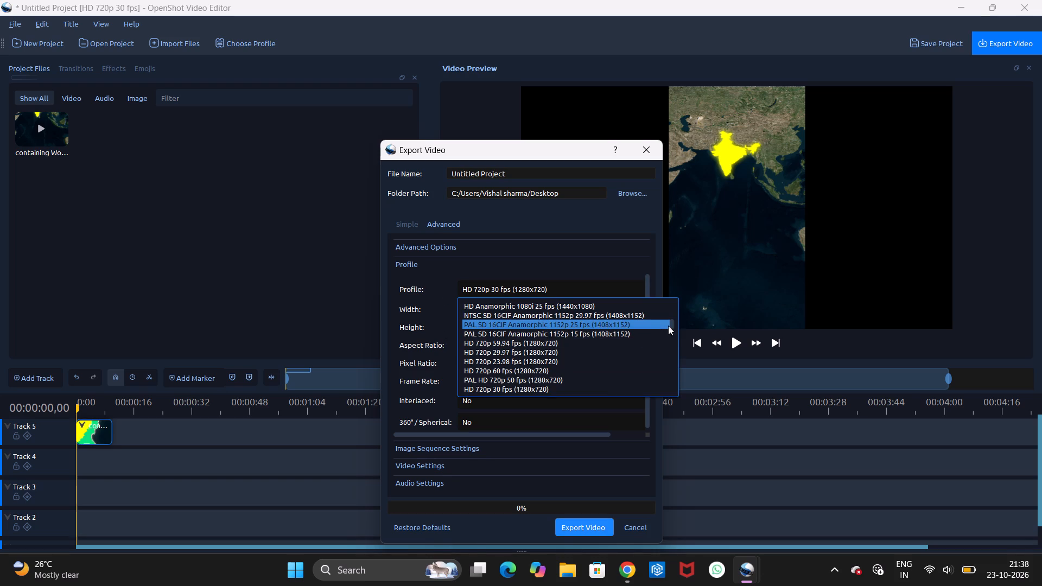
click(670, 321)
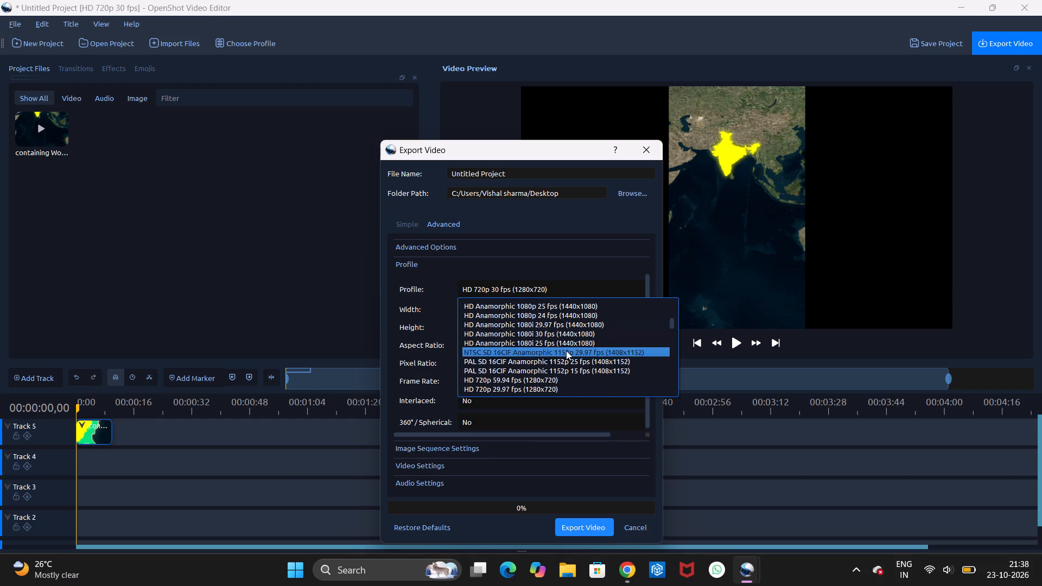
click(514, 380)
click(417, 326)
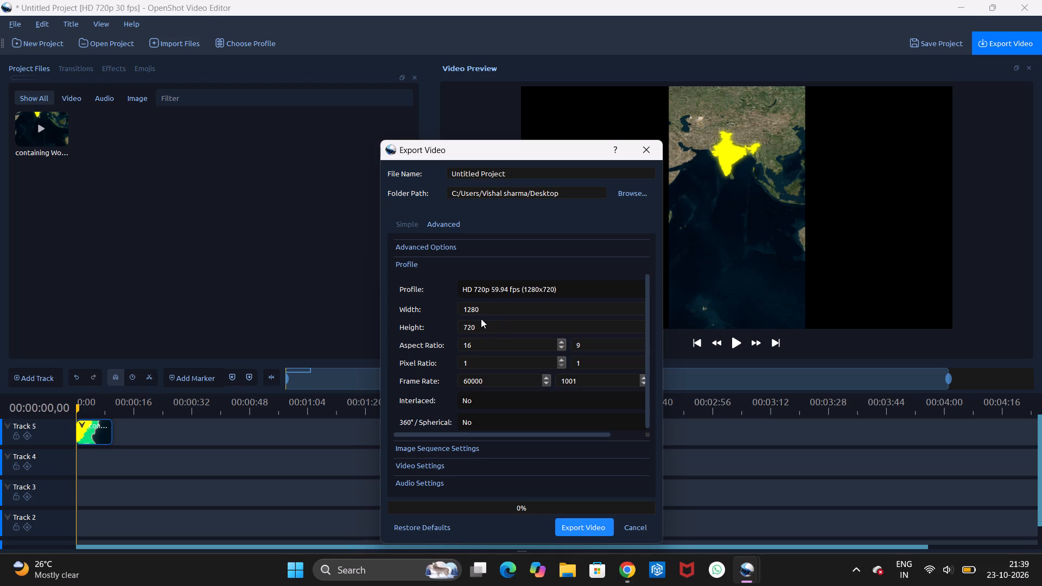
Open the export height and width for editing and check the short video dimensions in Chrome's Google results.
drag(481, 329, 433, 329)
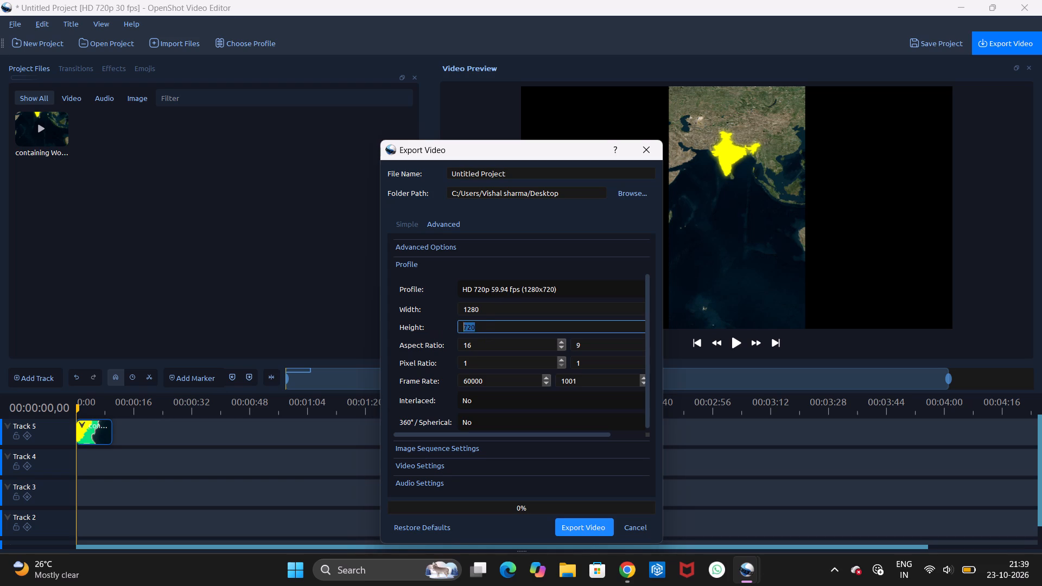
drag(495, 307, 427, 305)
click(630, 578)
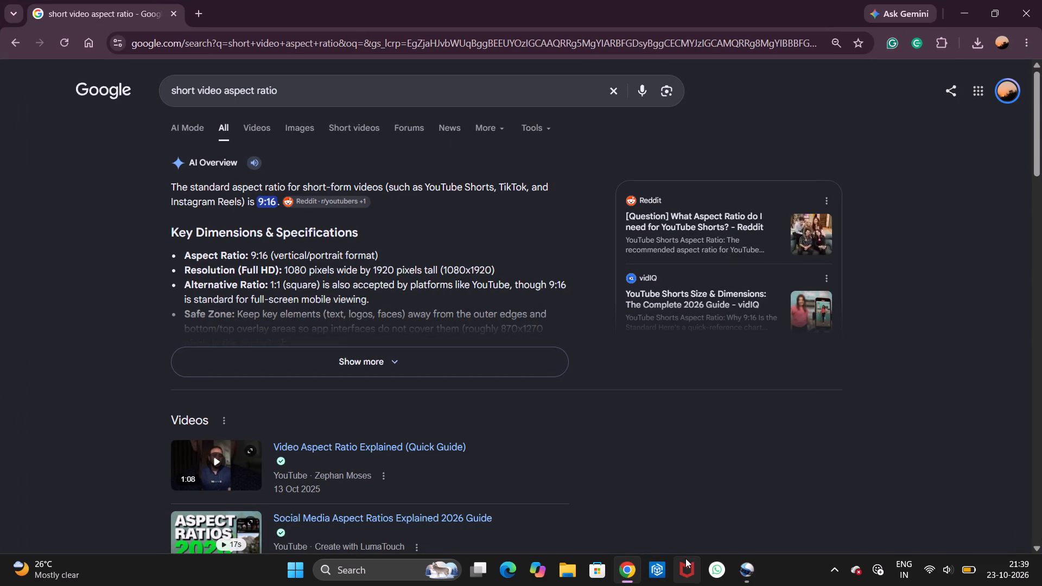
Return to the OpenShot export settings and set the width to 1080 and the height to 1920.
click(744, 560)
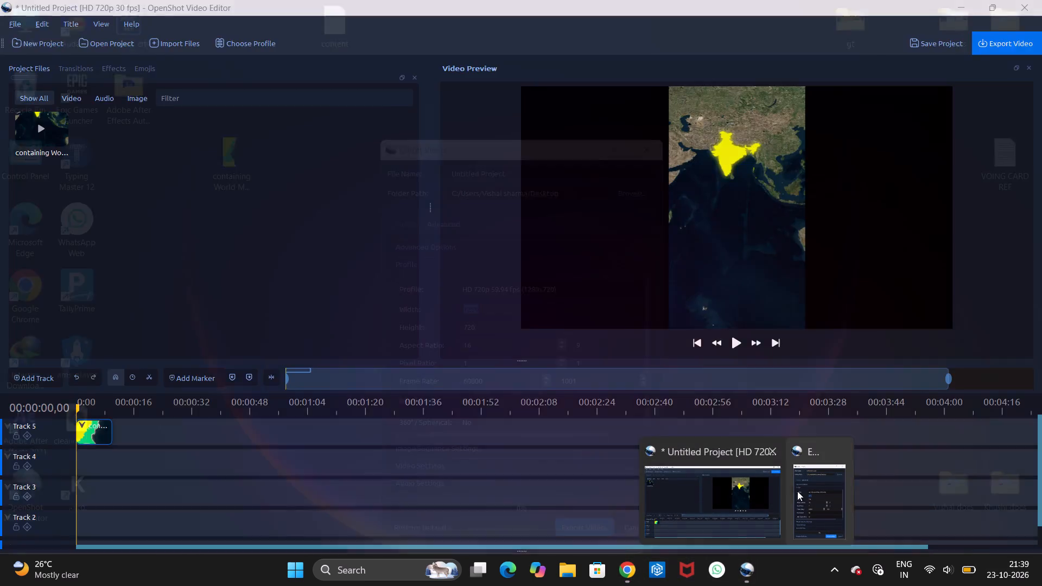
click(725, 486)
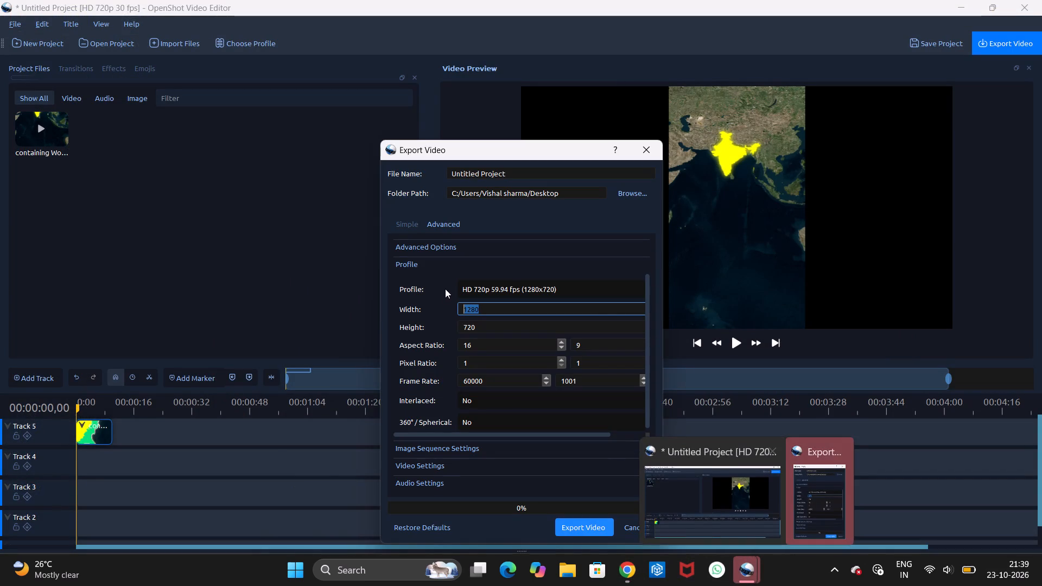
text(108)
key(0)
drag(482, 327, 426, 330)
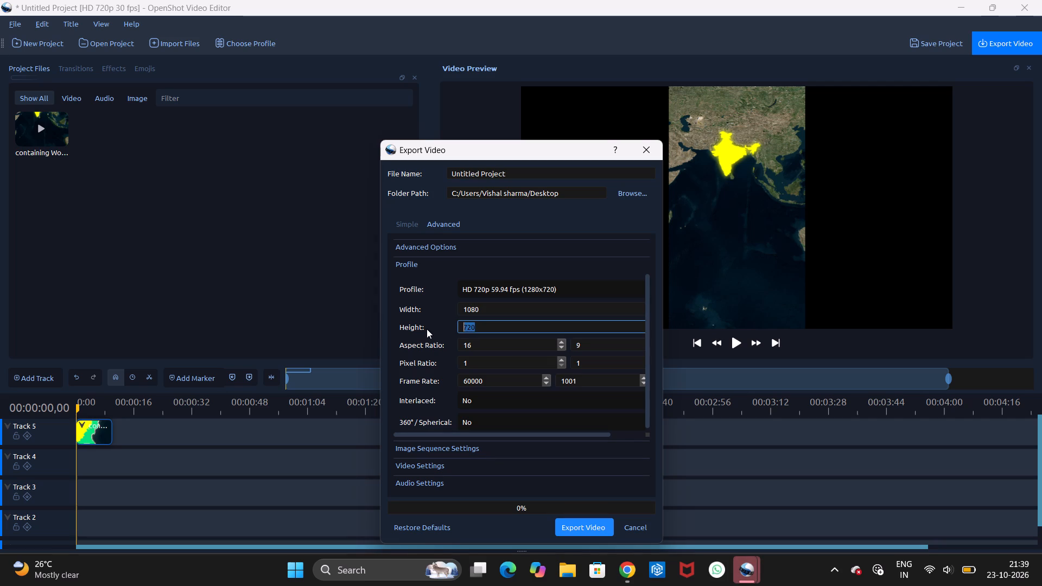
key(1)
key(9)
key(2)
key(0)
click(428, 328)
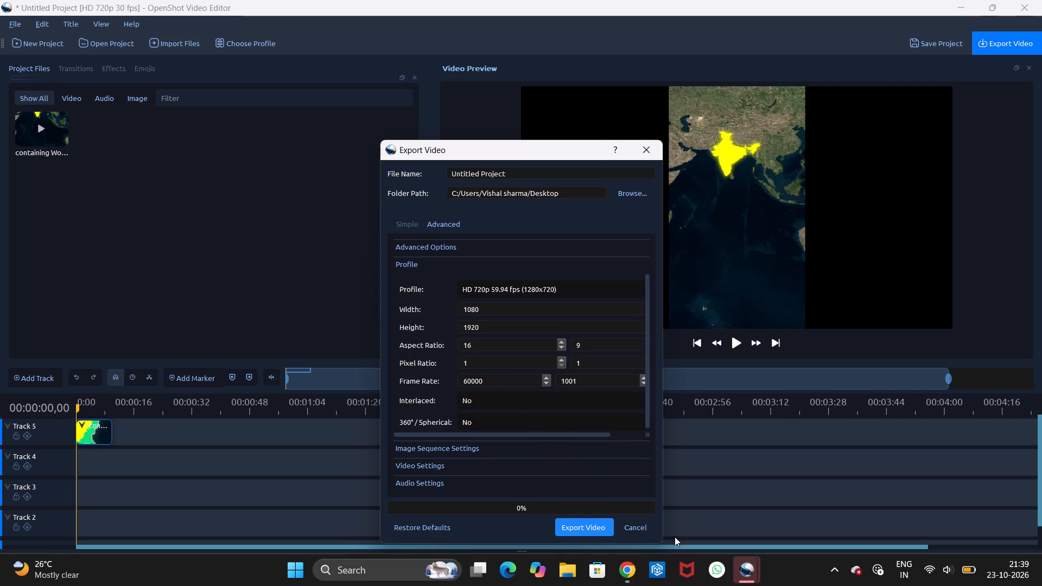
Export the video as Untitled Project to the Desktop folder and close the export dialog once rendering finishes.
click(492, 381)
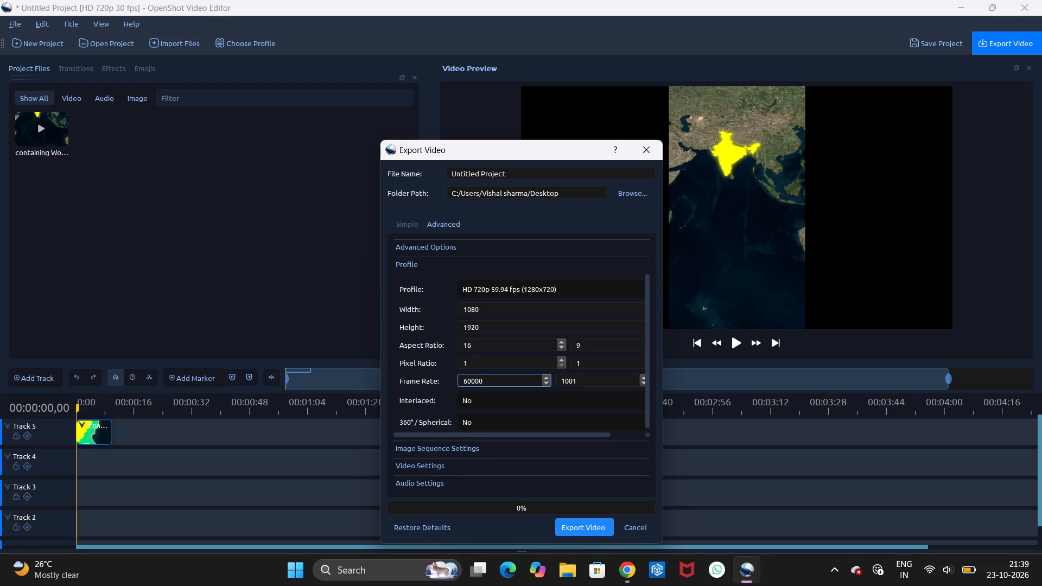
drag(492, 381, 446, 383)
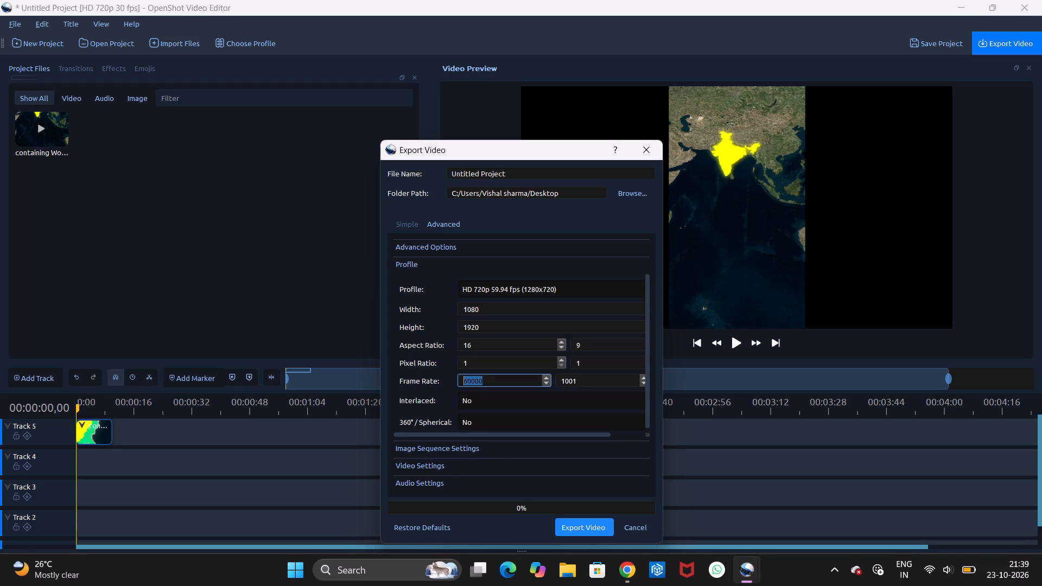
drag(446, 383, 447, 382)
click(441, 378)
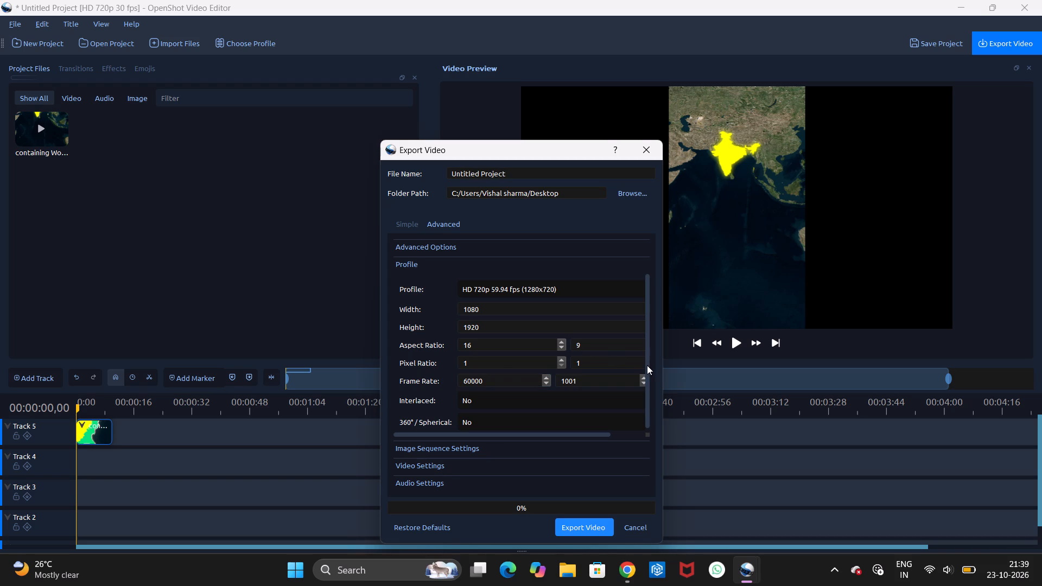
drag(647, 365, 649, 425)
click(579, 525)
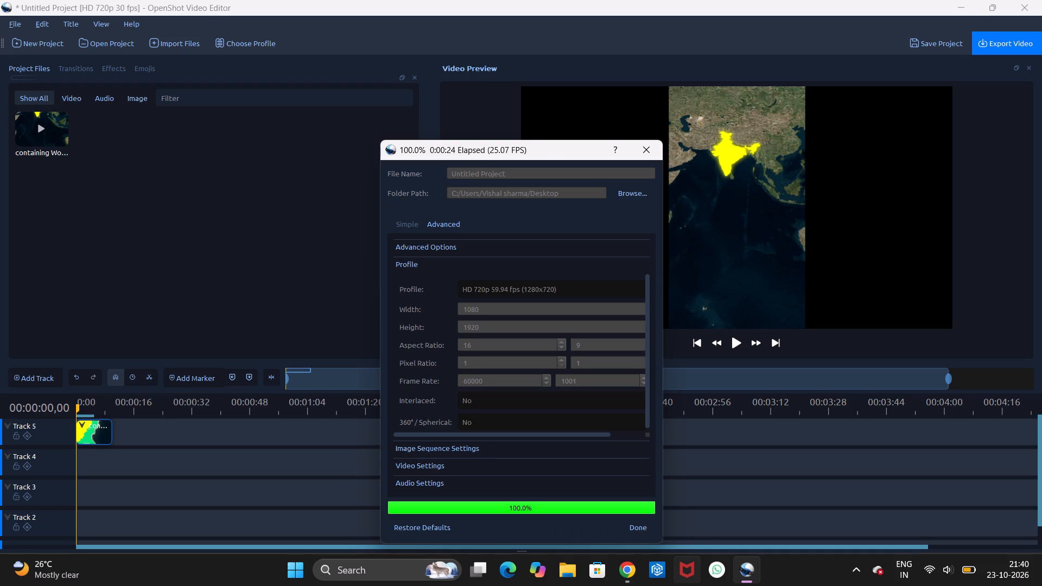
click(634, 518)
click(638, 524)
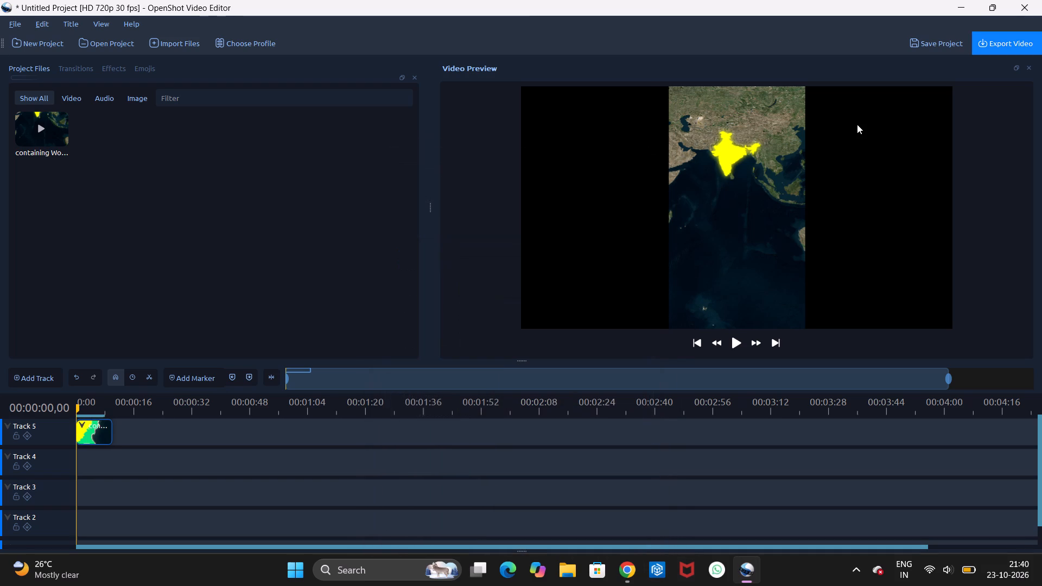
Close OpenShot without saving the project and close the Chrome window.
click(1025, 2)
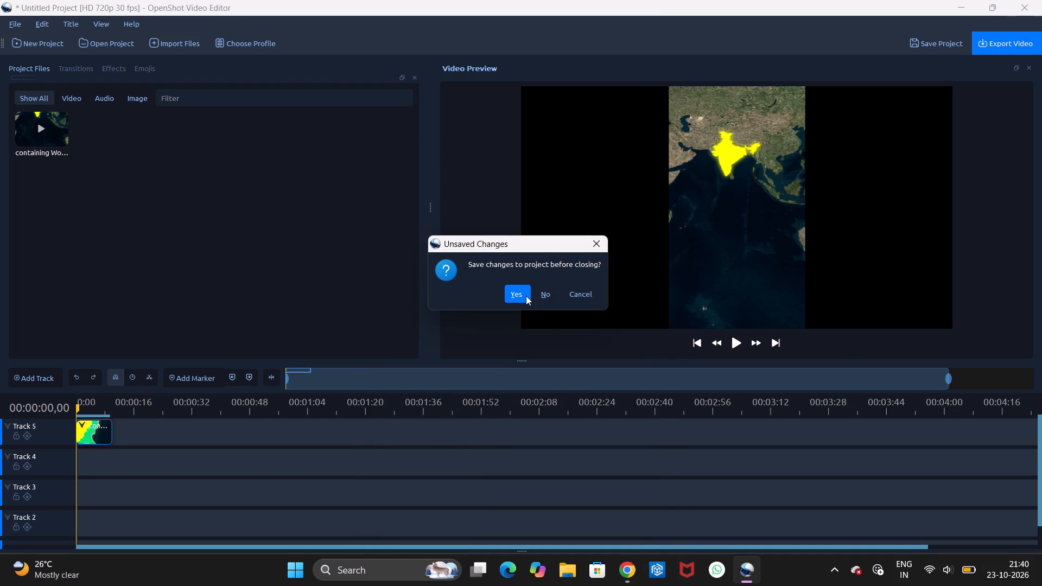
click(545, 289)
click(1041, 0)
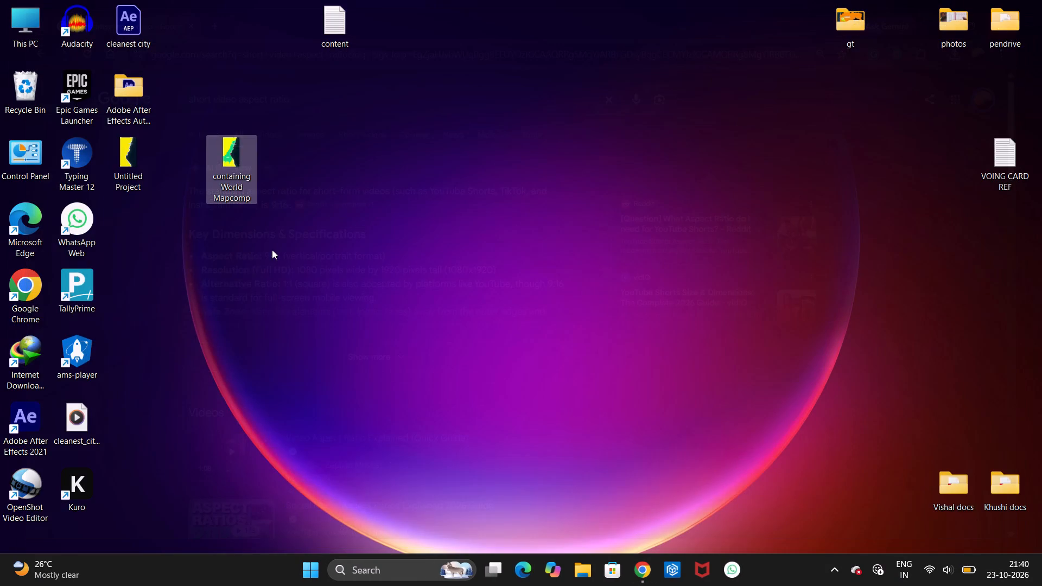
Move the containing World Mapcomp video aside on the desktop and put the exported Untitled Project video in its old spot.
drag(242, 156, 378, 150)
drag(140, 154, 239, 179)
Play the exported Untitled Project video in Media Player to check it, and close the player.
double_click(228, 155)
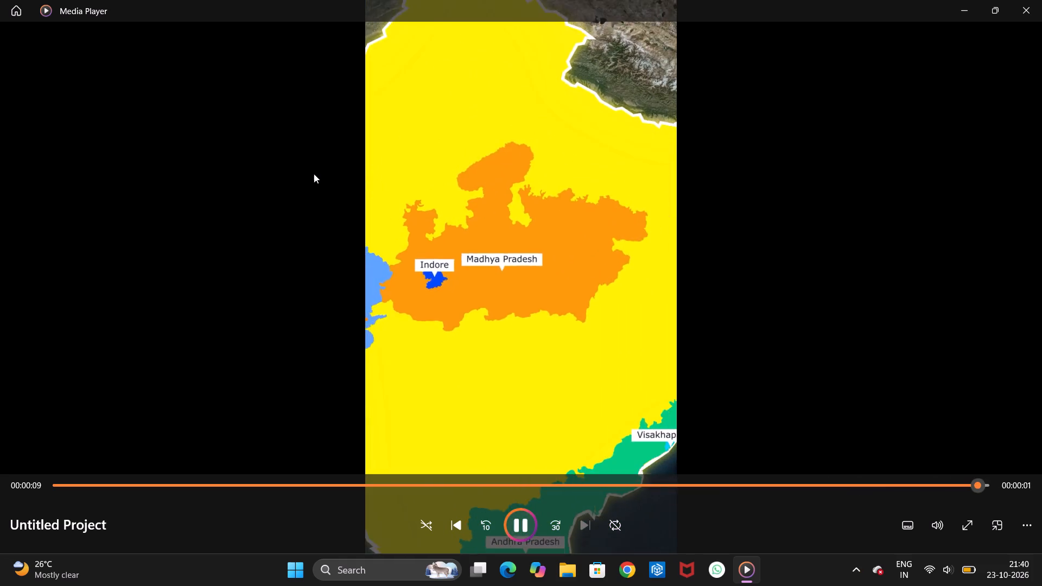
click(1041, 0)
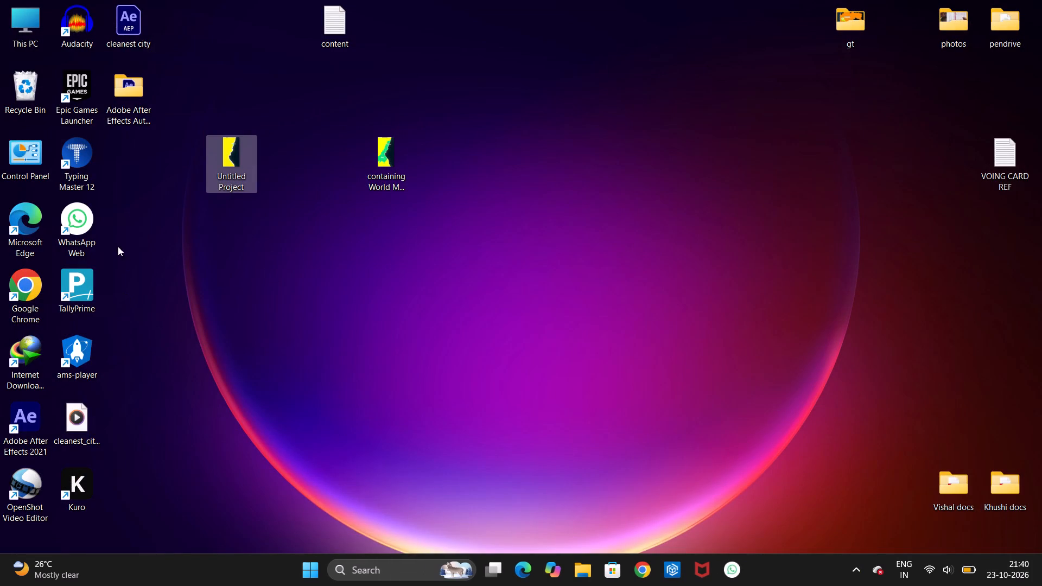
Shift the exported Untitled Project video down one spot on the desktop and rename it "Cleanest cities of India".
drag(224, 171, 246, 244)
click(232, 245)
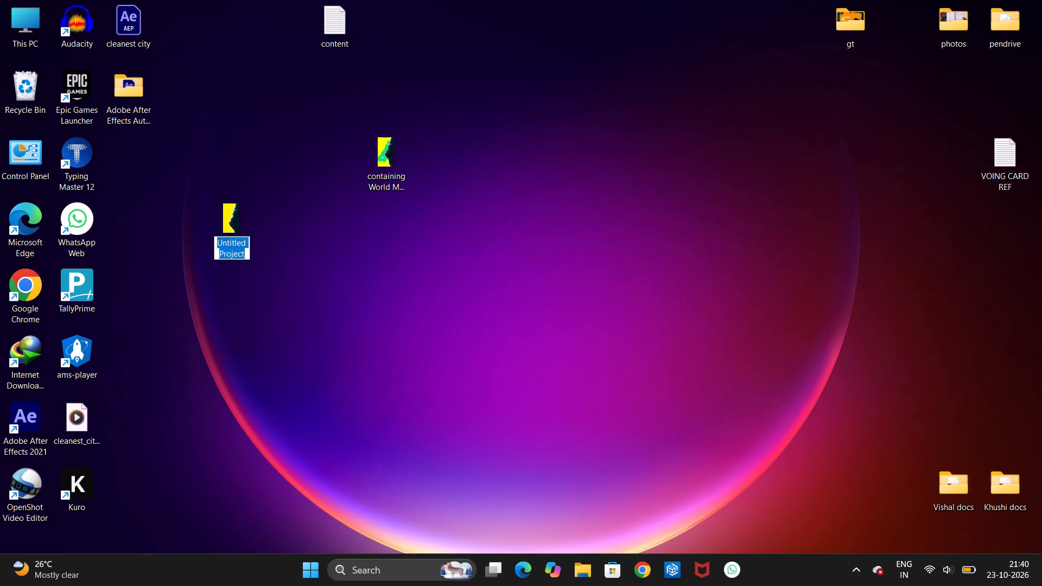
text(Cleanest)
key(space)
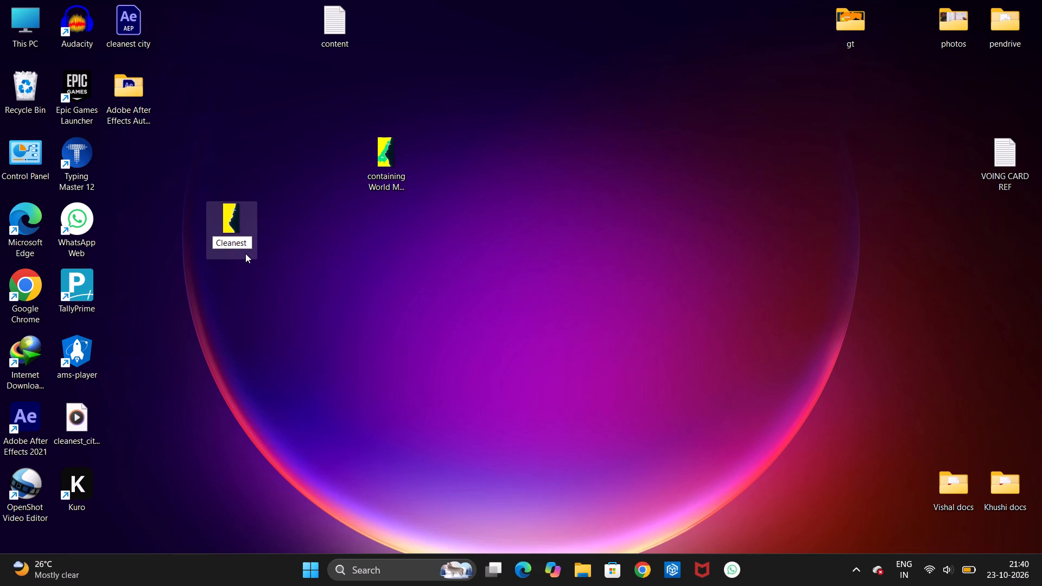
text(Cities)
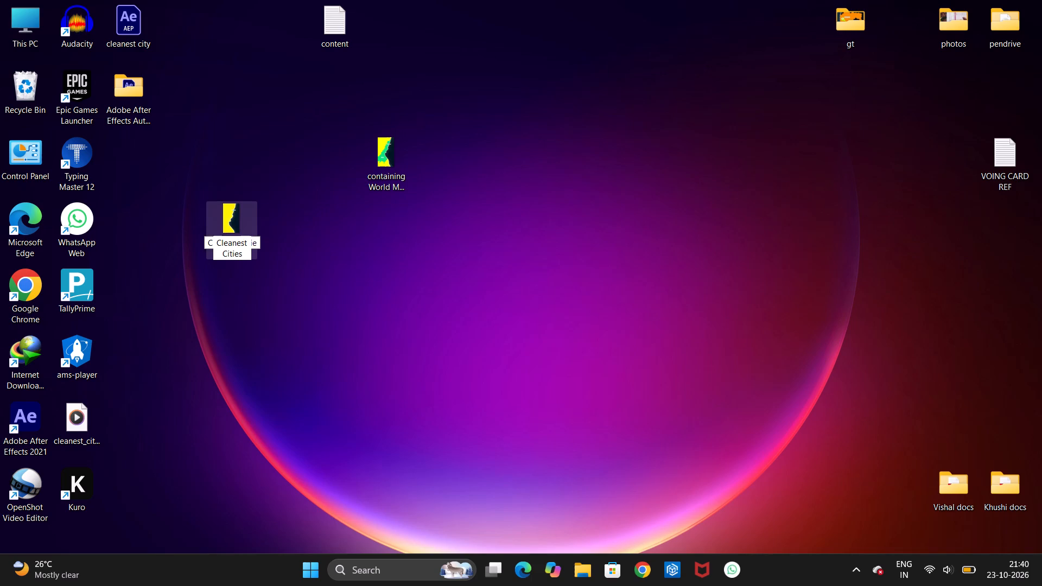
key(space)
key(shift+o)
key(f)
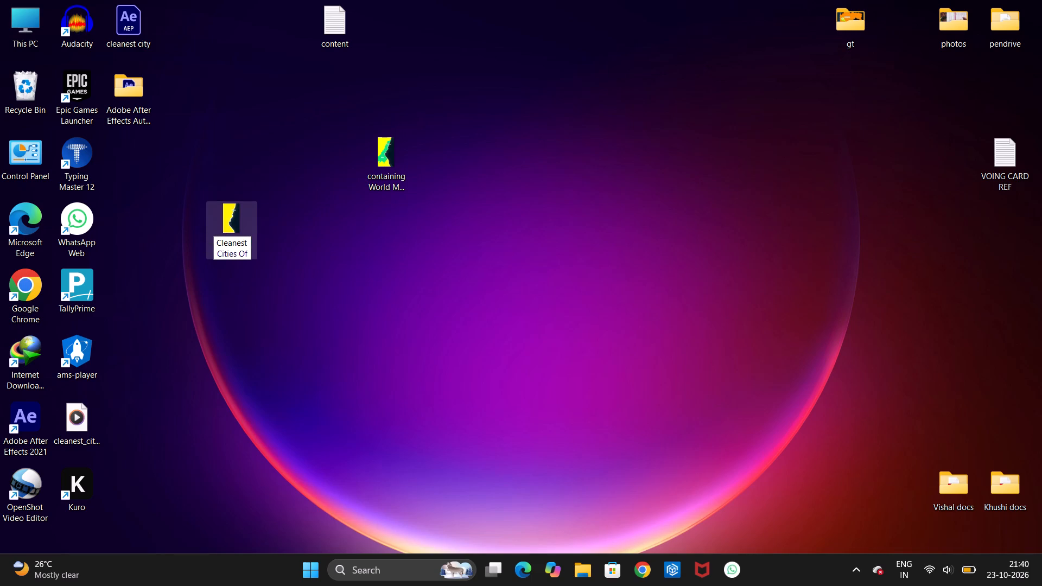
key(BackSpace)
key(BackSpace)
text(of)
key(space)
text(India)
key(Left)
key(Left)
key(Left)
key(Left)
key(Left)
key(Left)
key(Left)
key(Left)
key(Left)
key(Left)
key(Left)
key(Left)
key(Left)
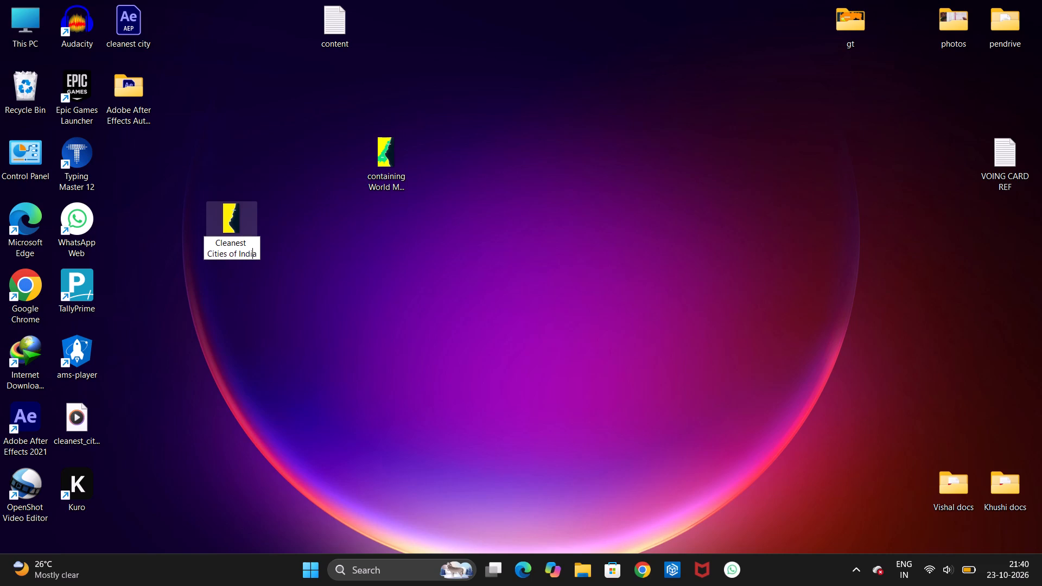
key(Left)
key(BackSpace)
key(c)
key(Return)
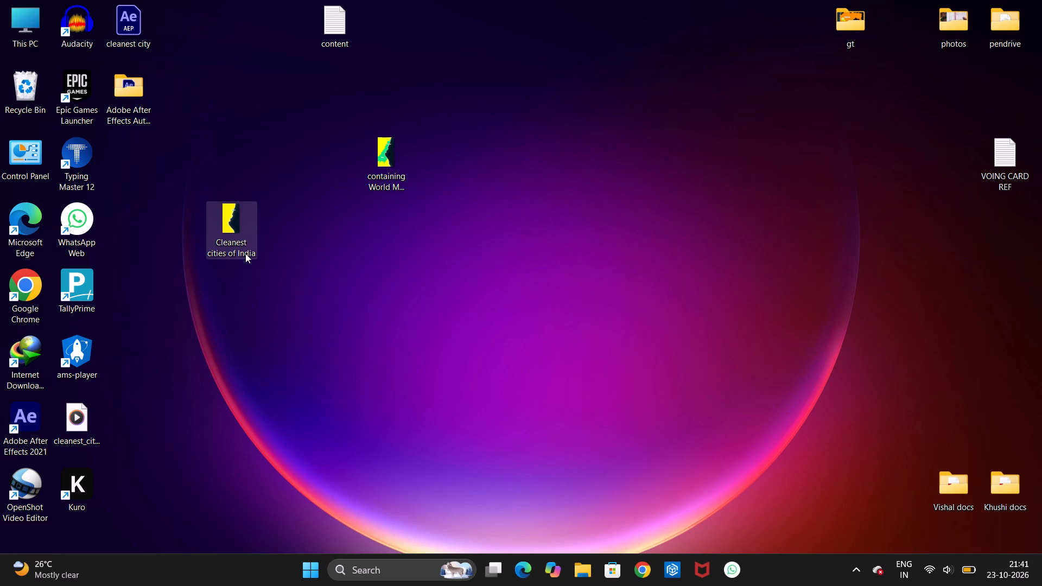
Move the renamed video one spot over and append "!!" to its name, making it "Cleanest cities of India!!".
drag(242, 235, 282, 258)
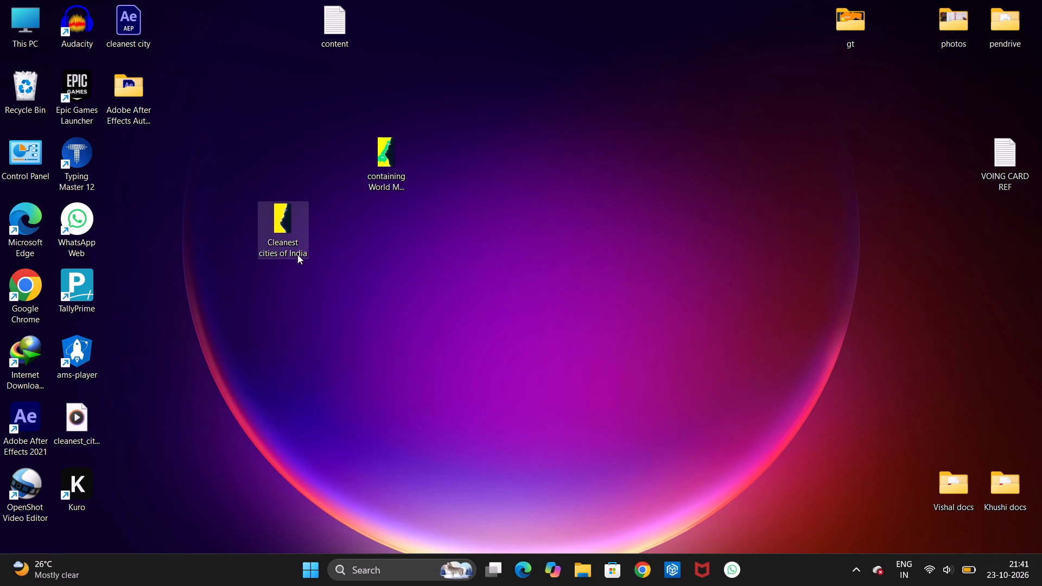
click(298, 261)
click(293, 250)
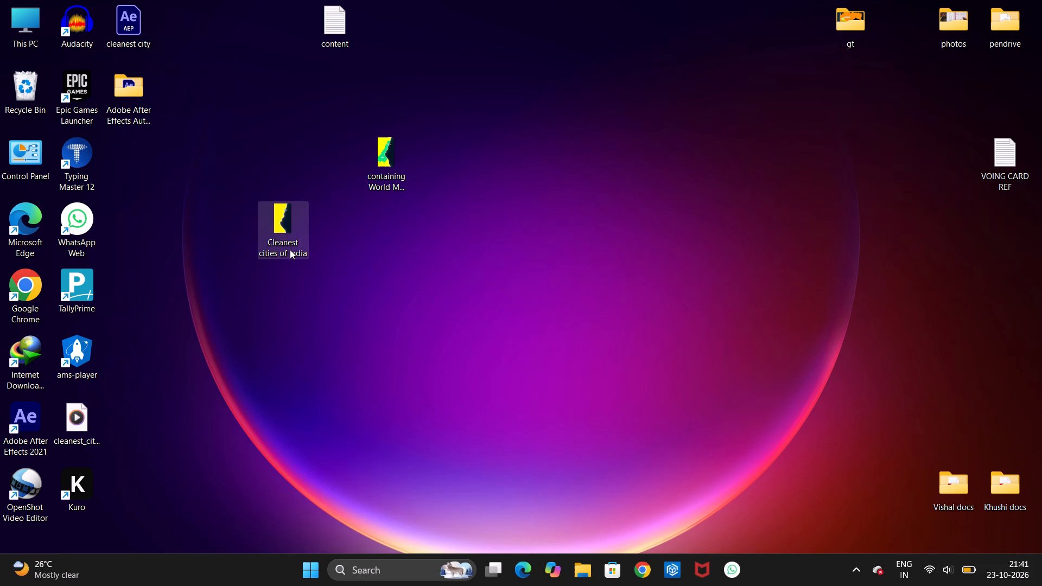
click(290, 249)
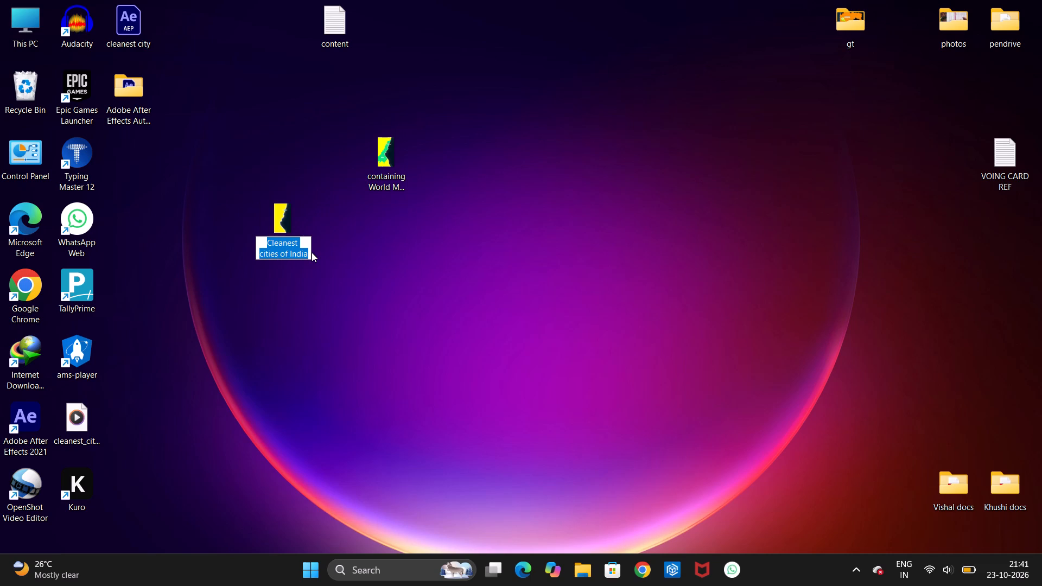
click(310, 252)
key(shift+exclam)
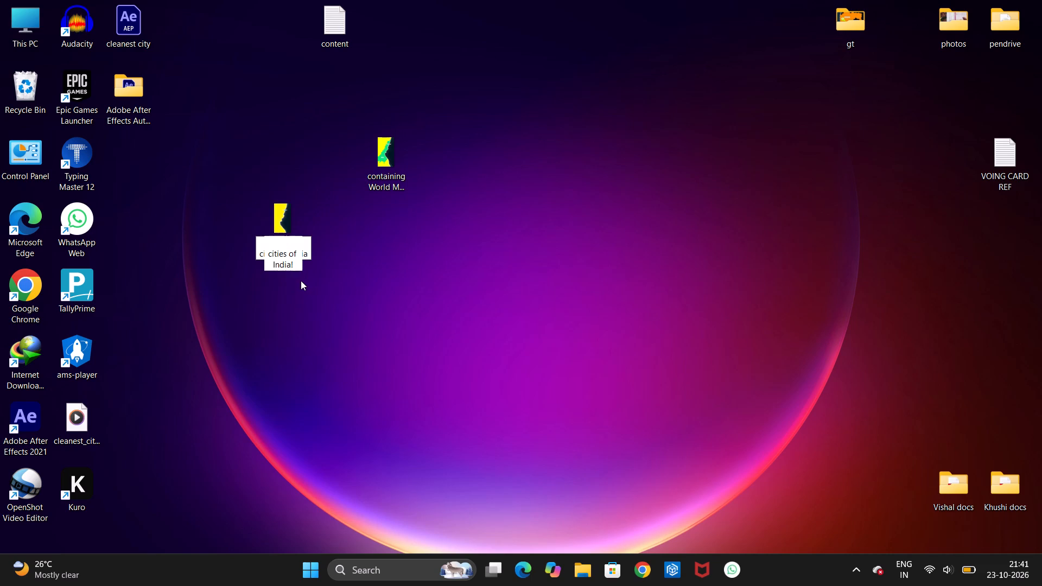
key(shift+exclam)
click(284, 215)
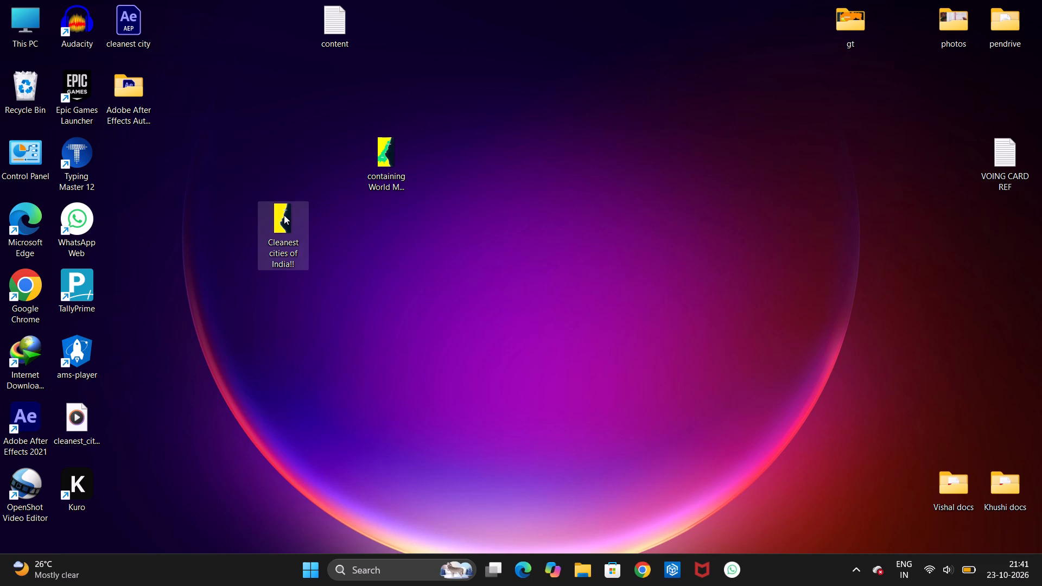
Open YouTube in Chrome along with an extra new tab, and minimise the browser while it loads.
click(641, 557)
click(75, 70)
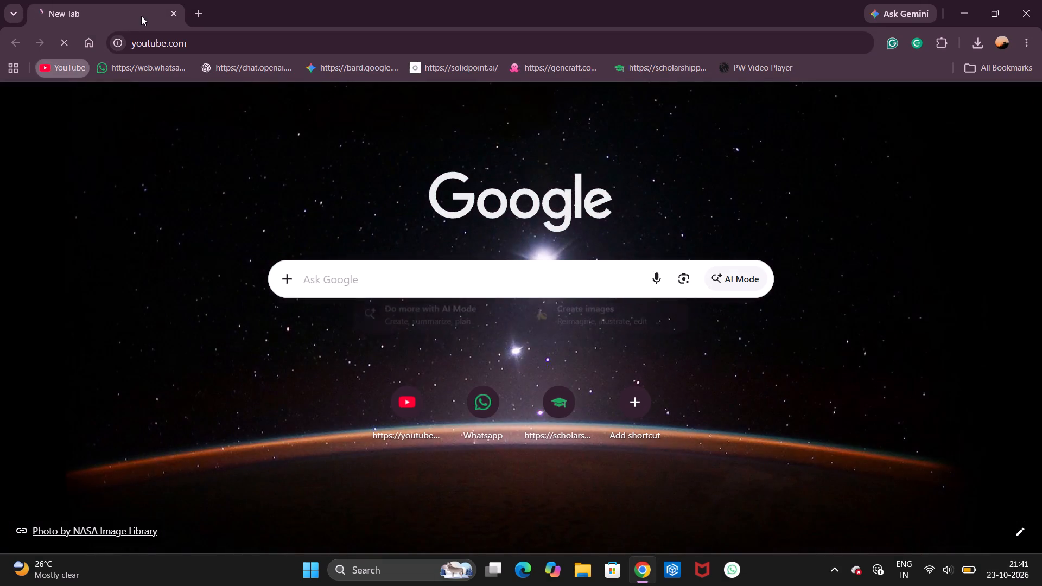
click(203, 0)
click(105, 0)
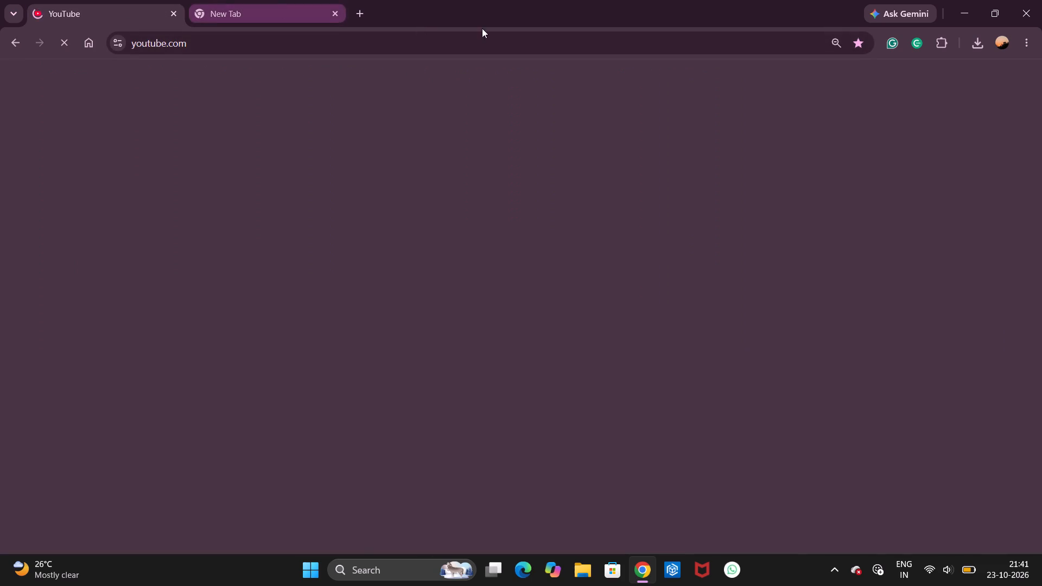
click(961, 3)
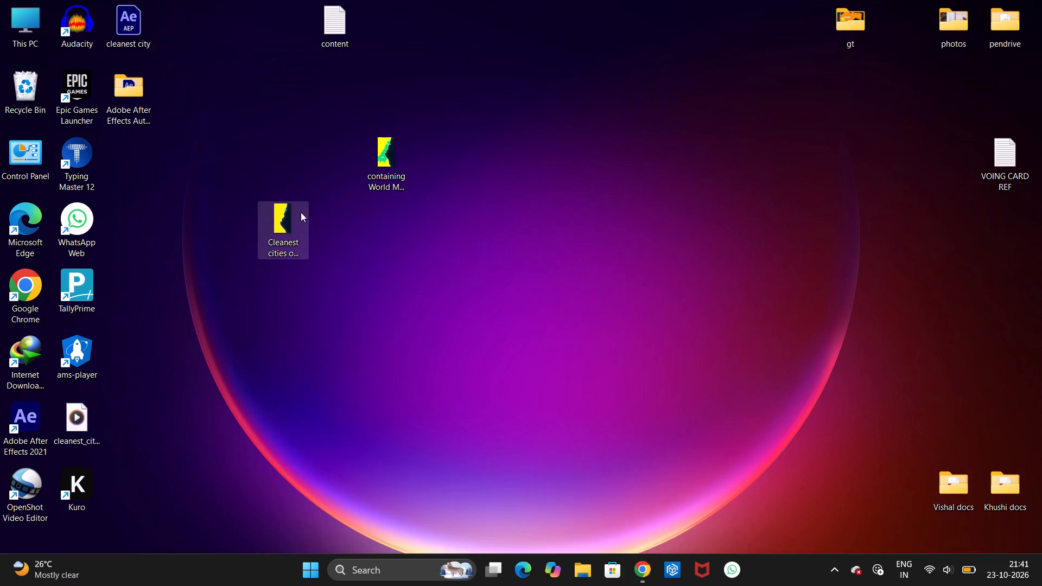
Move the Cleanest cities of India!! video to the middle of the desktop and delete the containing World Mapcomp video.
drag(300, 220, 461, 316)
drag(462, 123, 312, 230)
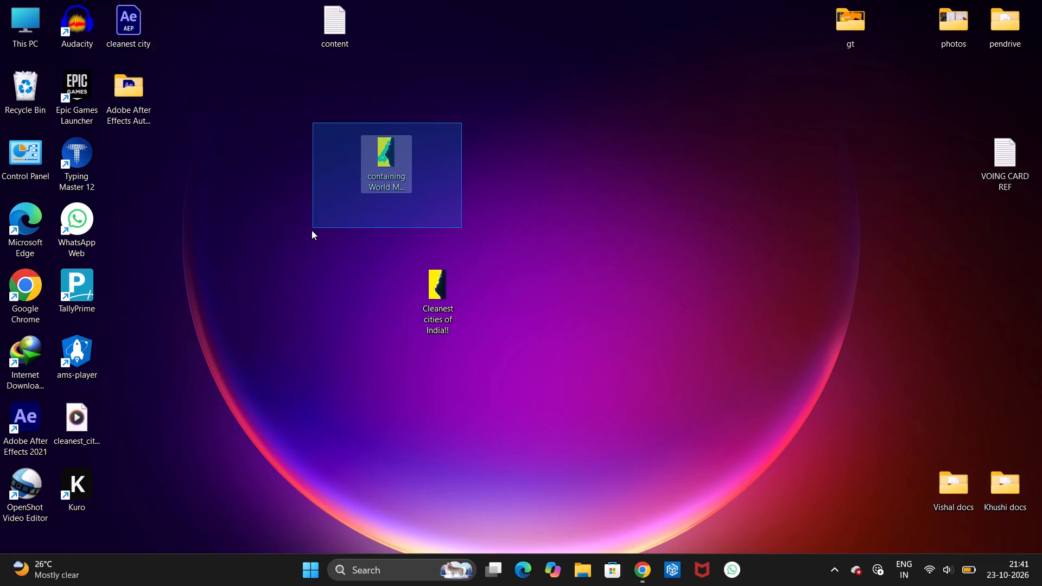
key(Delete)
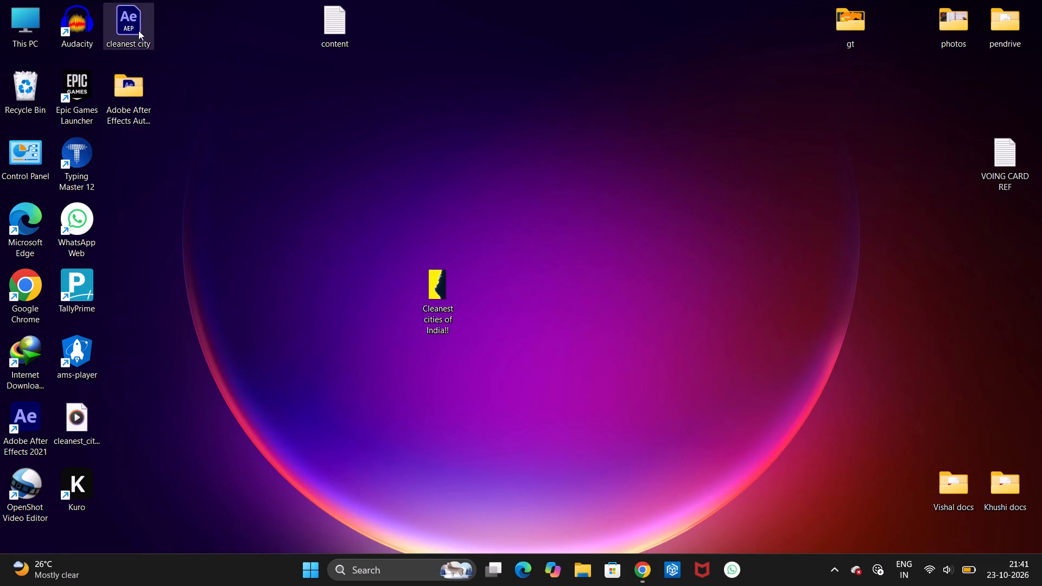
Move the cleanest city project, the cleanest_city-v2 file and the Adobe After Effects Auto-Save folder into the gt folder.
drag(138, 30, 578, 135)
drag(90, 419, 415, 219)
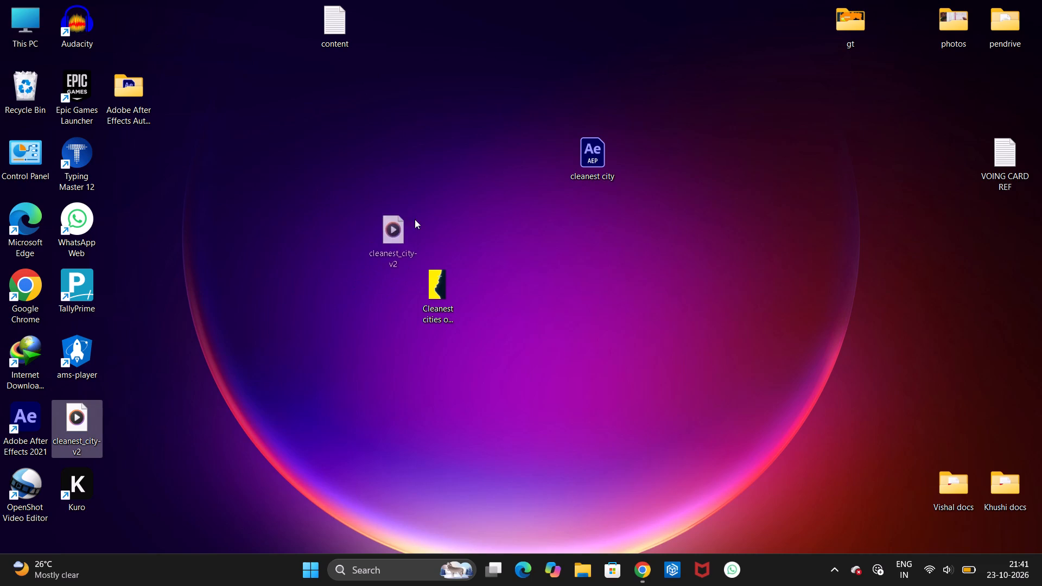
drag(415, 219, 557, 152)
drag(674, 137, 449, 206)
drag(547, 162, 608, 158)
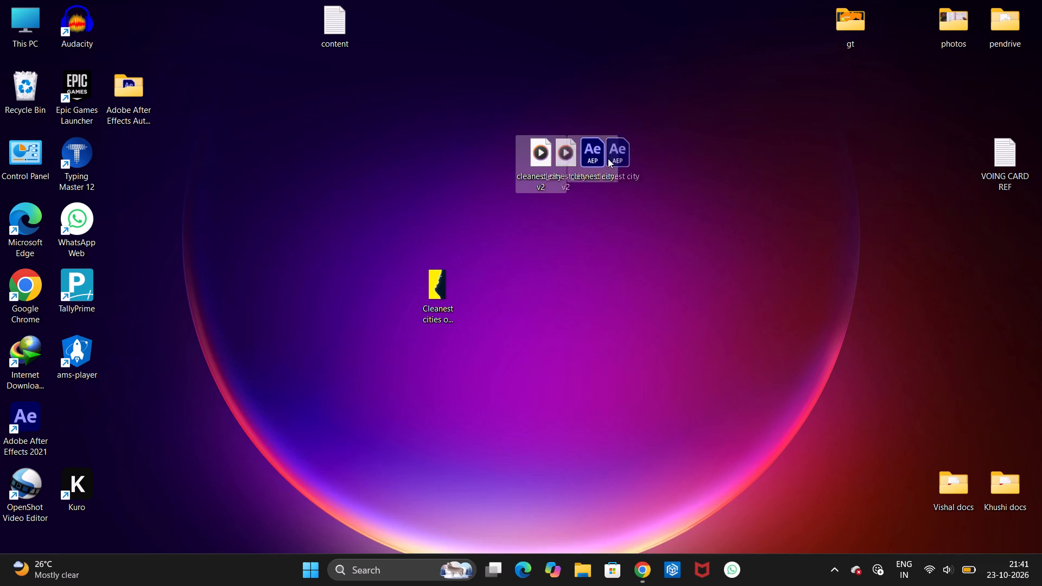
drag(608, 158, 855, 26)
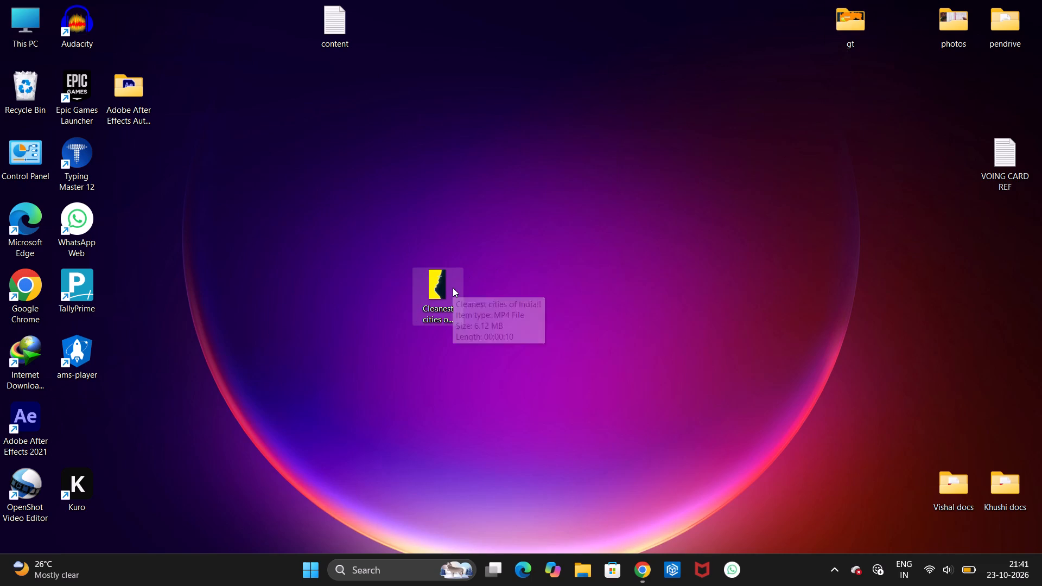
drag(131, 103, 865, 16)
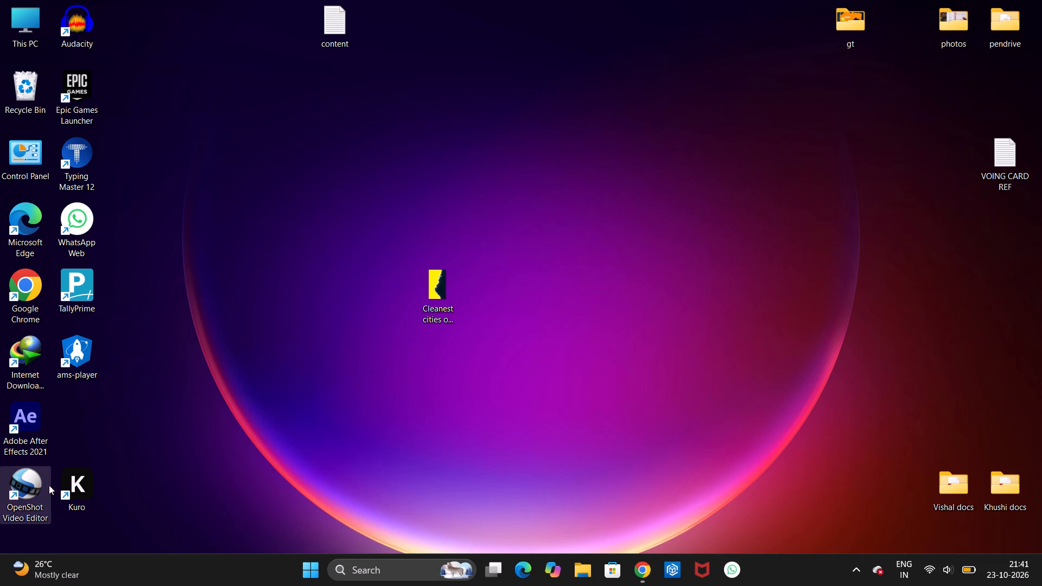
Move the Kuro shortcut up into the empty slot below ams-player and select the Cleanest cities of India!! video.
drag(75, 490, 82, 421)
click(205, 287)
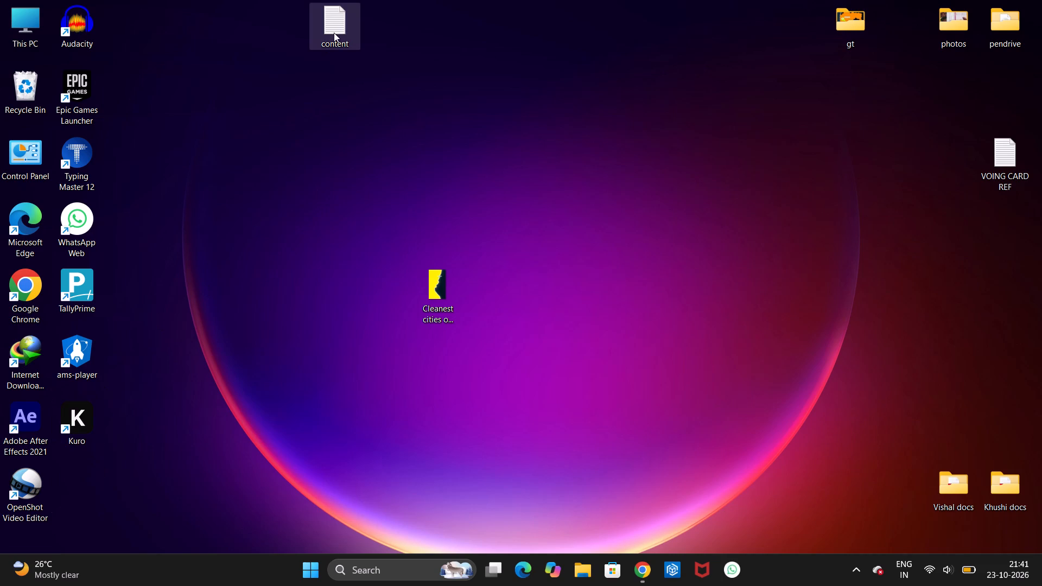
drag(492, 238, 415, 358)
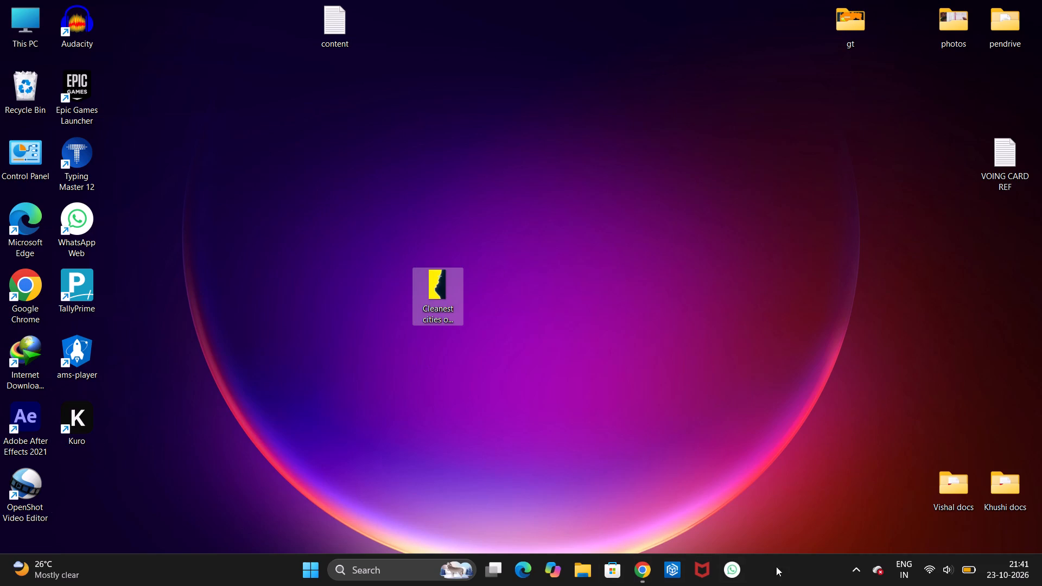
Return to YouTube in Chrome and switch the account to the GeoThink channel.
click(644, 575)
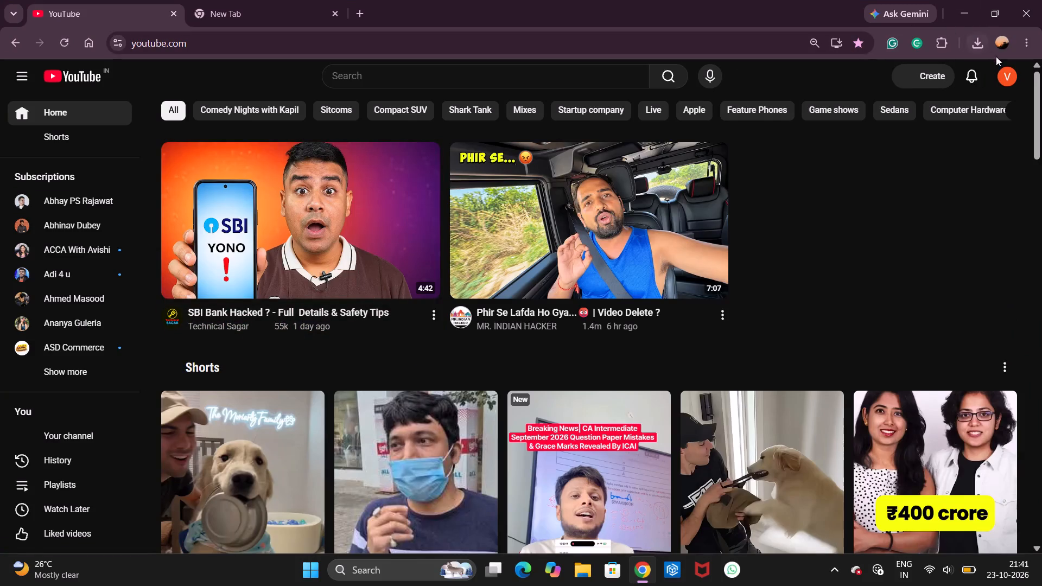
click(1015, 74)
click(909, 194)
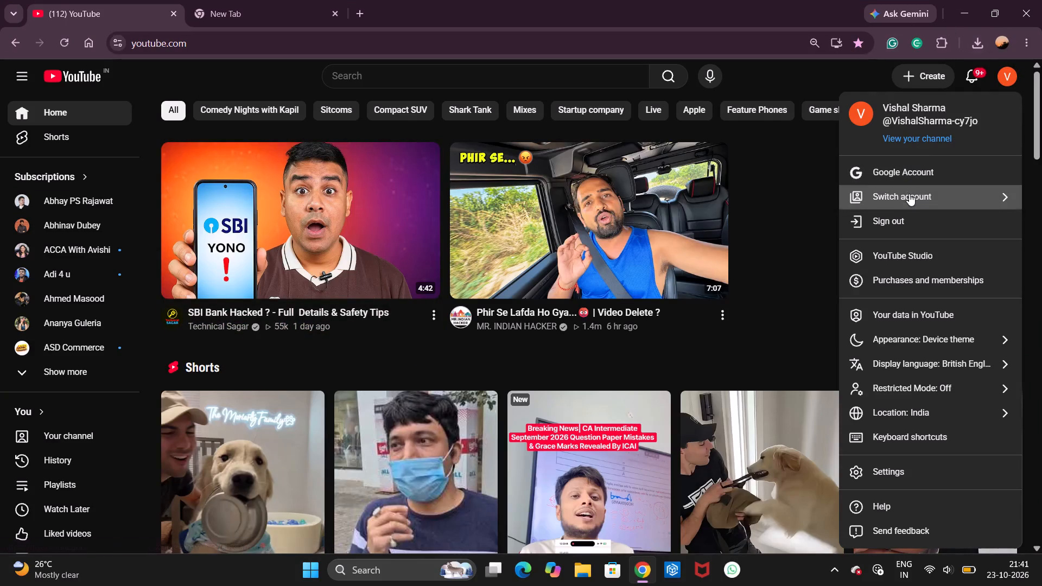
click(907, 388)
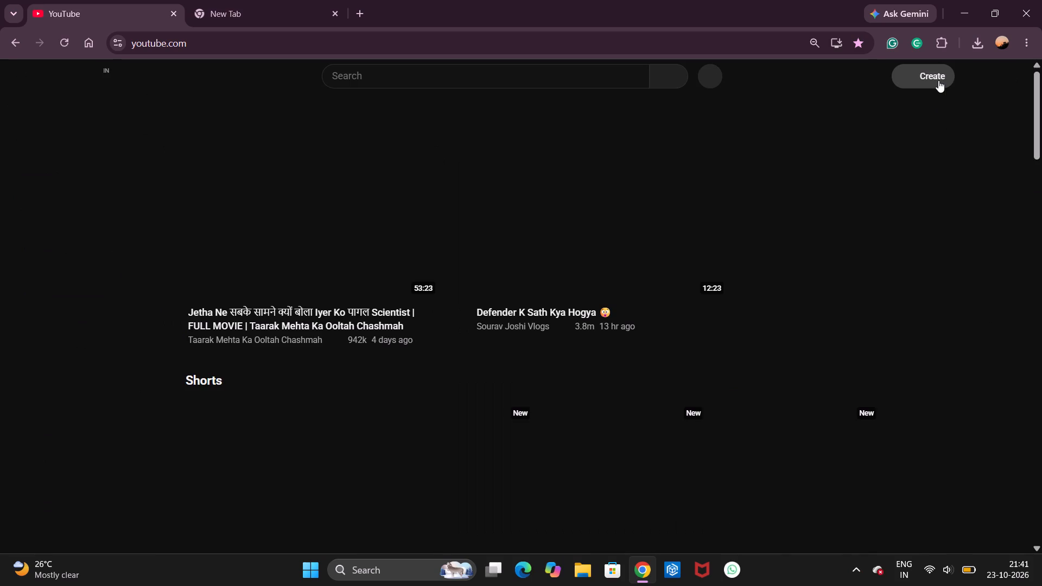
Start a video upload in YouTube Studio using the Cleanest cities of India!! file from the desktop.
click(938, 80)
click(935, 93)
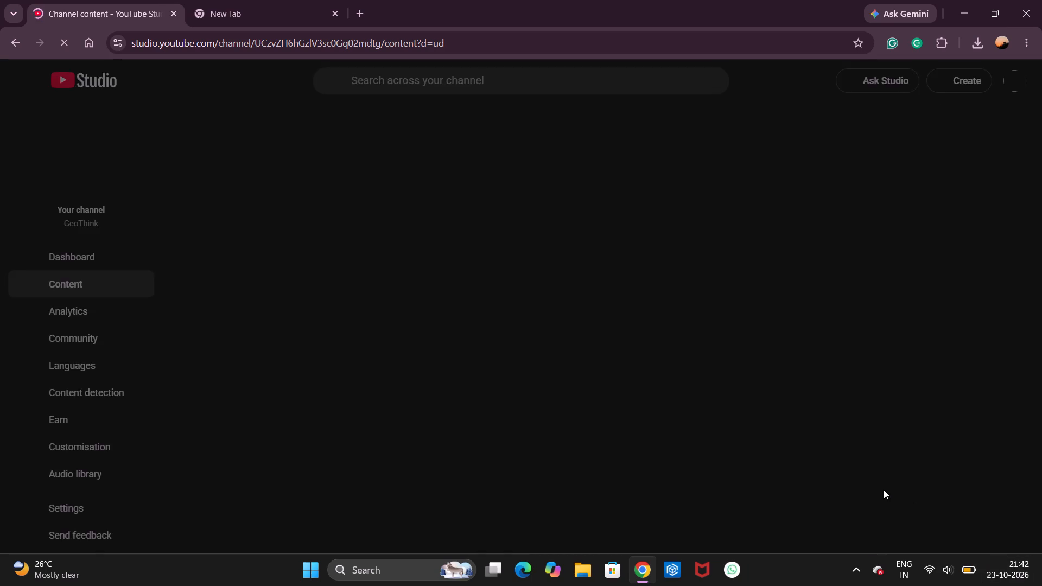
click(1041, 585)
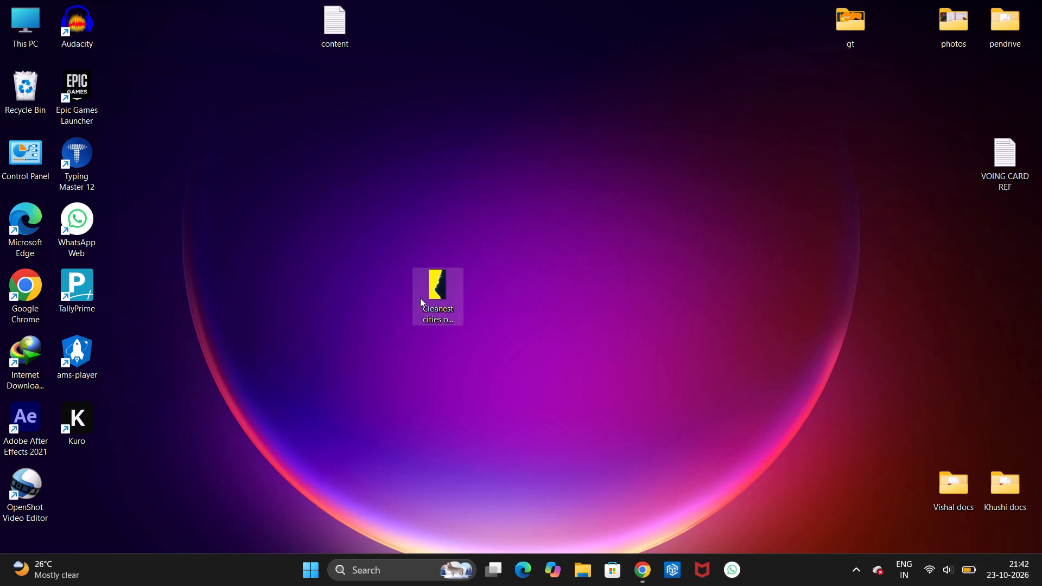
drag(439, 300, 432, 346)
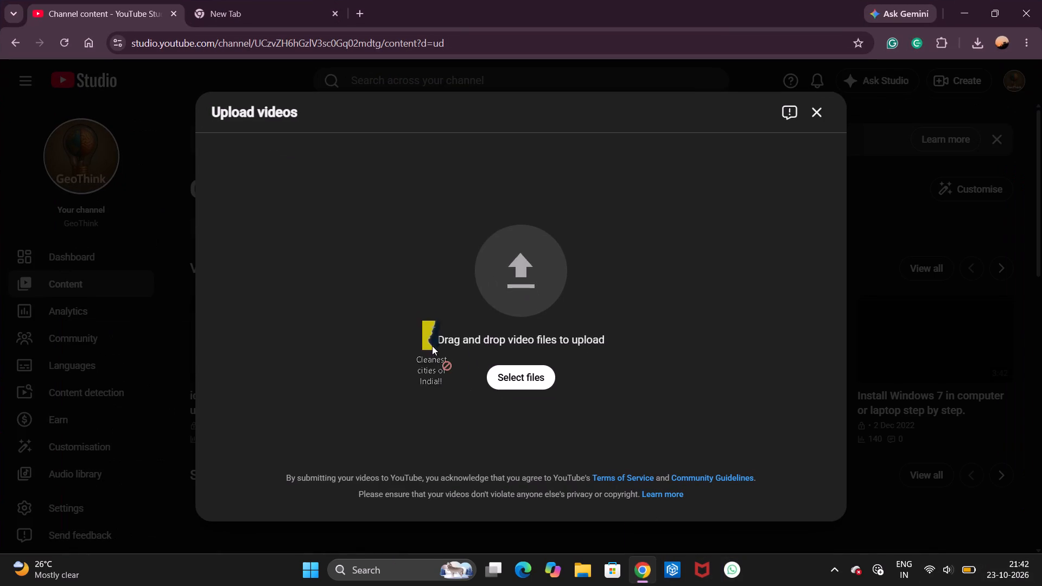
drag(432, 346, 434, 342)
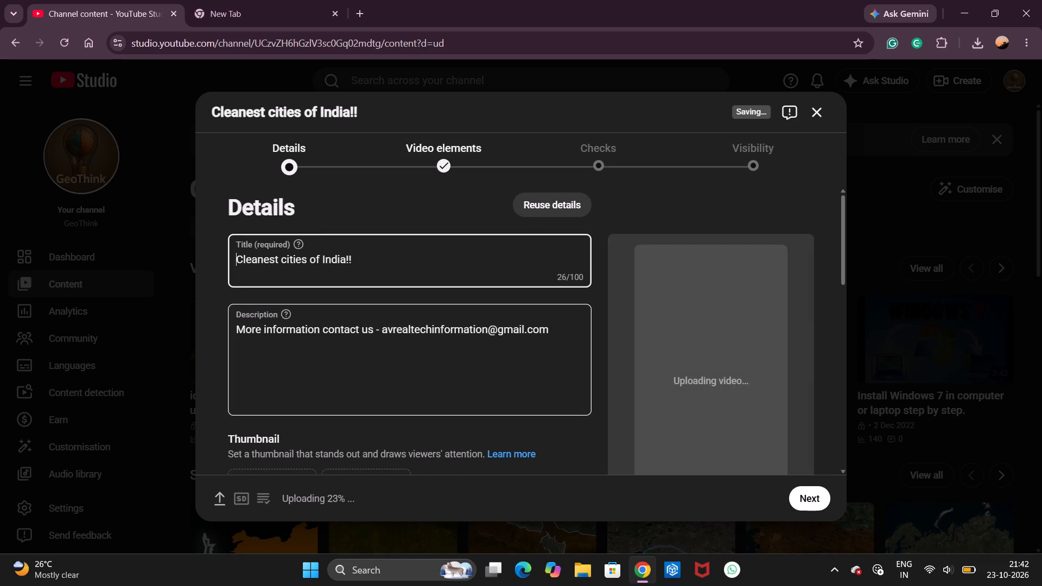
Keep the default upload details, add no video elements, and advance to the Visibility stage, dismissing any early publish prompt.
drag(843, 246, 840, 295)
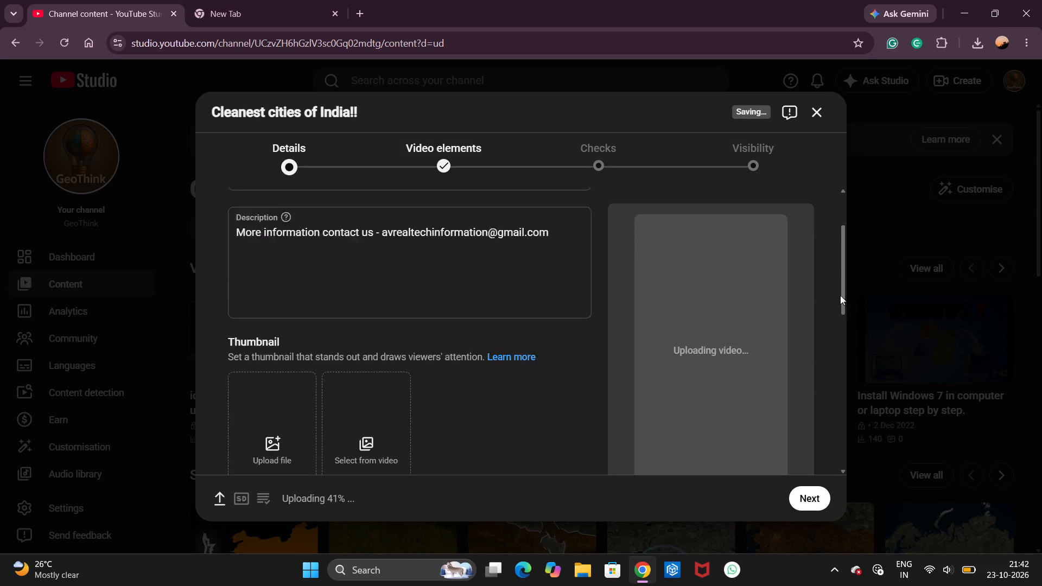
drag(840, 295, 849, 447)
click(812, 493)
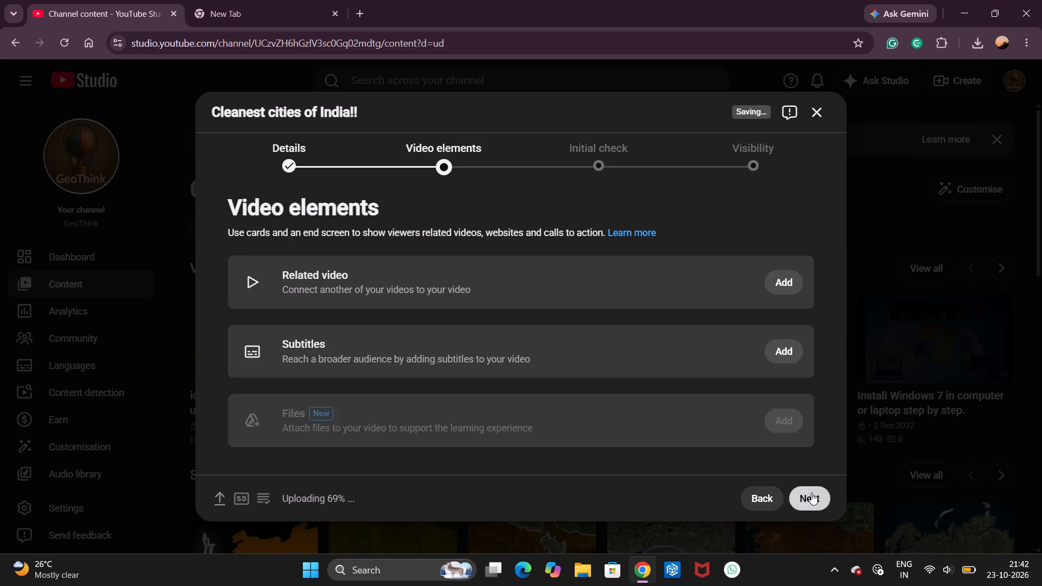
triple_click(811, 493)
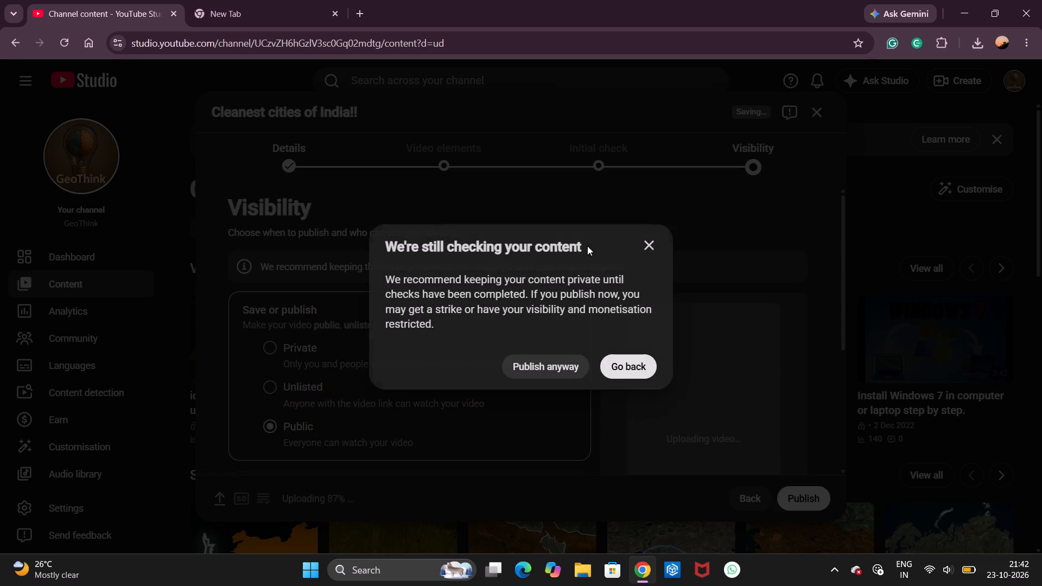
click(652, 243)
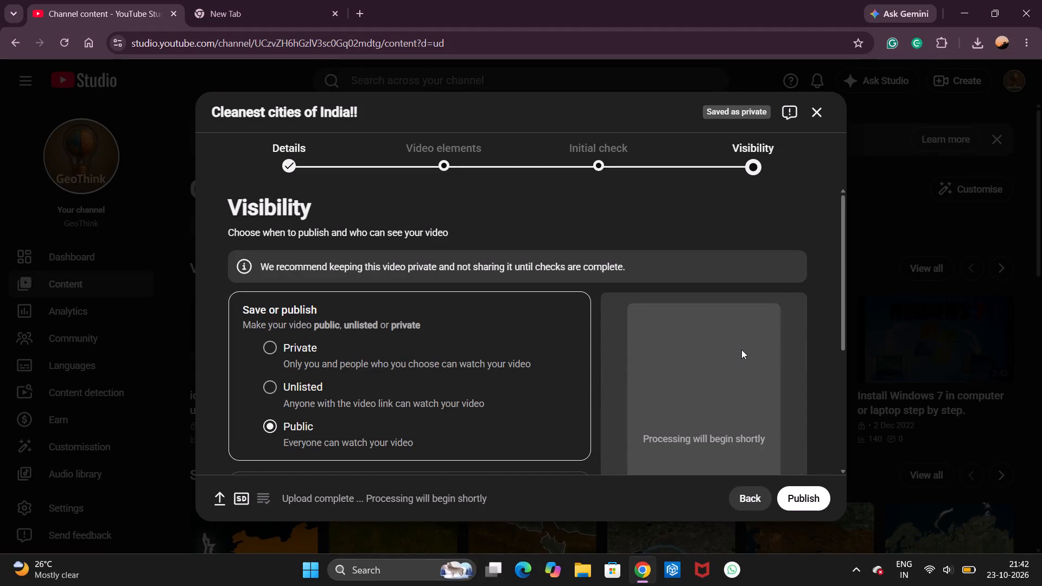
Publish the Cleanest cities of India!! video as Public without waiting for the content checks, and close the processing dialog.
click(798, 495)
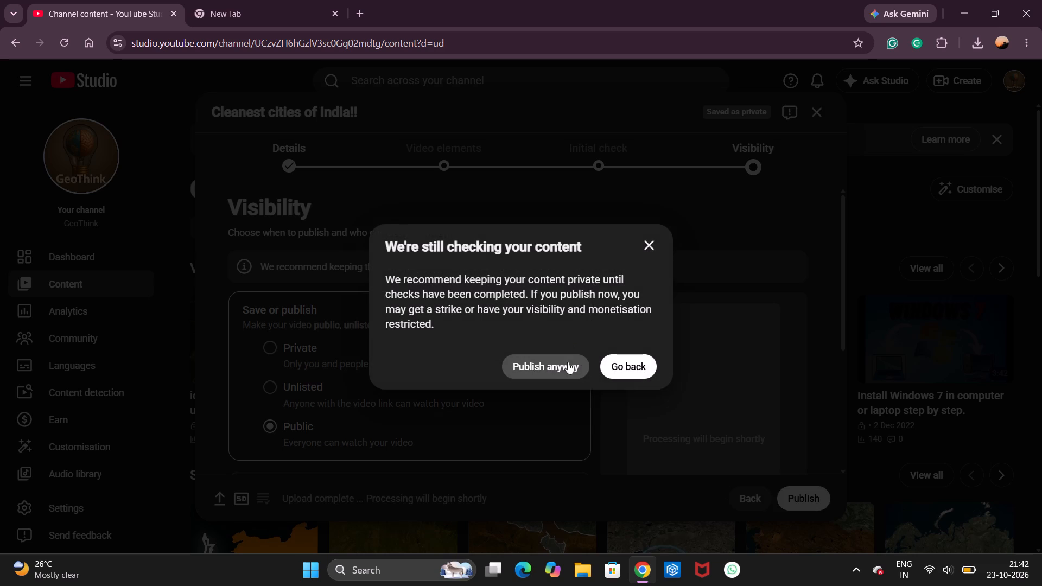
click(548, 359)
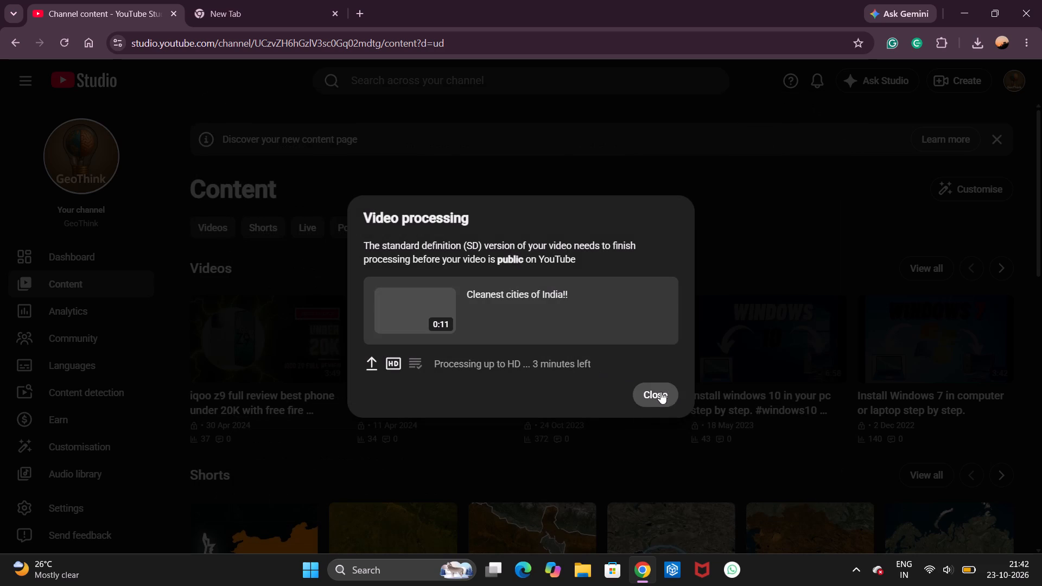
click(653, 391)
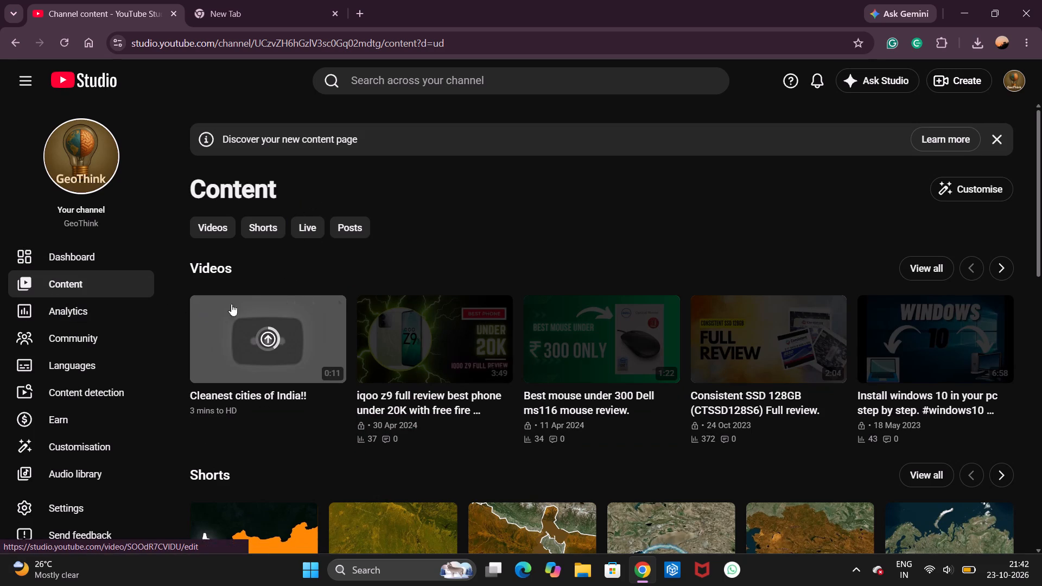
Open the channel's Shorts list and reload it to look for the new upload.
click(259, 230)
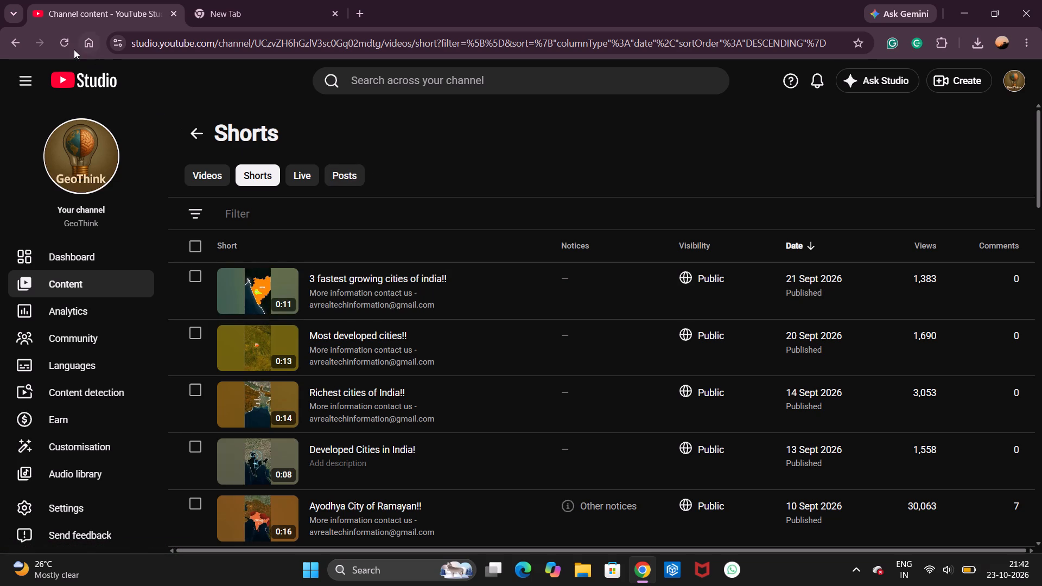
click(58, 36)
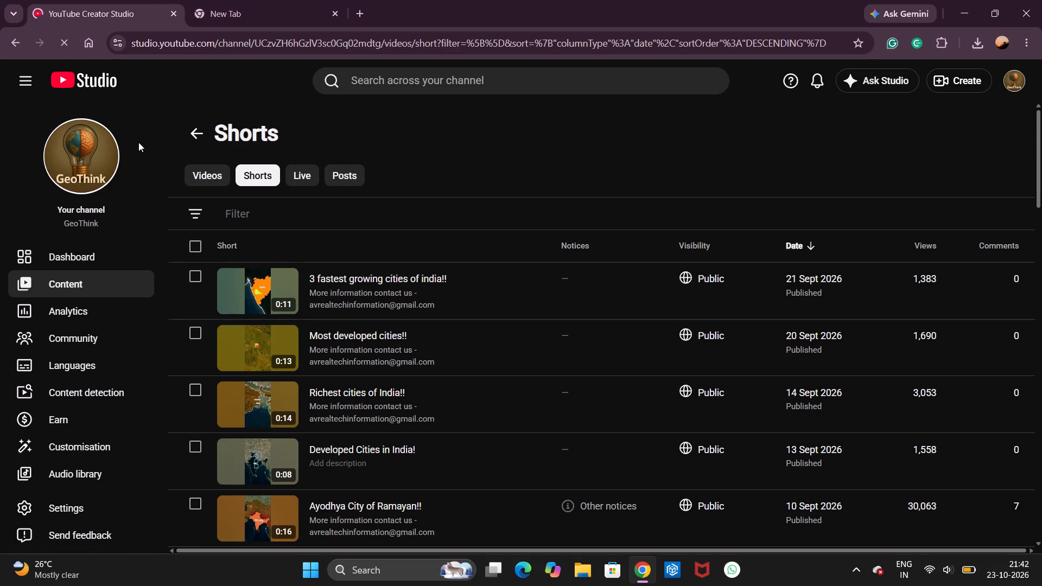
Minimise the browser and move the Cleanest cities of India!! video file from the desktop into the gt folder.
click(958, 0)
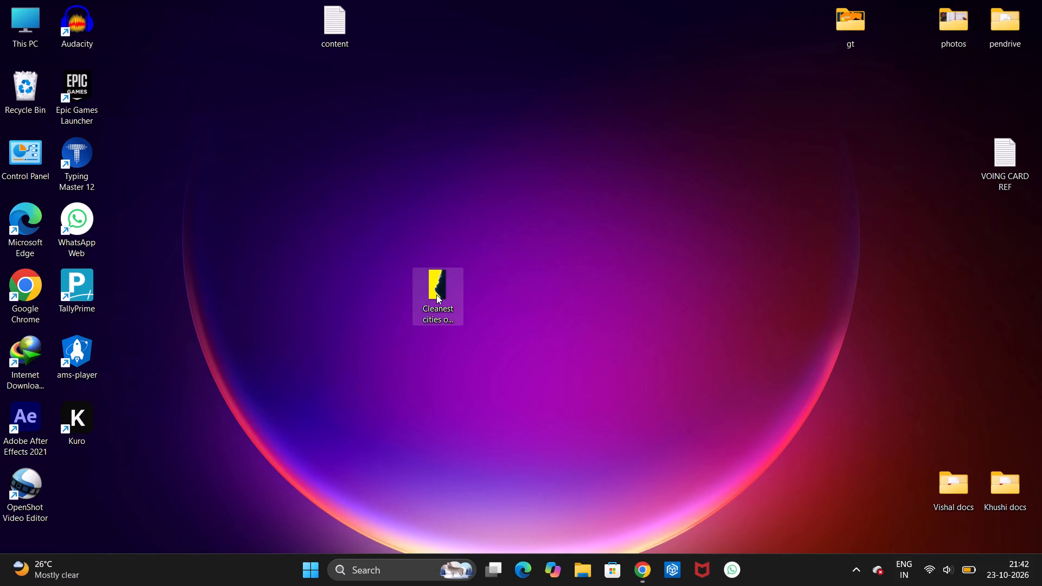
drag(436, 295, 847, 21)
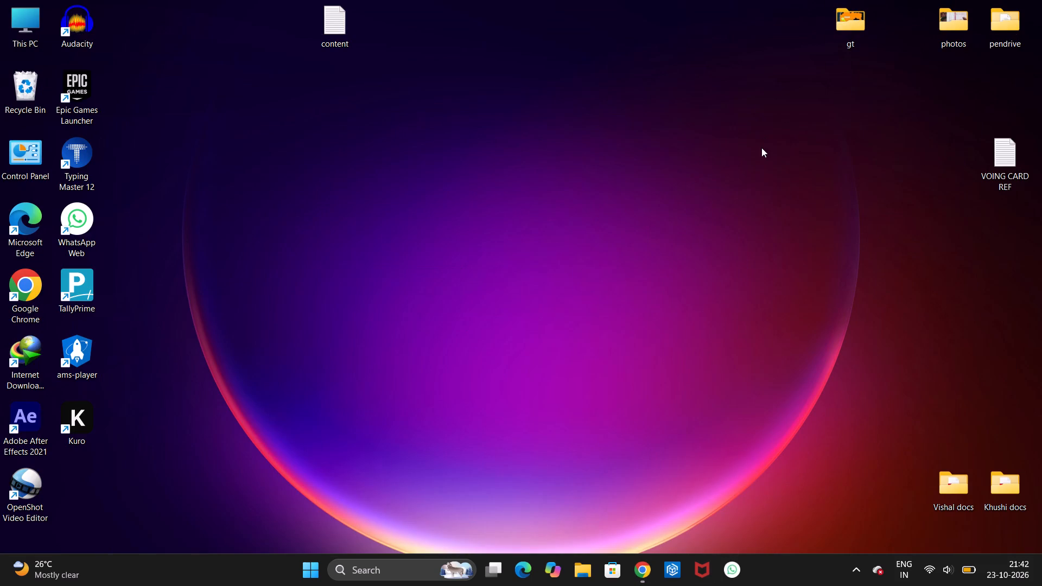
Return to Chrome, find Cleanest cities of India!! in the channel's Videos list, and open its YouTube watch page.
click(634, 564)
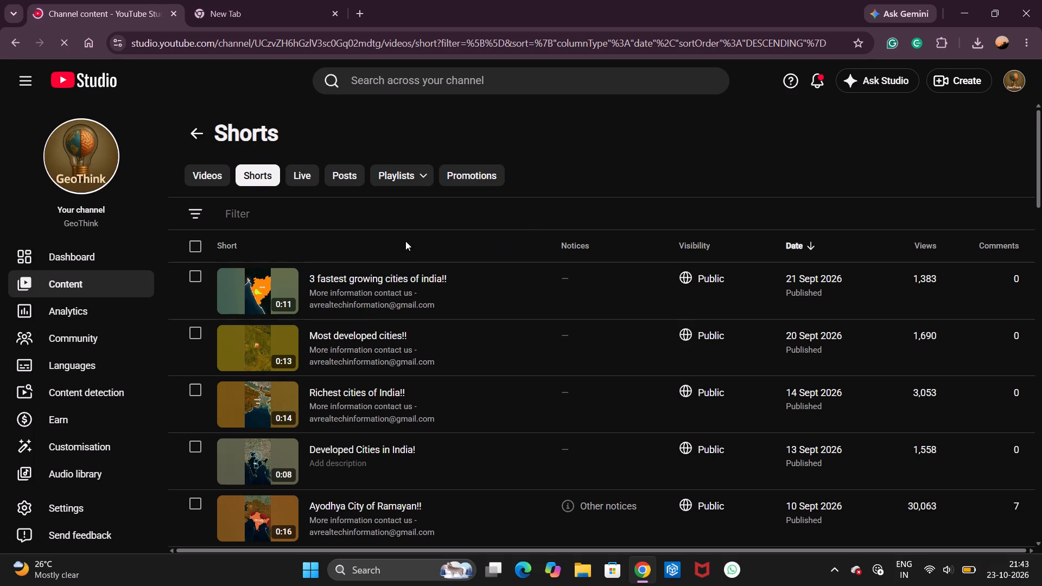
click(253, 172)
click(204, 173)
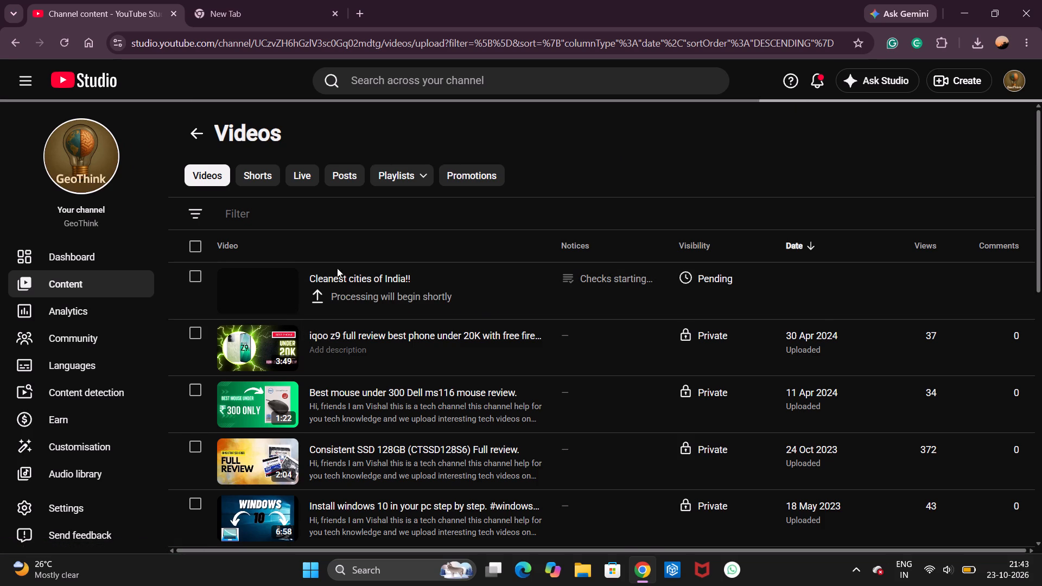
click(408, 303)
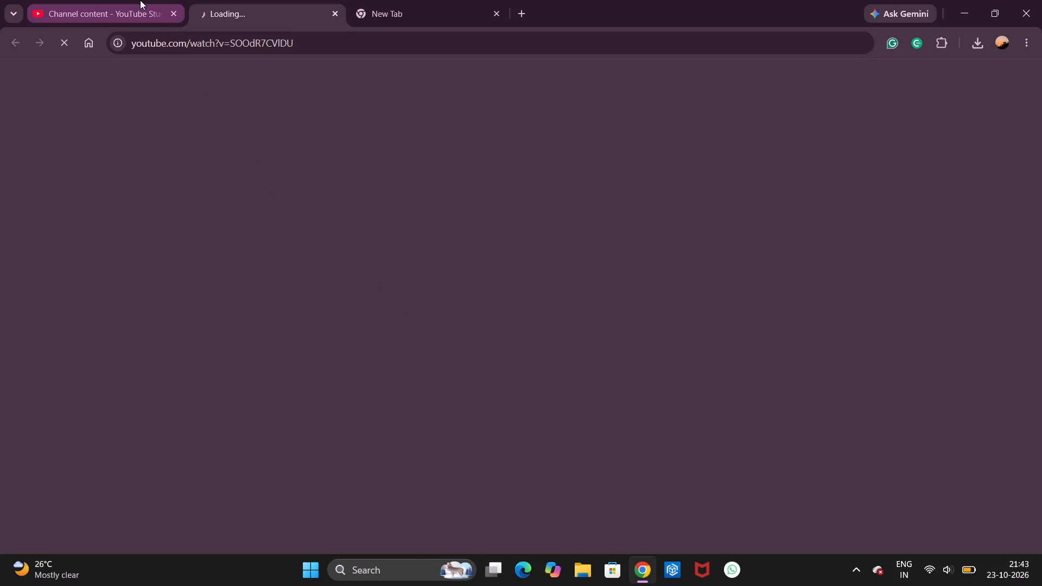
Go back to the YouTube Studio content page and check the channel notifications.
click(133, 4)
click(822, 74)
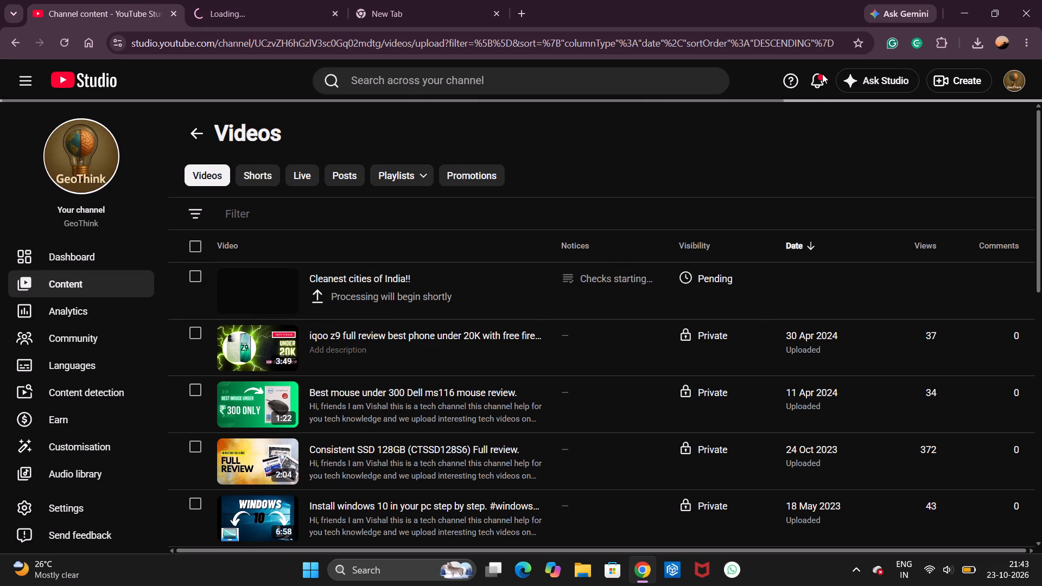
click(820, 75)
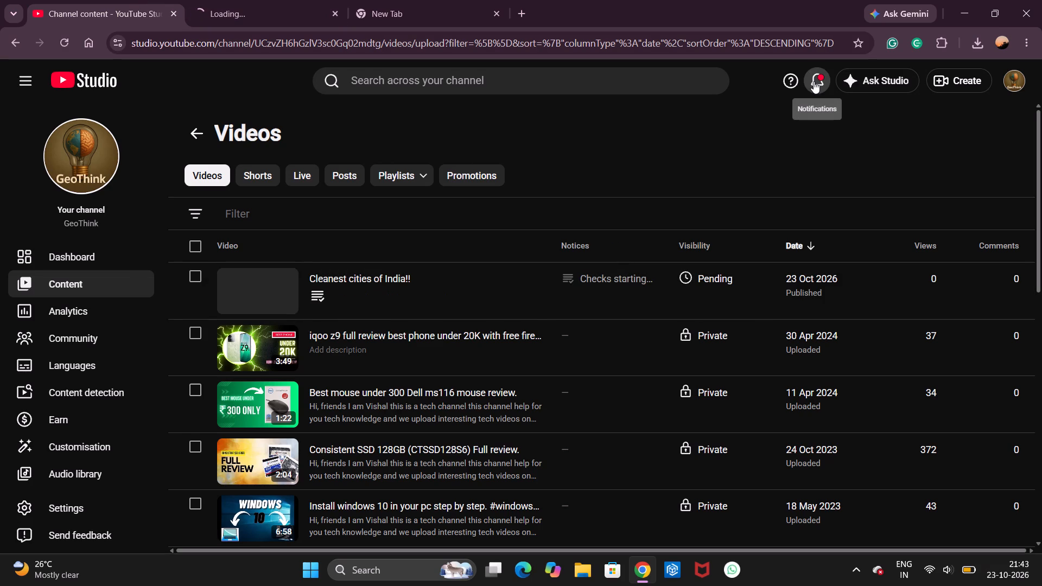
click(814, 81)
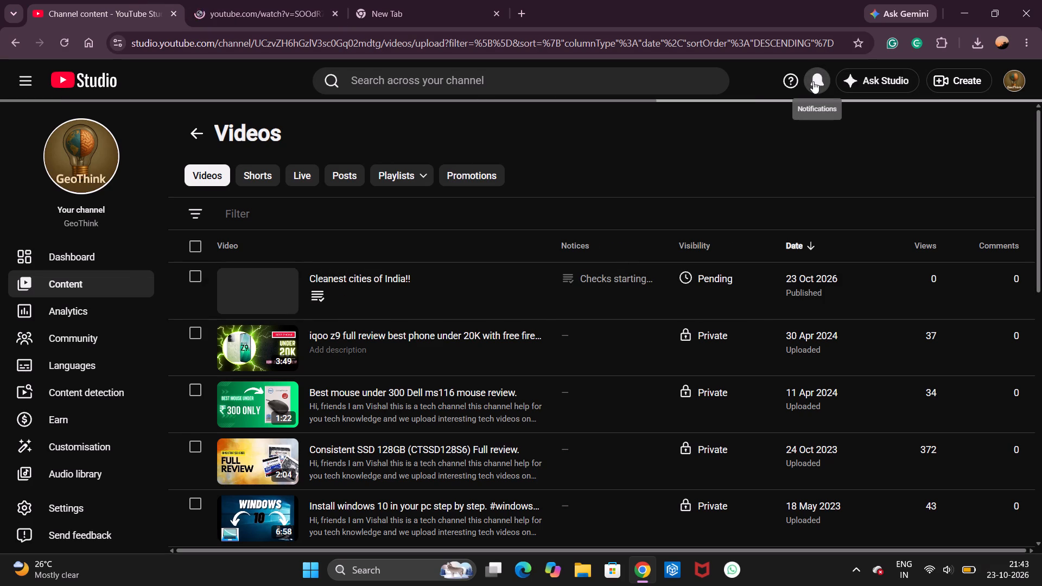
click(813, 81)
Watch the Cleanest cities of India!! video on its YouTube page and pause it partway.
click(243, 0)
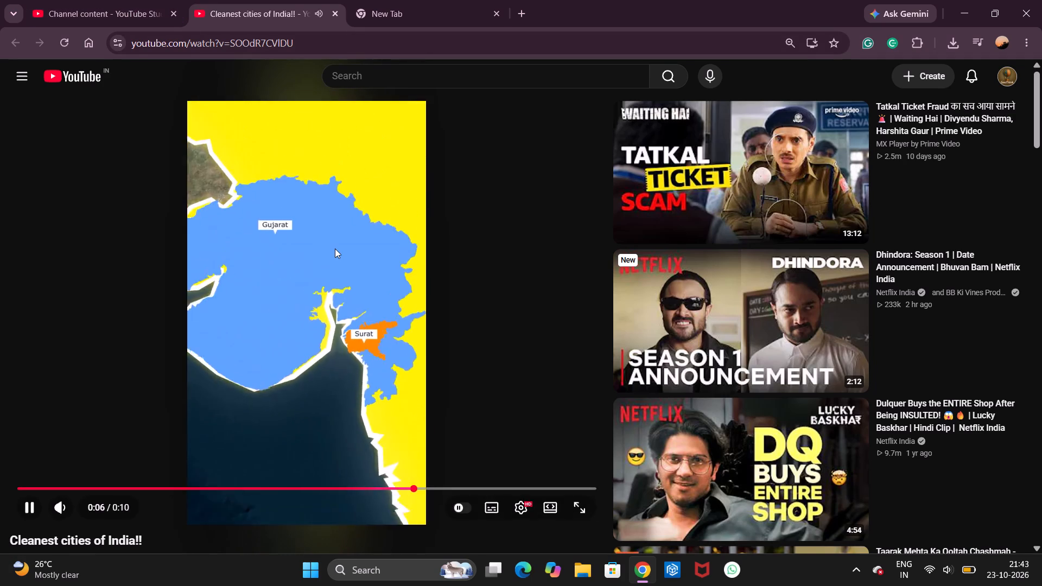
click(335, 249)
Check the channel's Shorts list in YouTube Studio for the Cleanest cities of India!! entry and view the notifications.
click(104, 0)
click(247, 171)
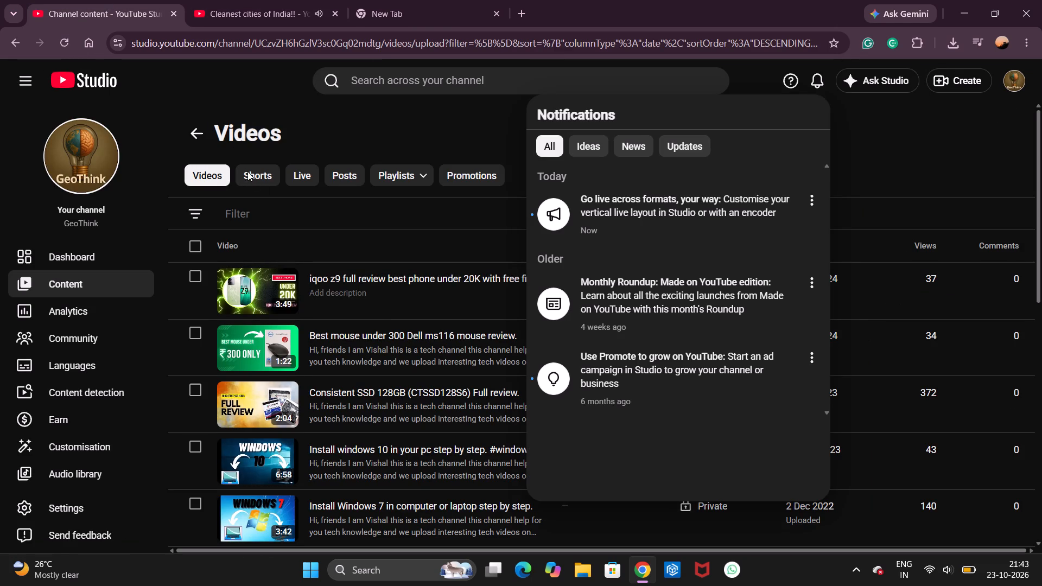
click(249, 171)
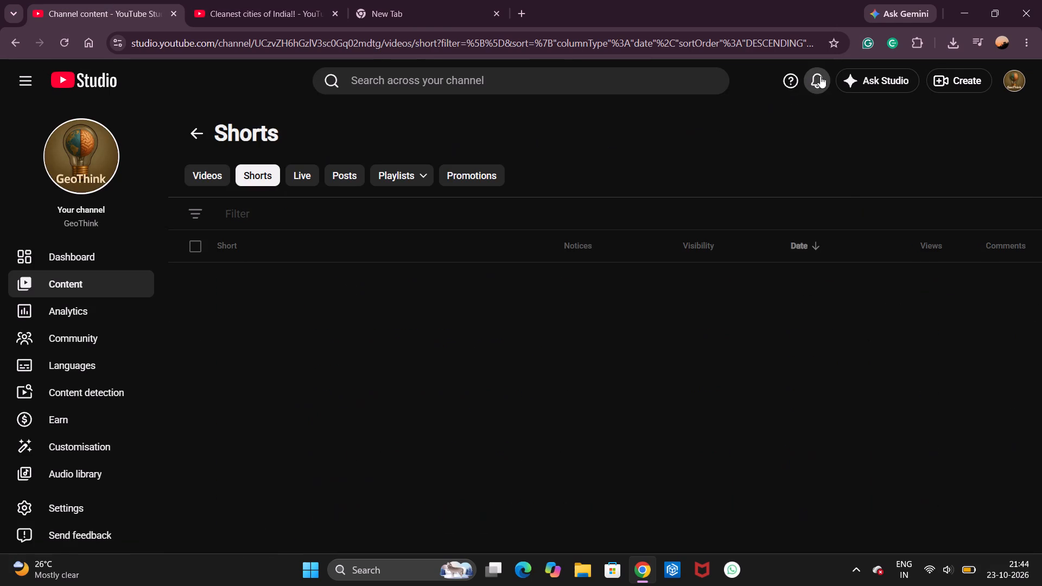
click(818, 78)
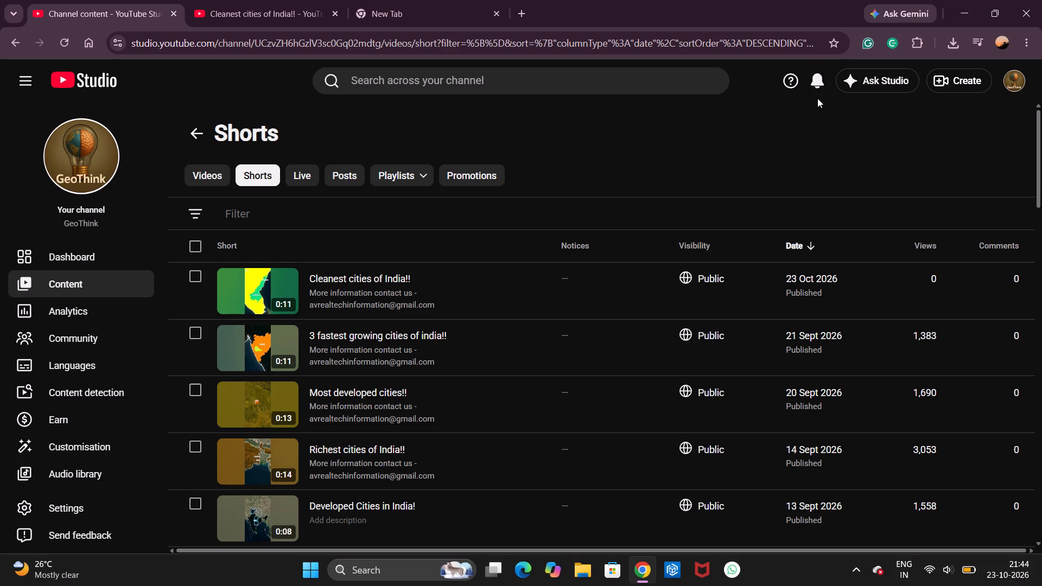
click(820, 85)
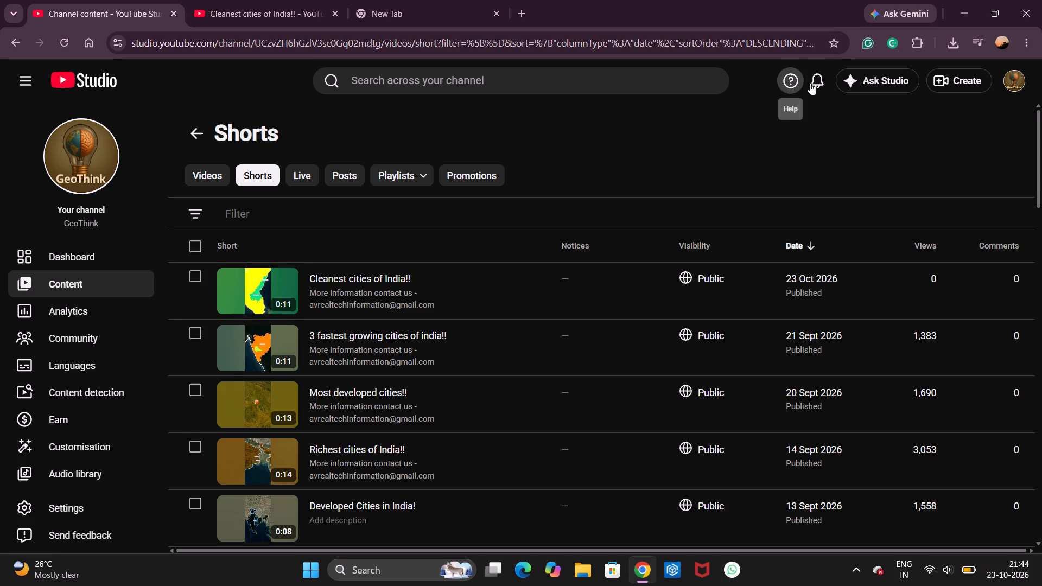
click(816, 81)
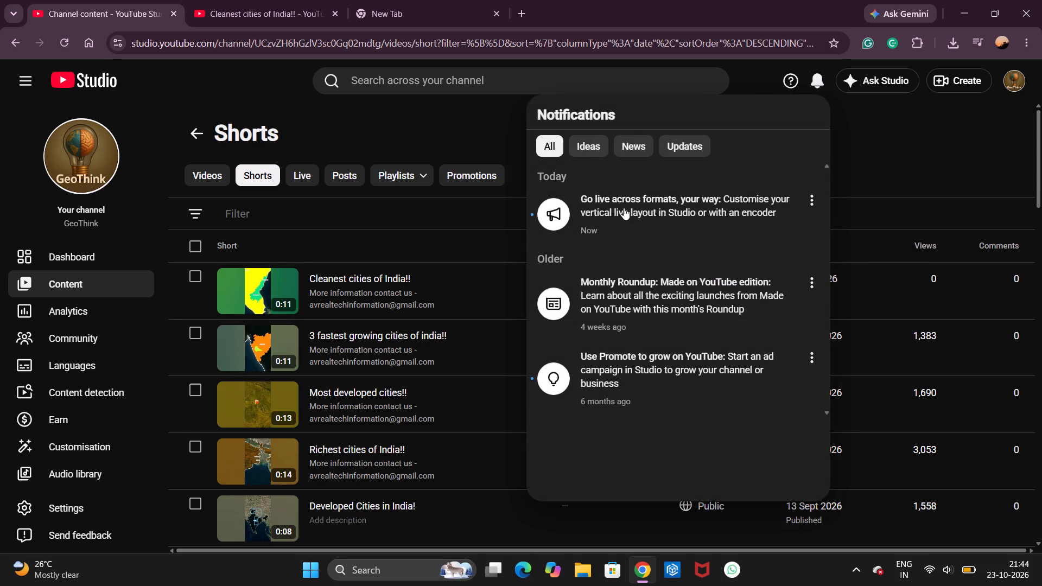
Replay the Cleanest cities of India!! video from the beginning with the playback quality set to 1080p60.
click(234, 0)
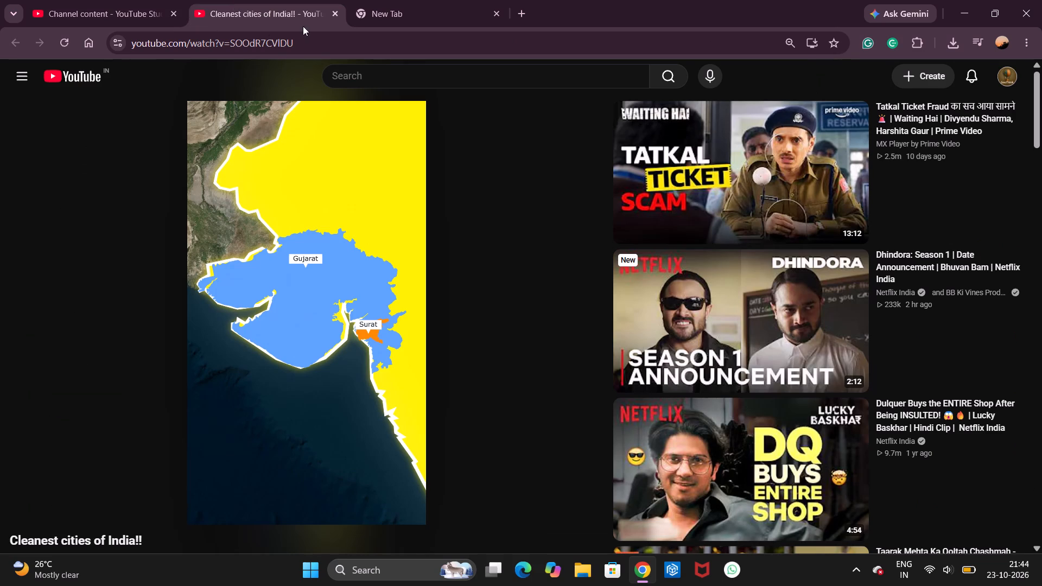
drag(321, 186, 321, 199)
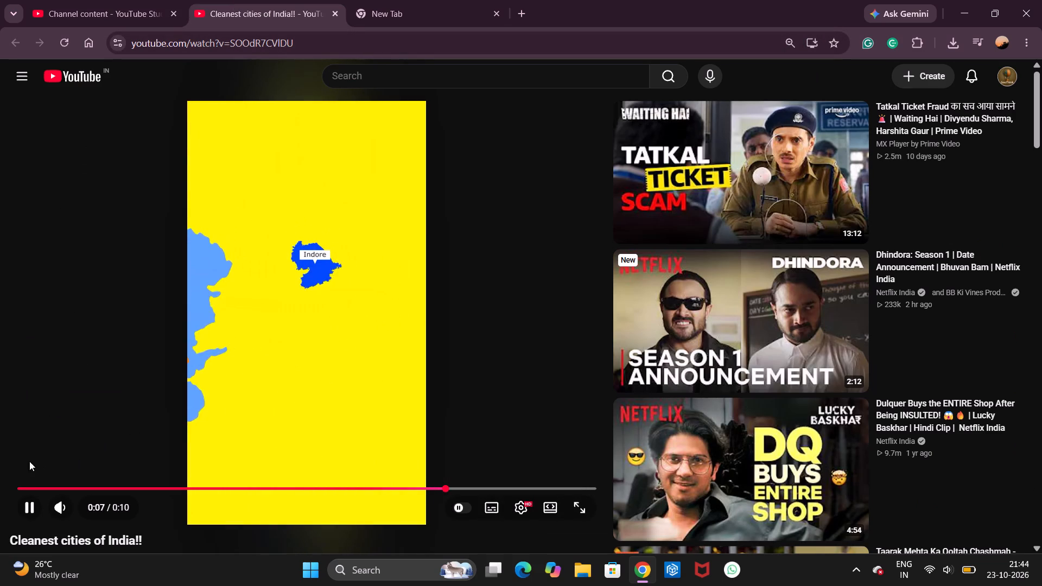
drag(28, 489, 6, 490)
click(100, 384)
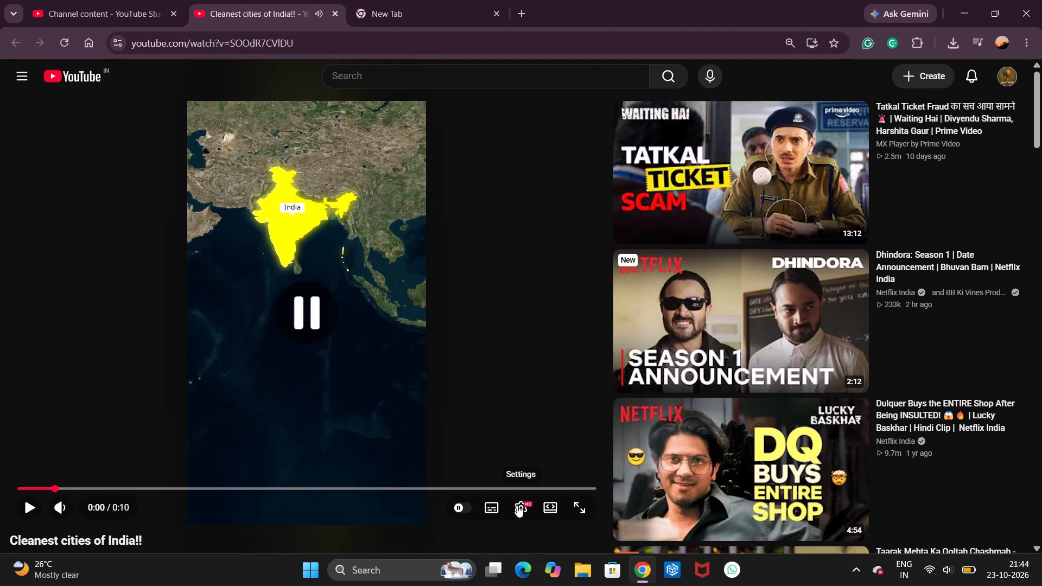
click(517, 505)
click(520, 458)
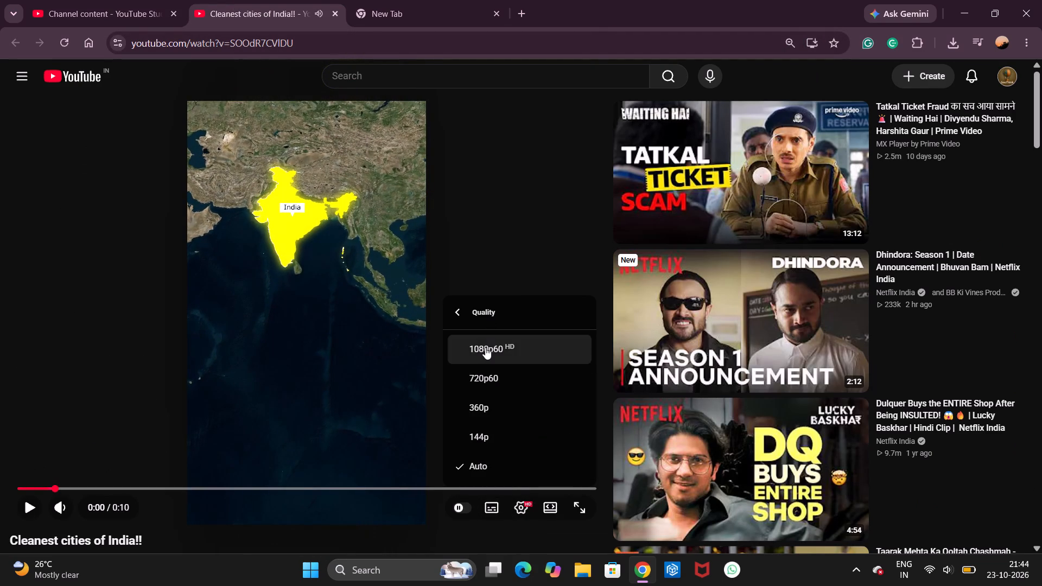
click(485, 347)
click(515, 508)
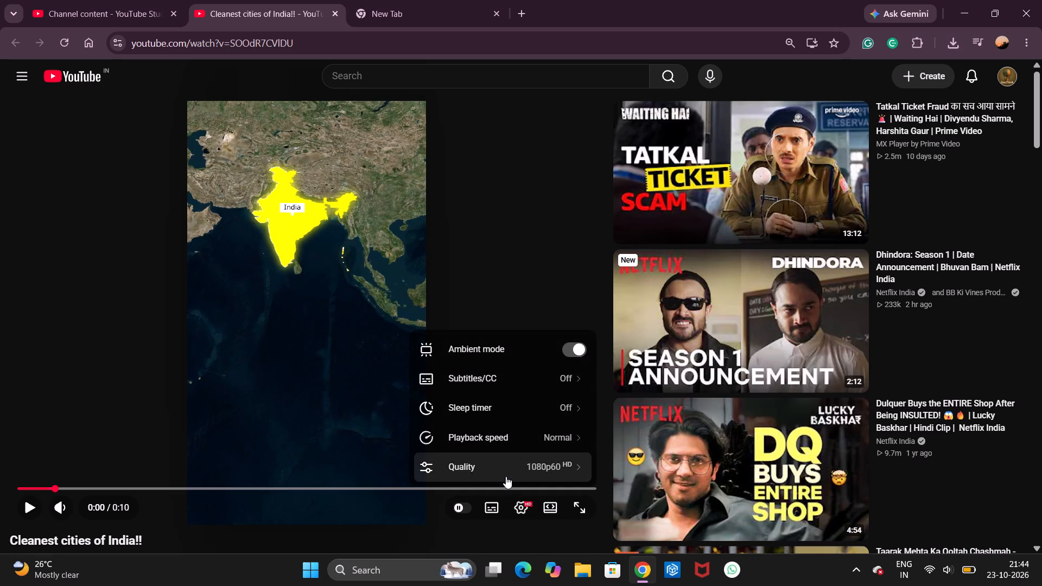
click(506, 472)
click(466, 309)
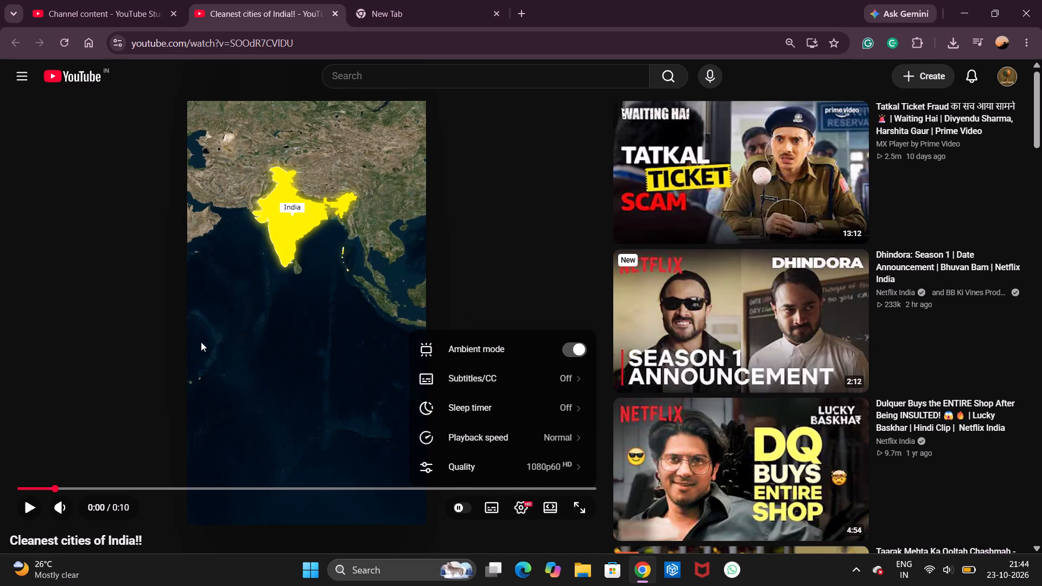
click(197, 345)
click(63, 435)
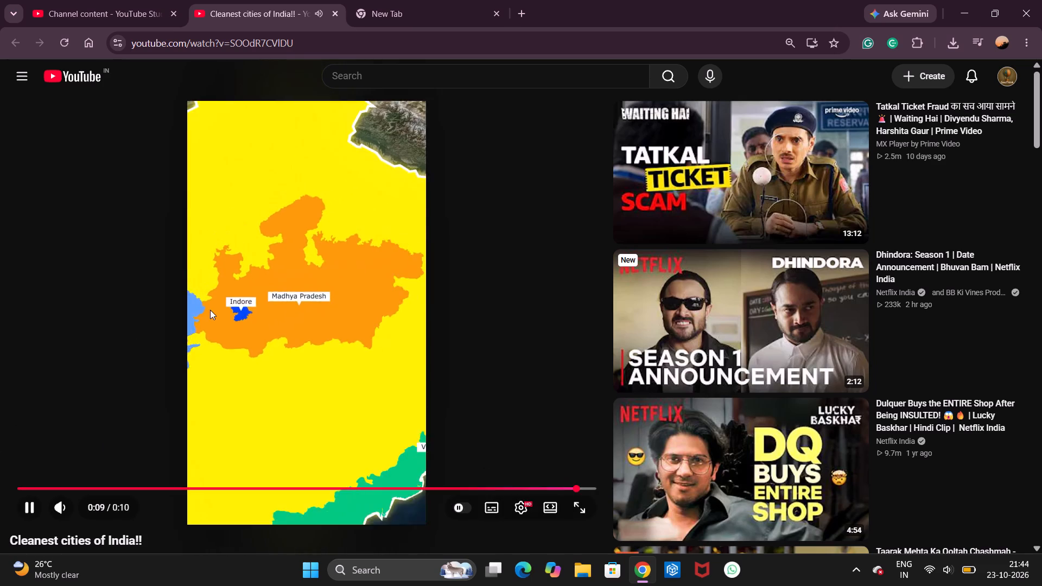
Close the video's watch page and exit Chrome to return to the desktop.
click(334, 16)
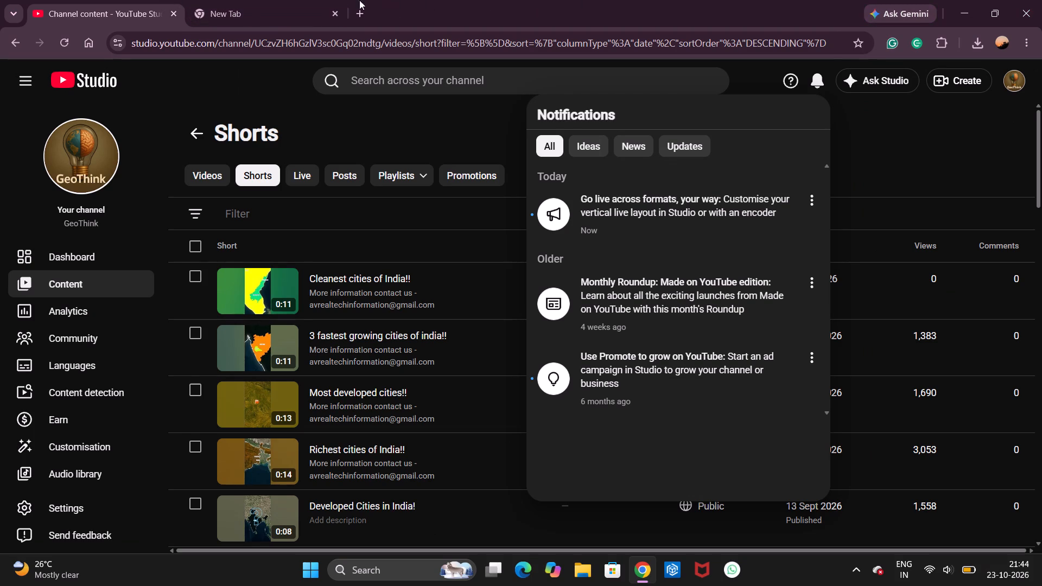
click(1041, 0)
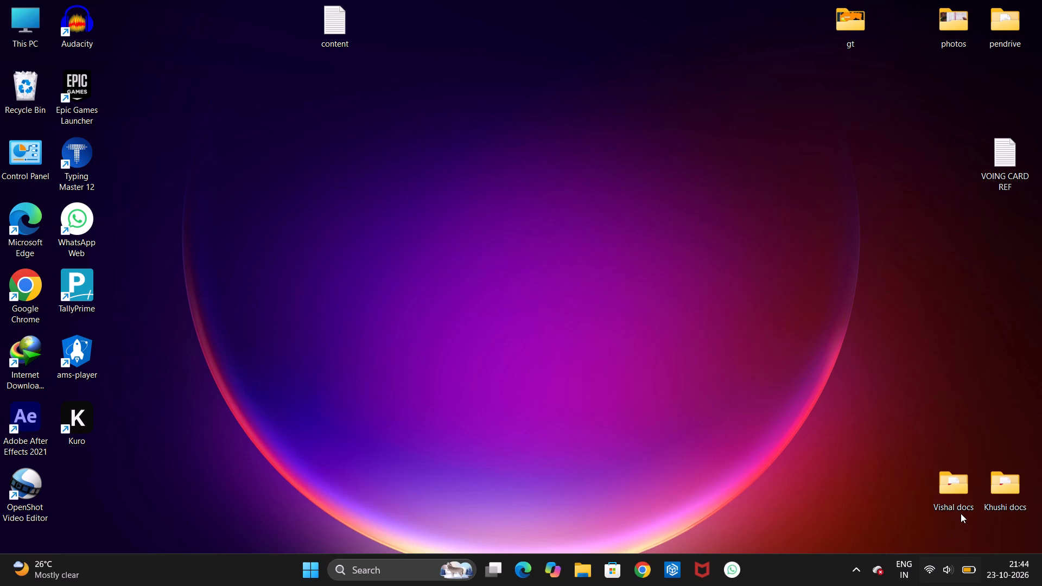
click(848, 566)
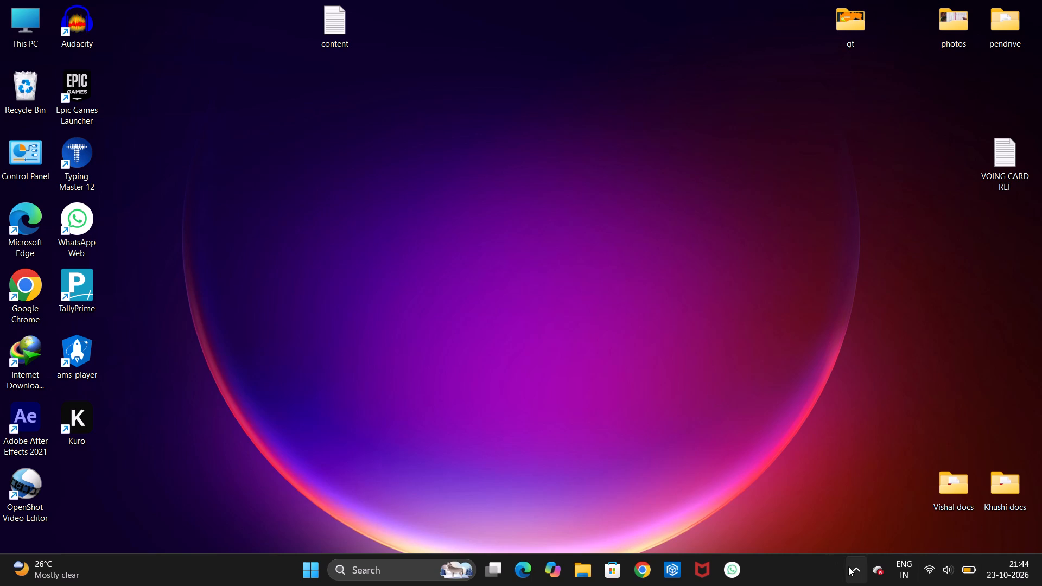